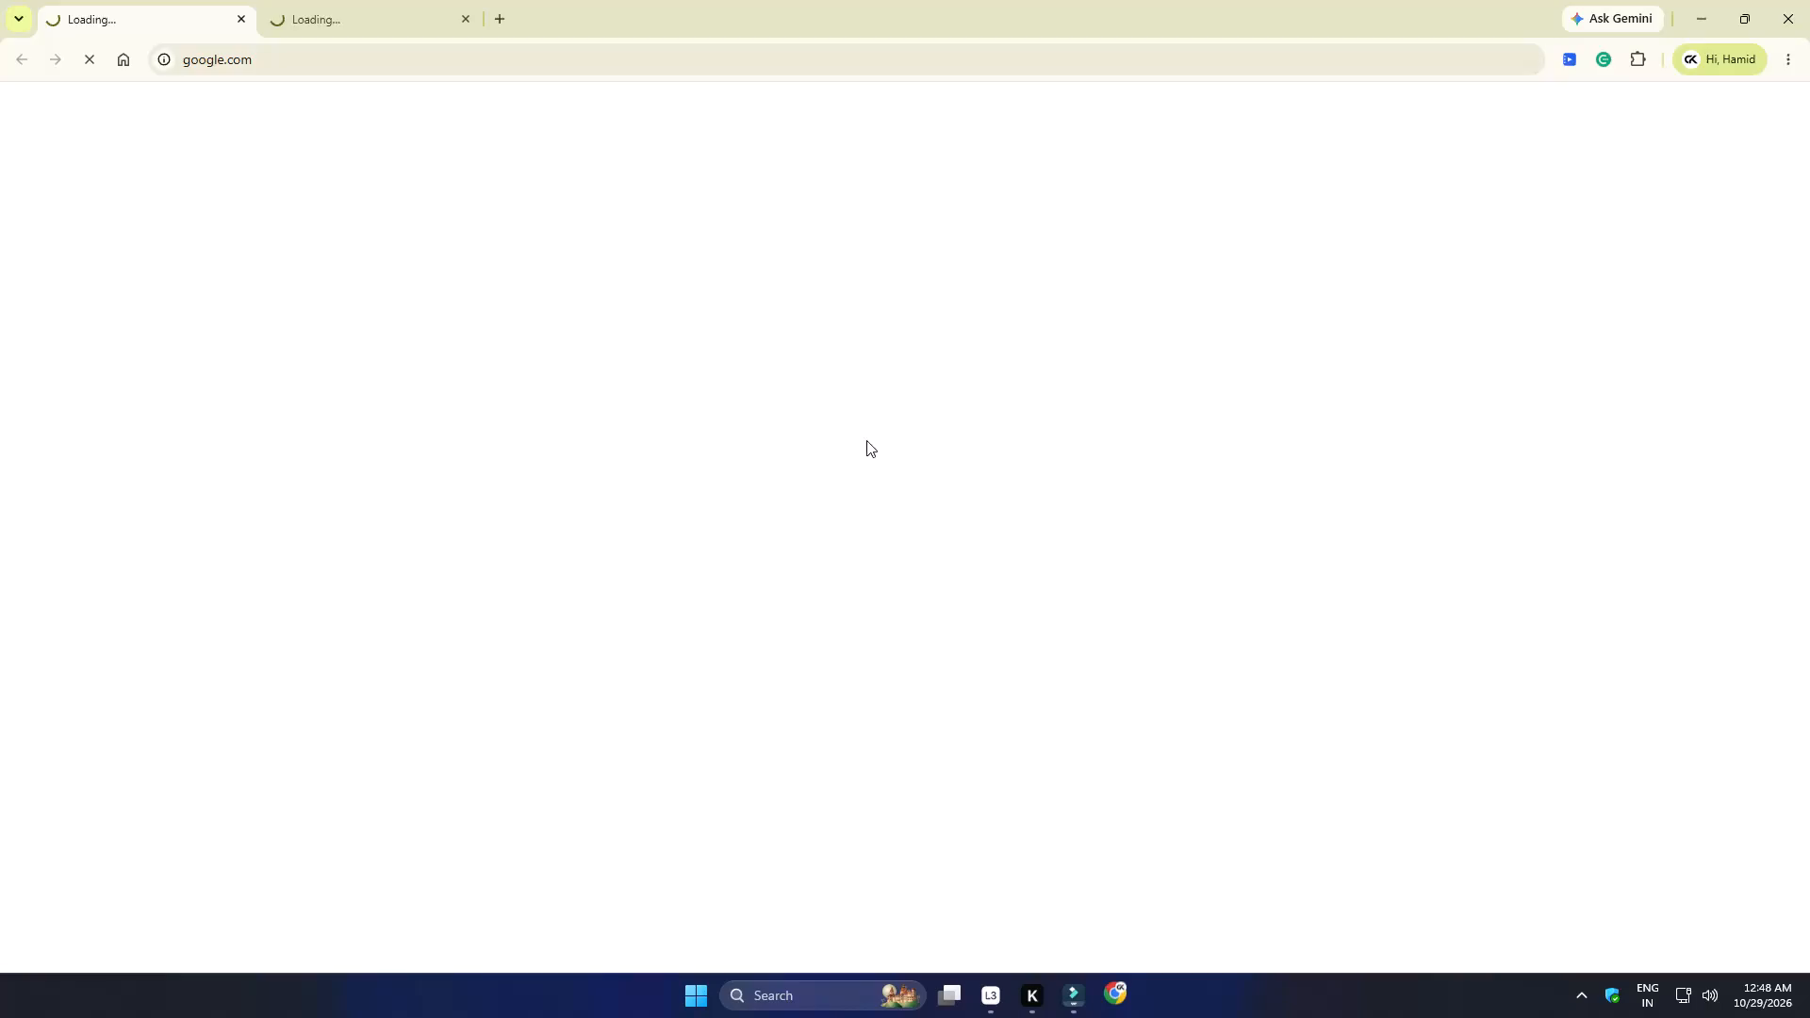
# Open YouTube Studio in a new tab, close the other tabs and return to the channel dashboard.
pyautogui.click(499, 23)
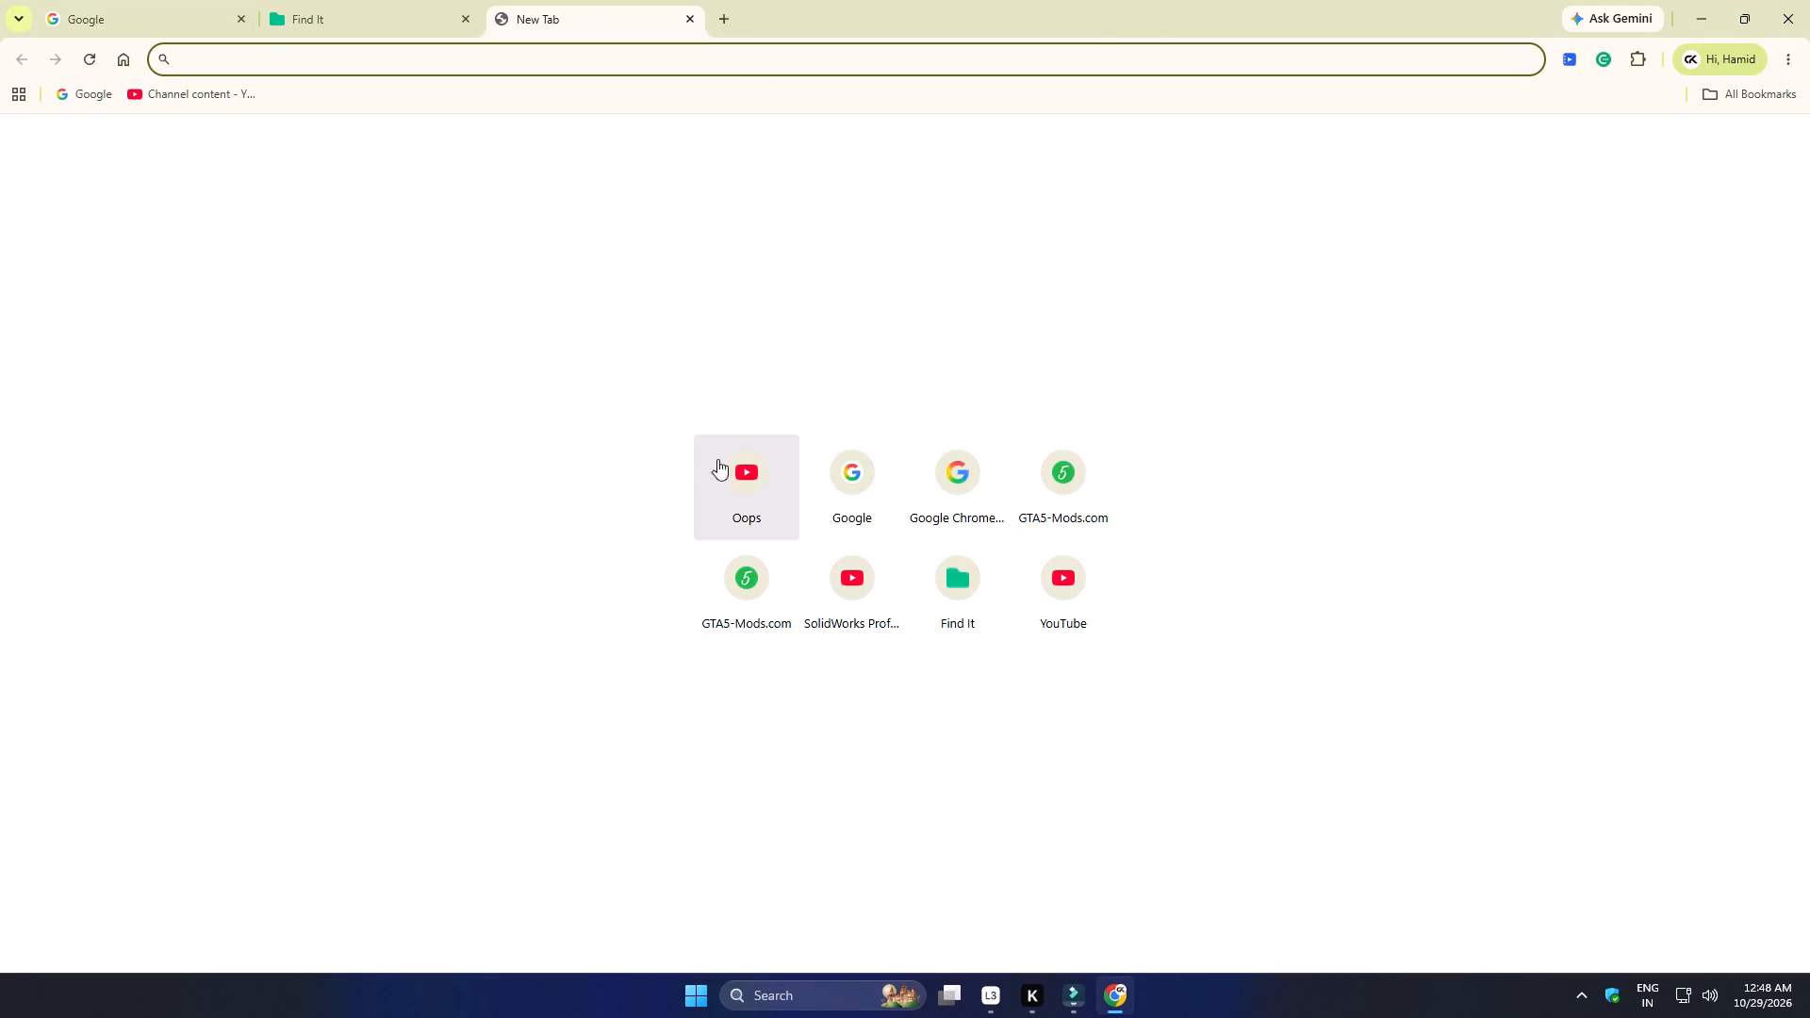
pyautogui.click(735, 466)
pyautogui.click(466, 19)
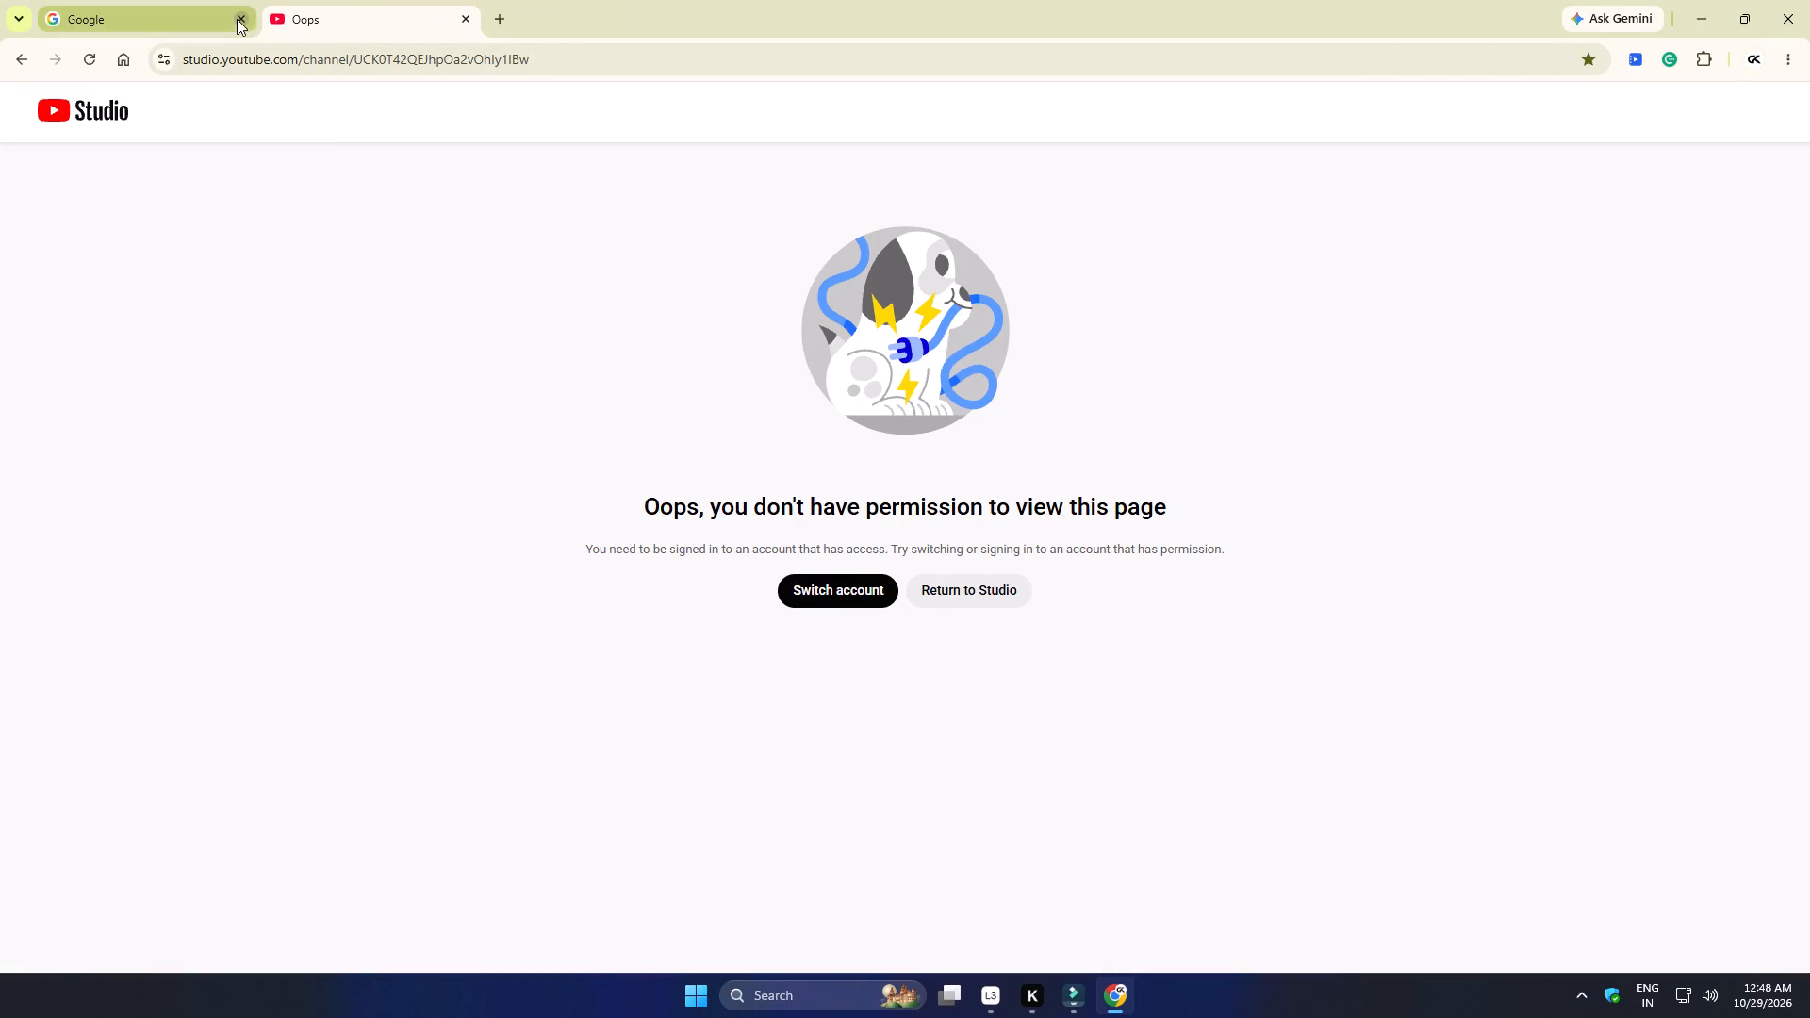
pyautogui.click(237, 19)
pyautogui.click(959, 580)
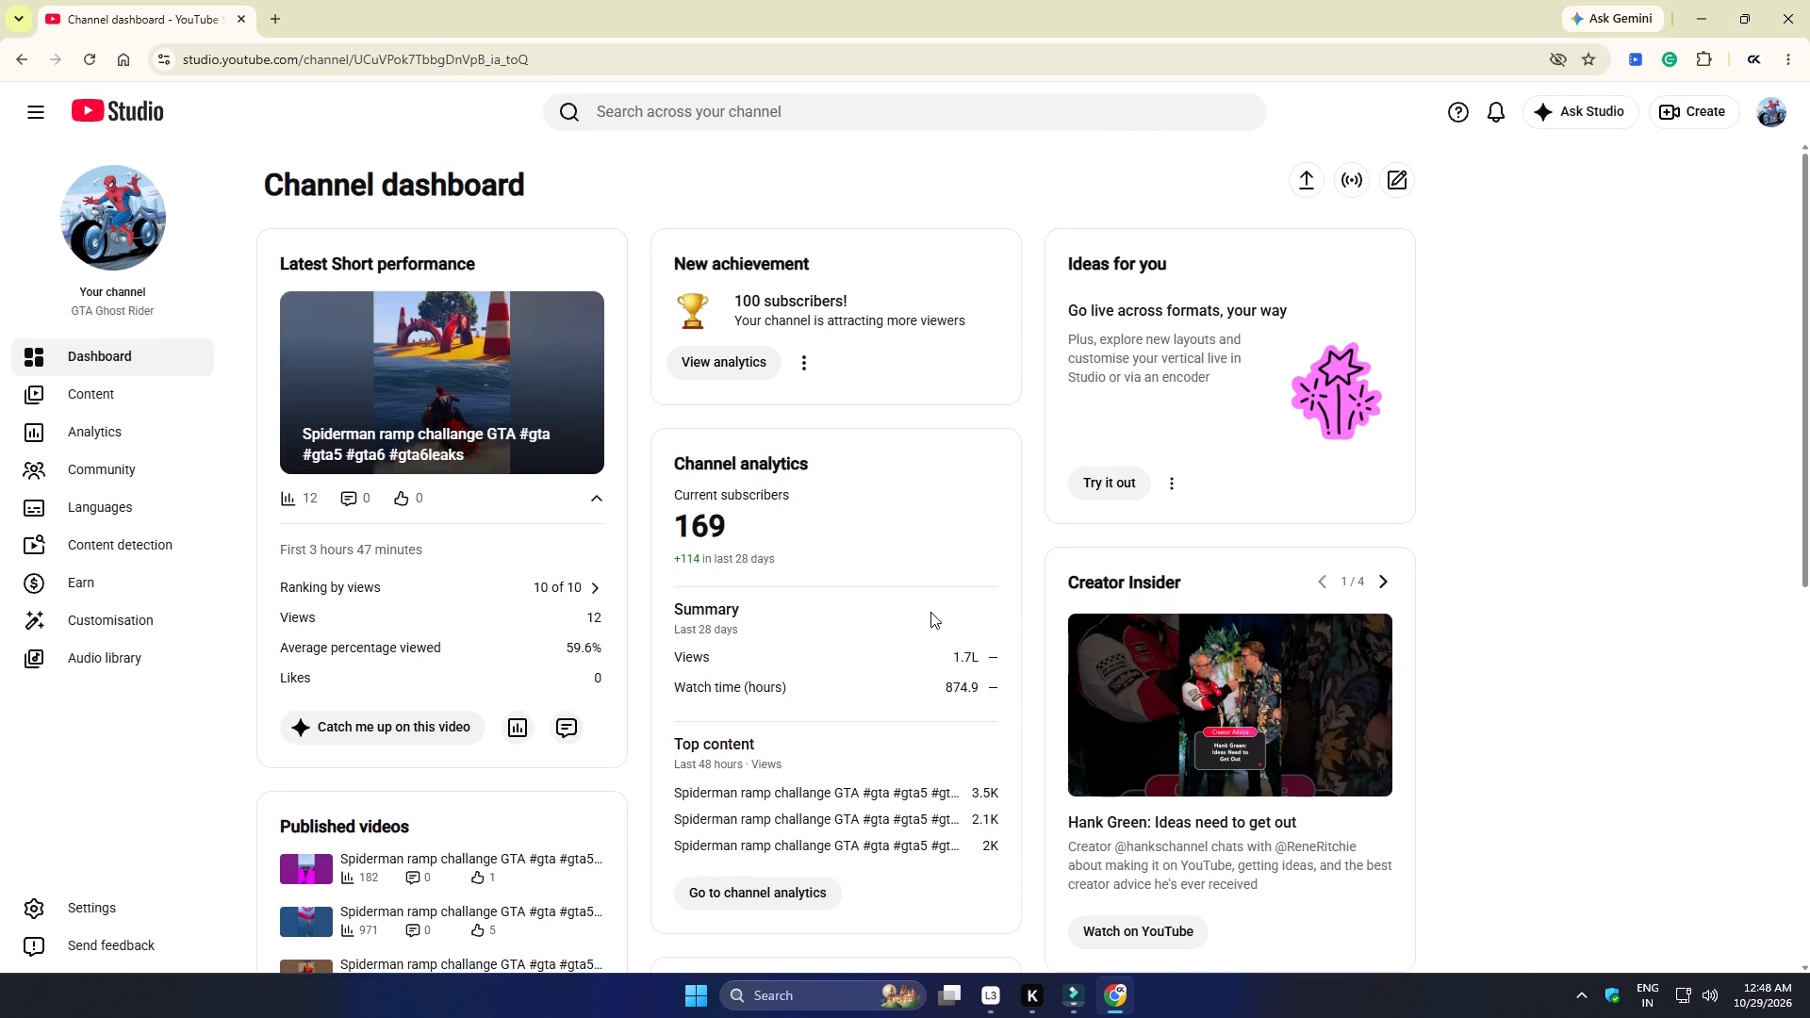
# Open the details of the newest video in the channel content and copy its whole description.
pyautogui.click(115, 402)
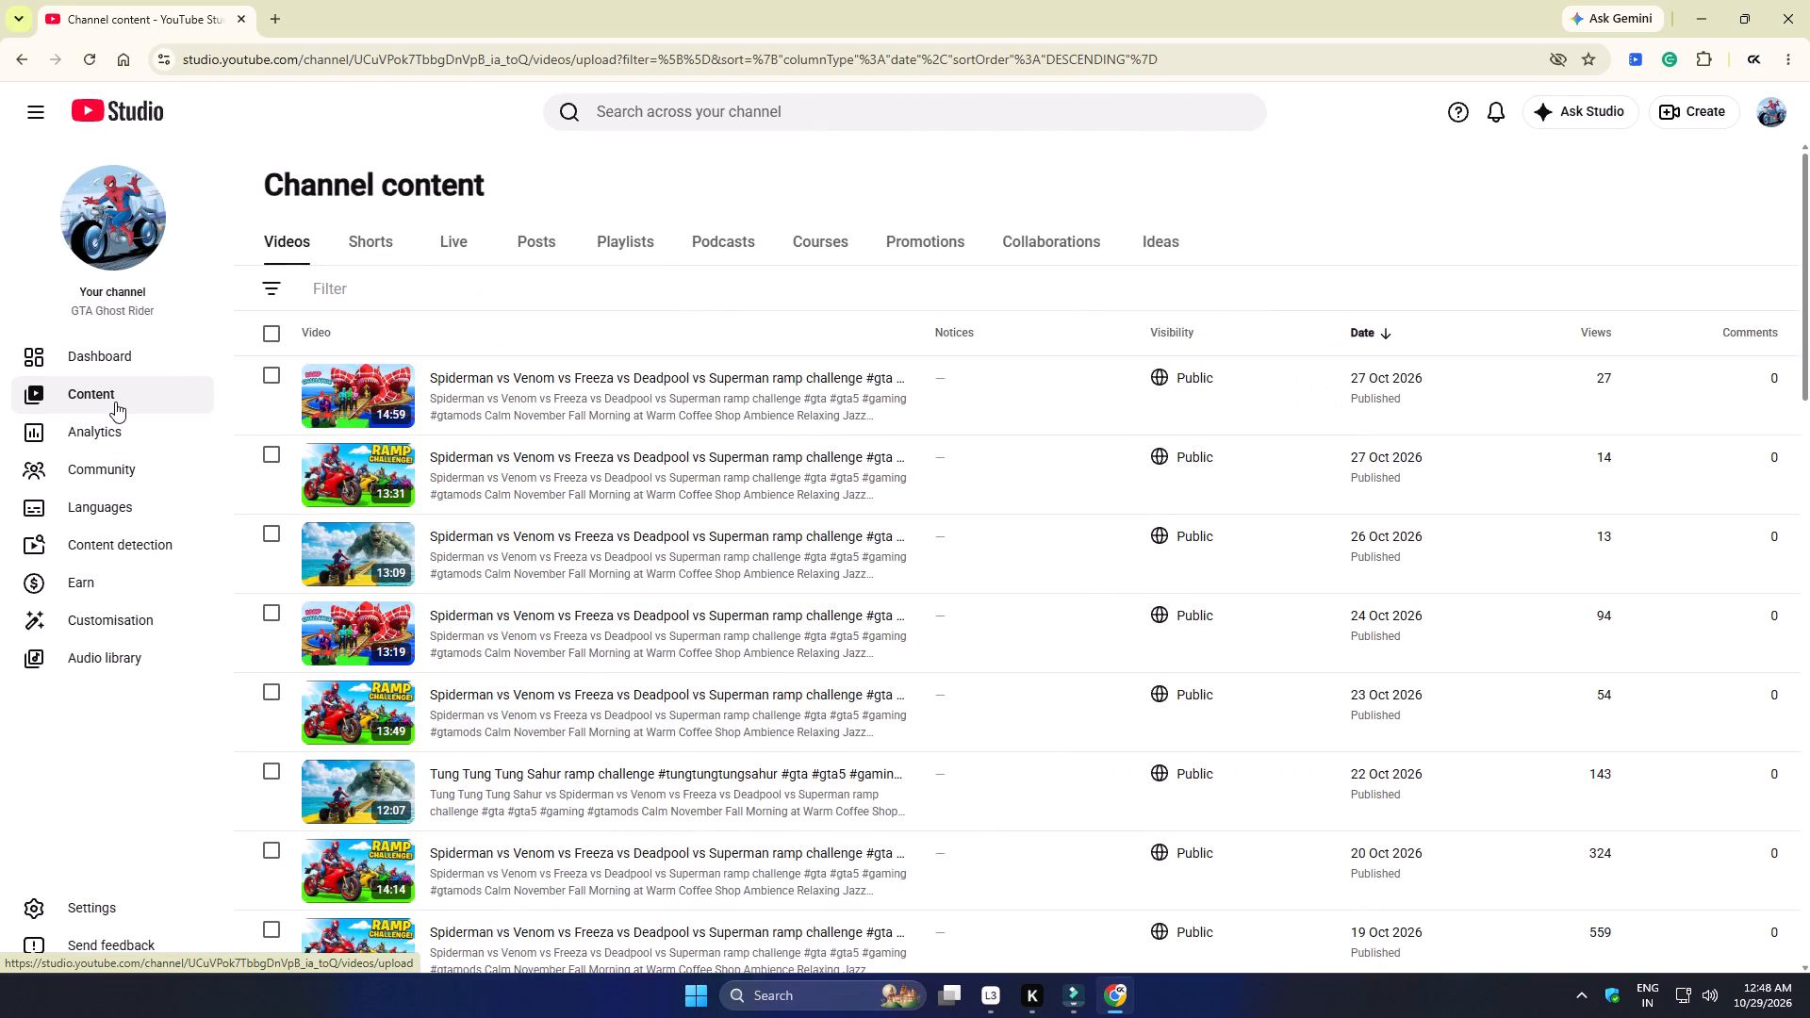
pyautogui.click(441, 409)
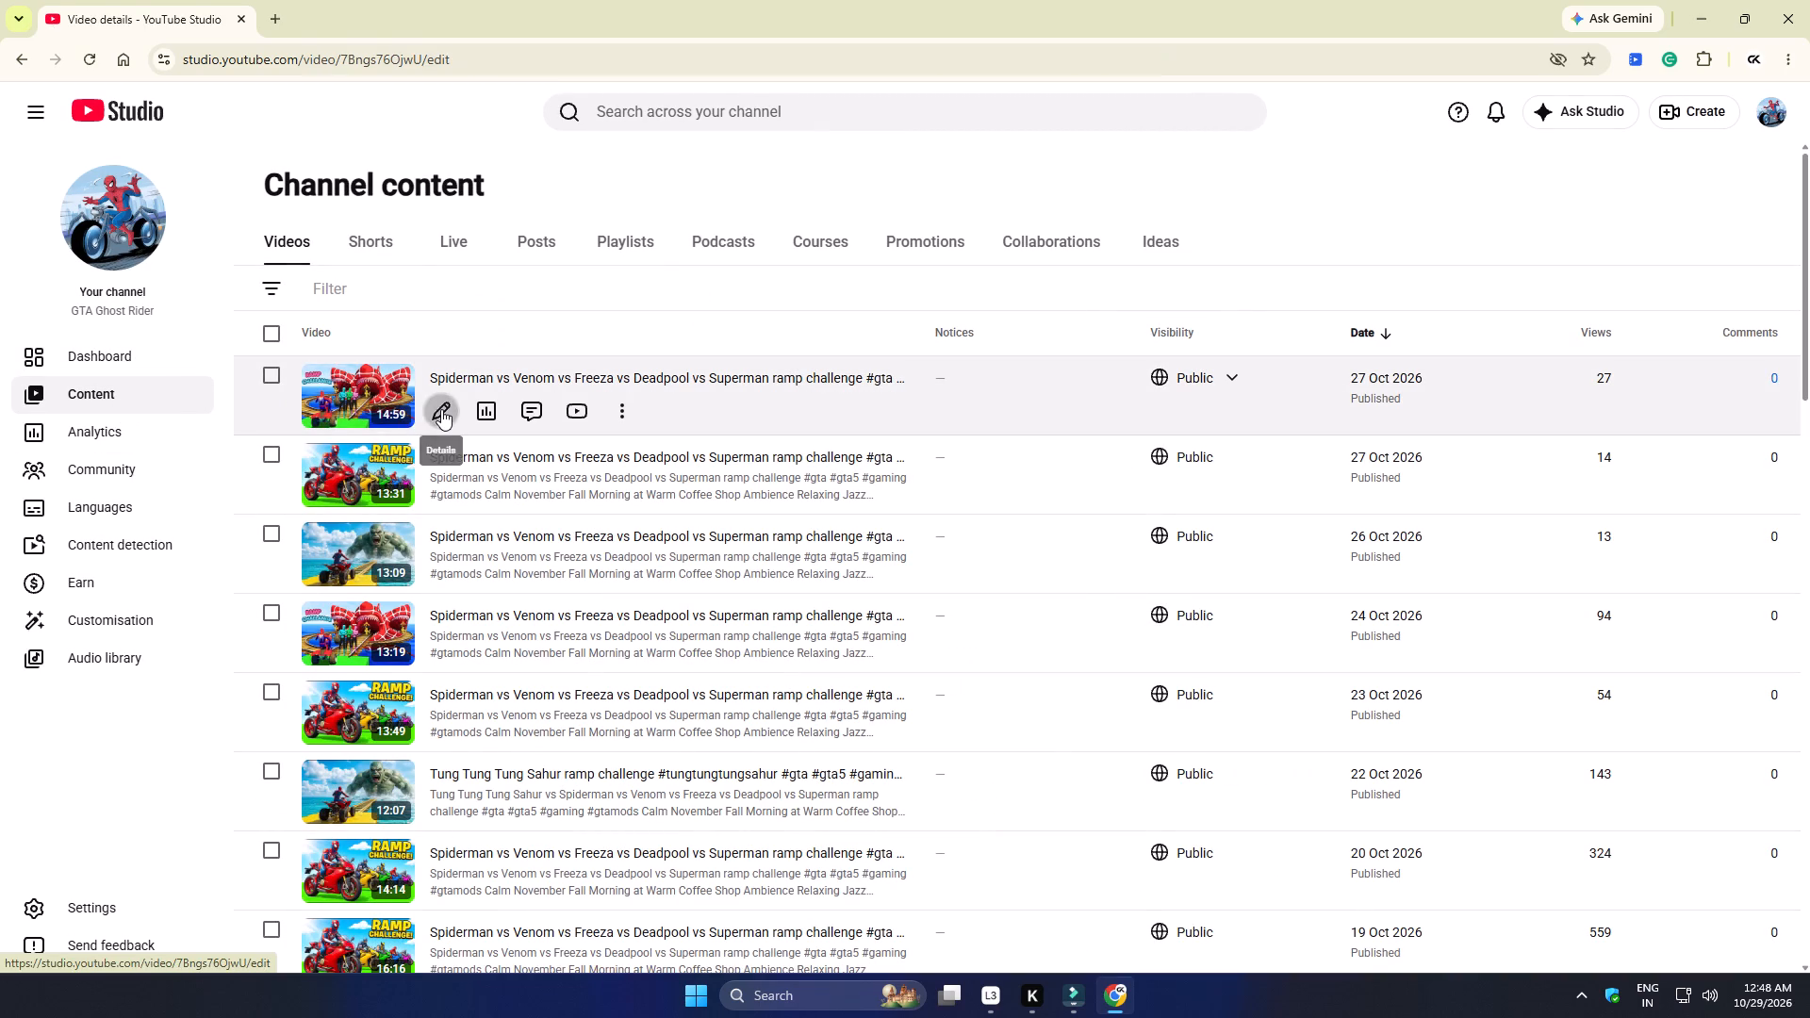
pyautogui.moveTo(444, 417); pyautogui.dragTo(588, 524)
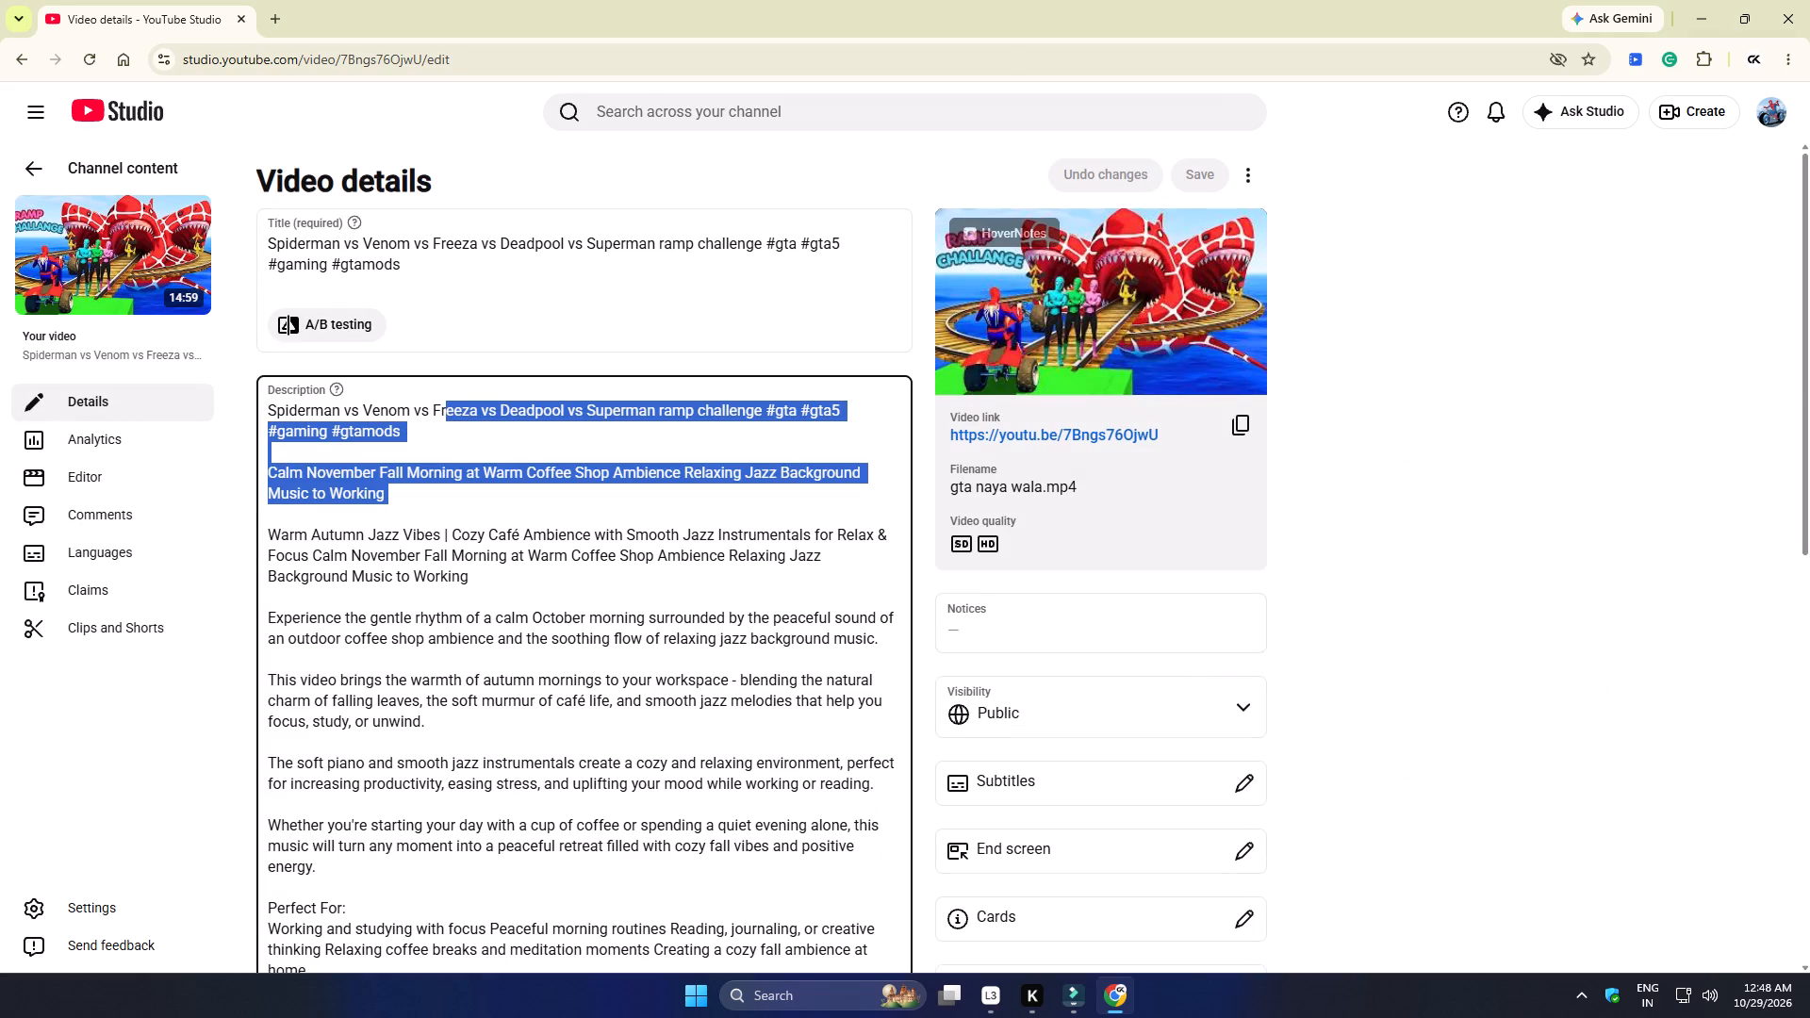
pyautogui.hotkey('ctrl', 'a')
pyautogui.hotkey('ctrl', 'c')
pyautogui.hotkey('ctrl', 'c')
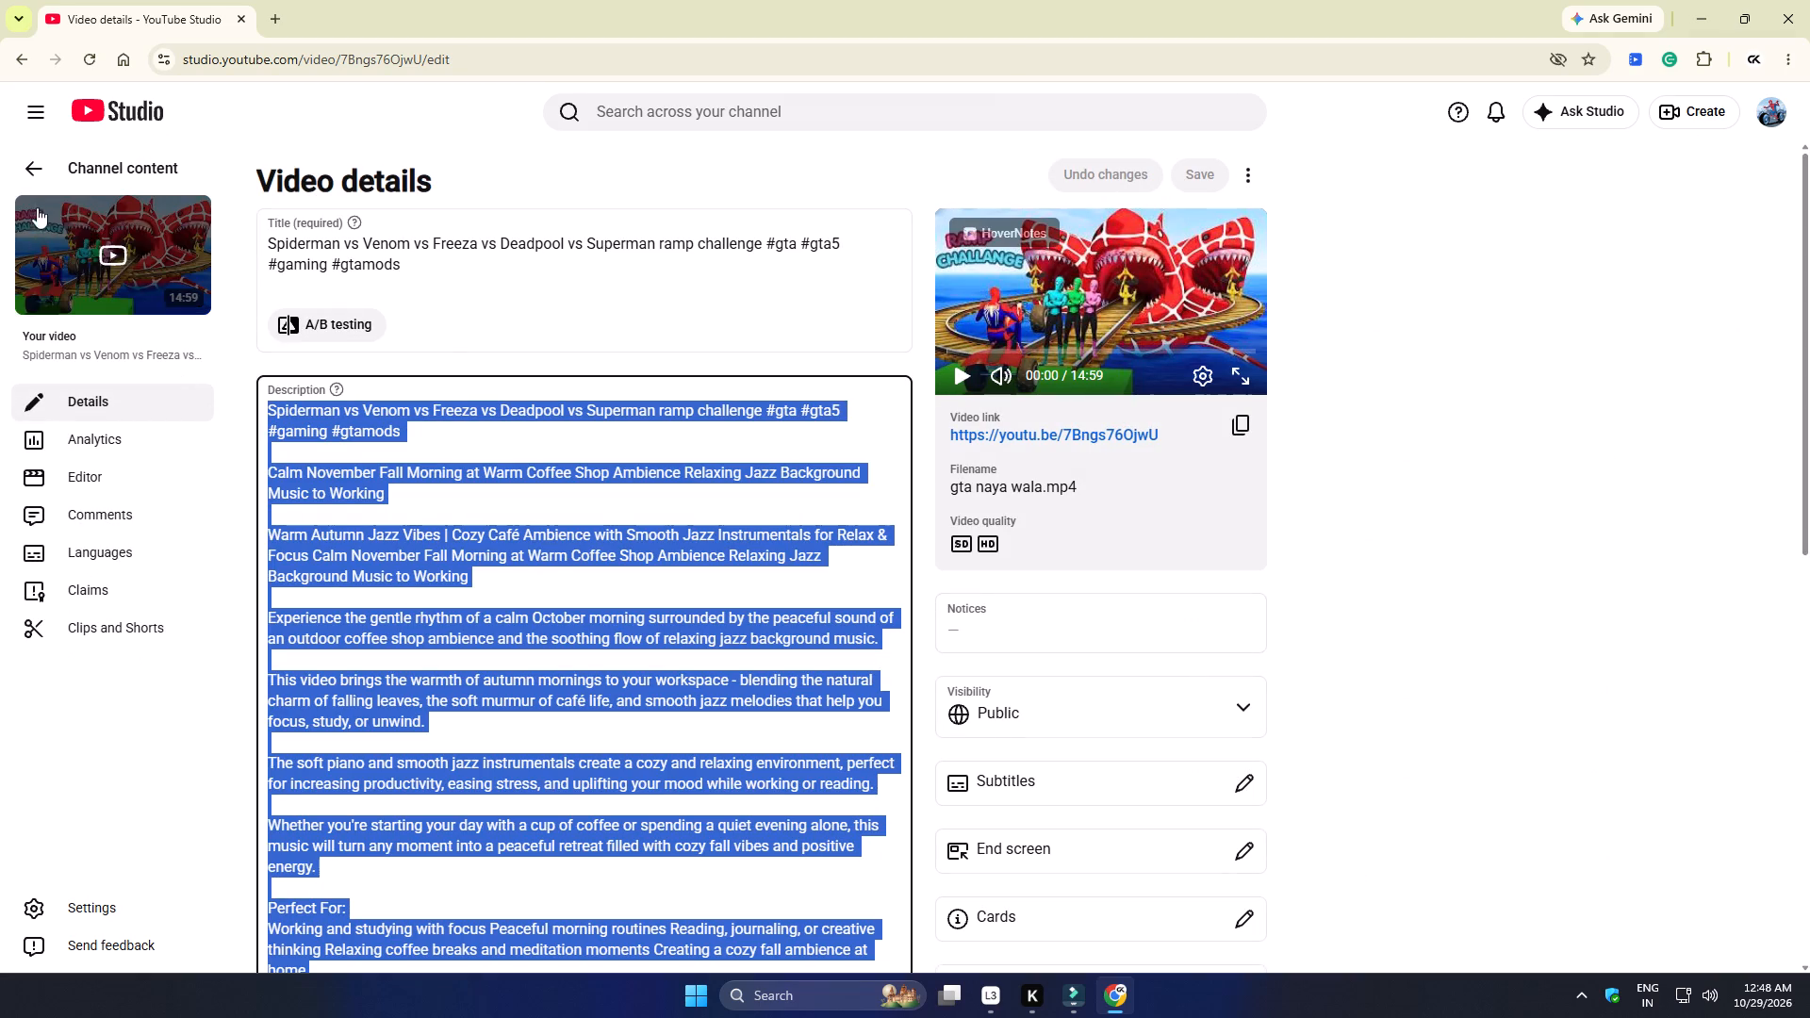
# Return to the channel content and upload the video file "gta naya wala" from Downloads.
pyautogui.click(34, 164)
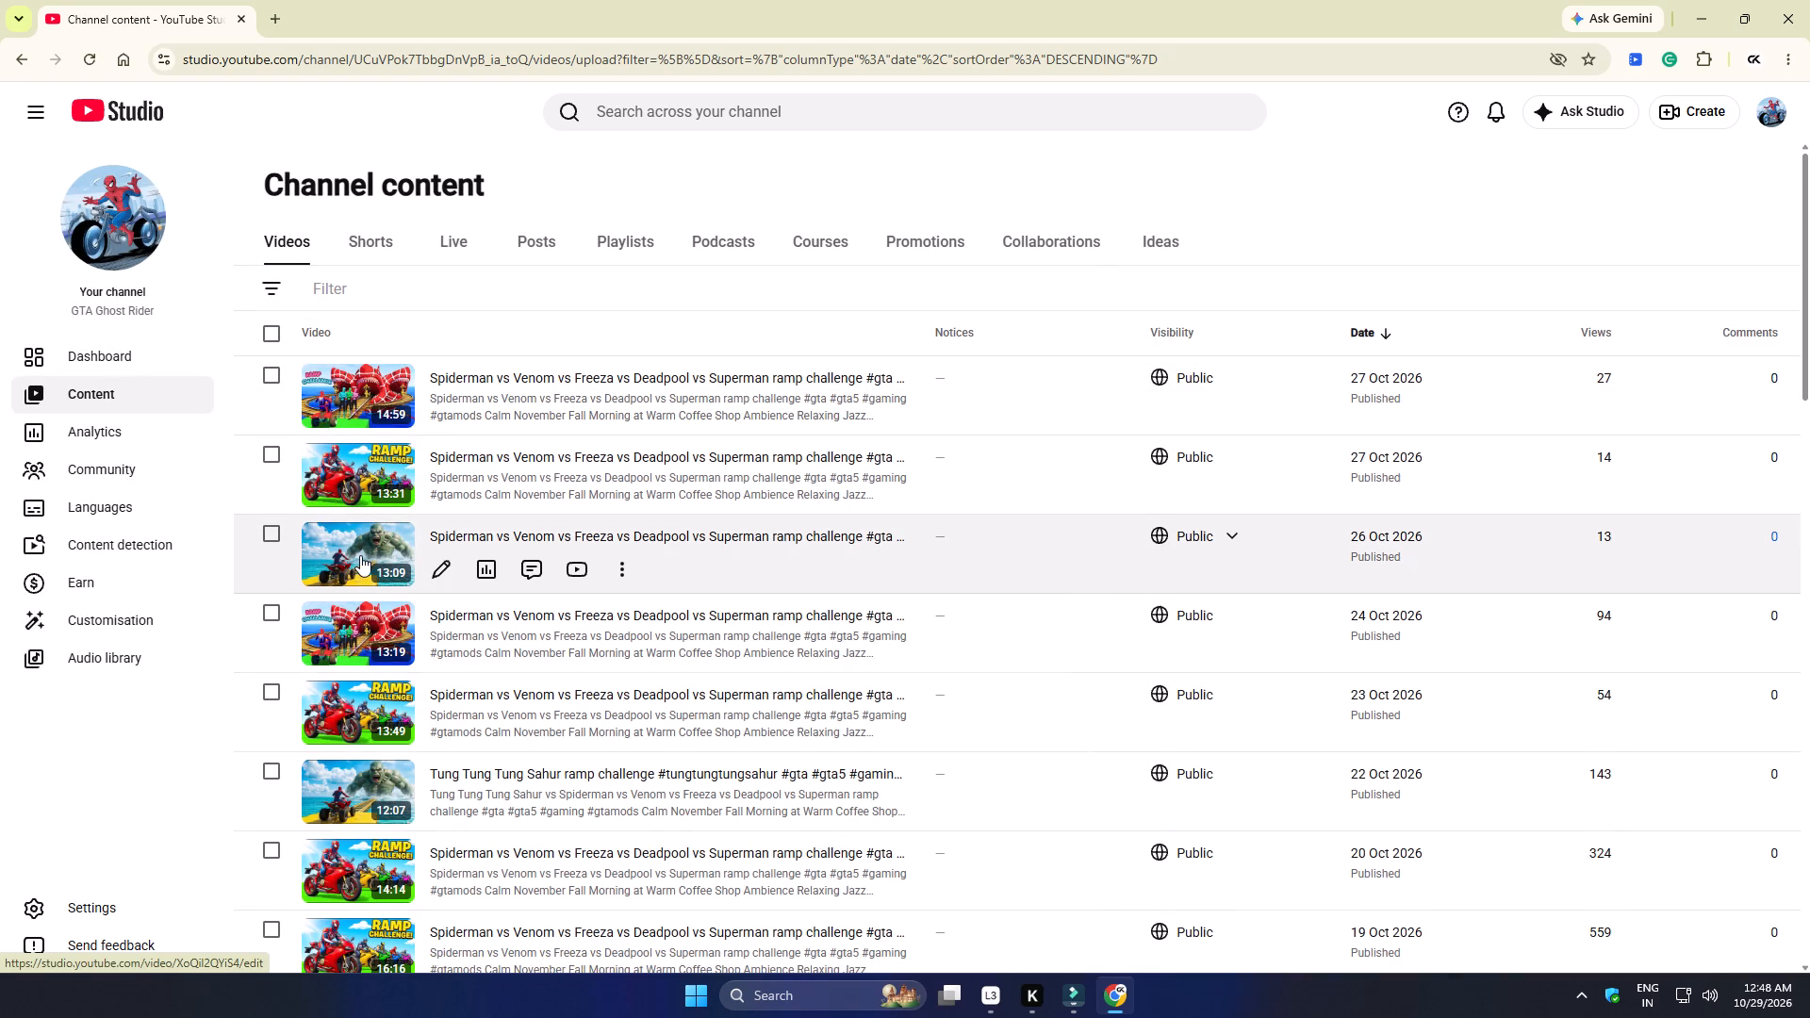
pyautogui.click(1674, 118)
pyautogui.click(1680, 144)
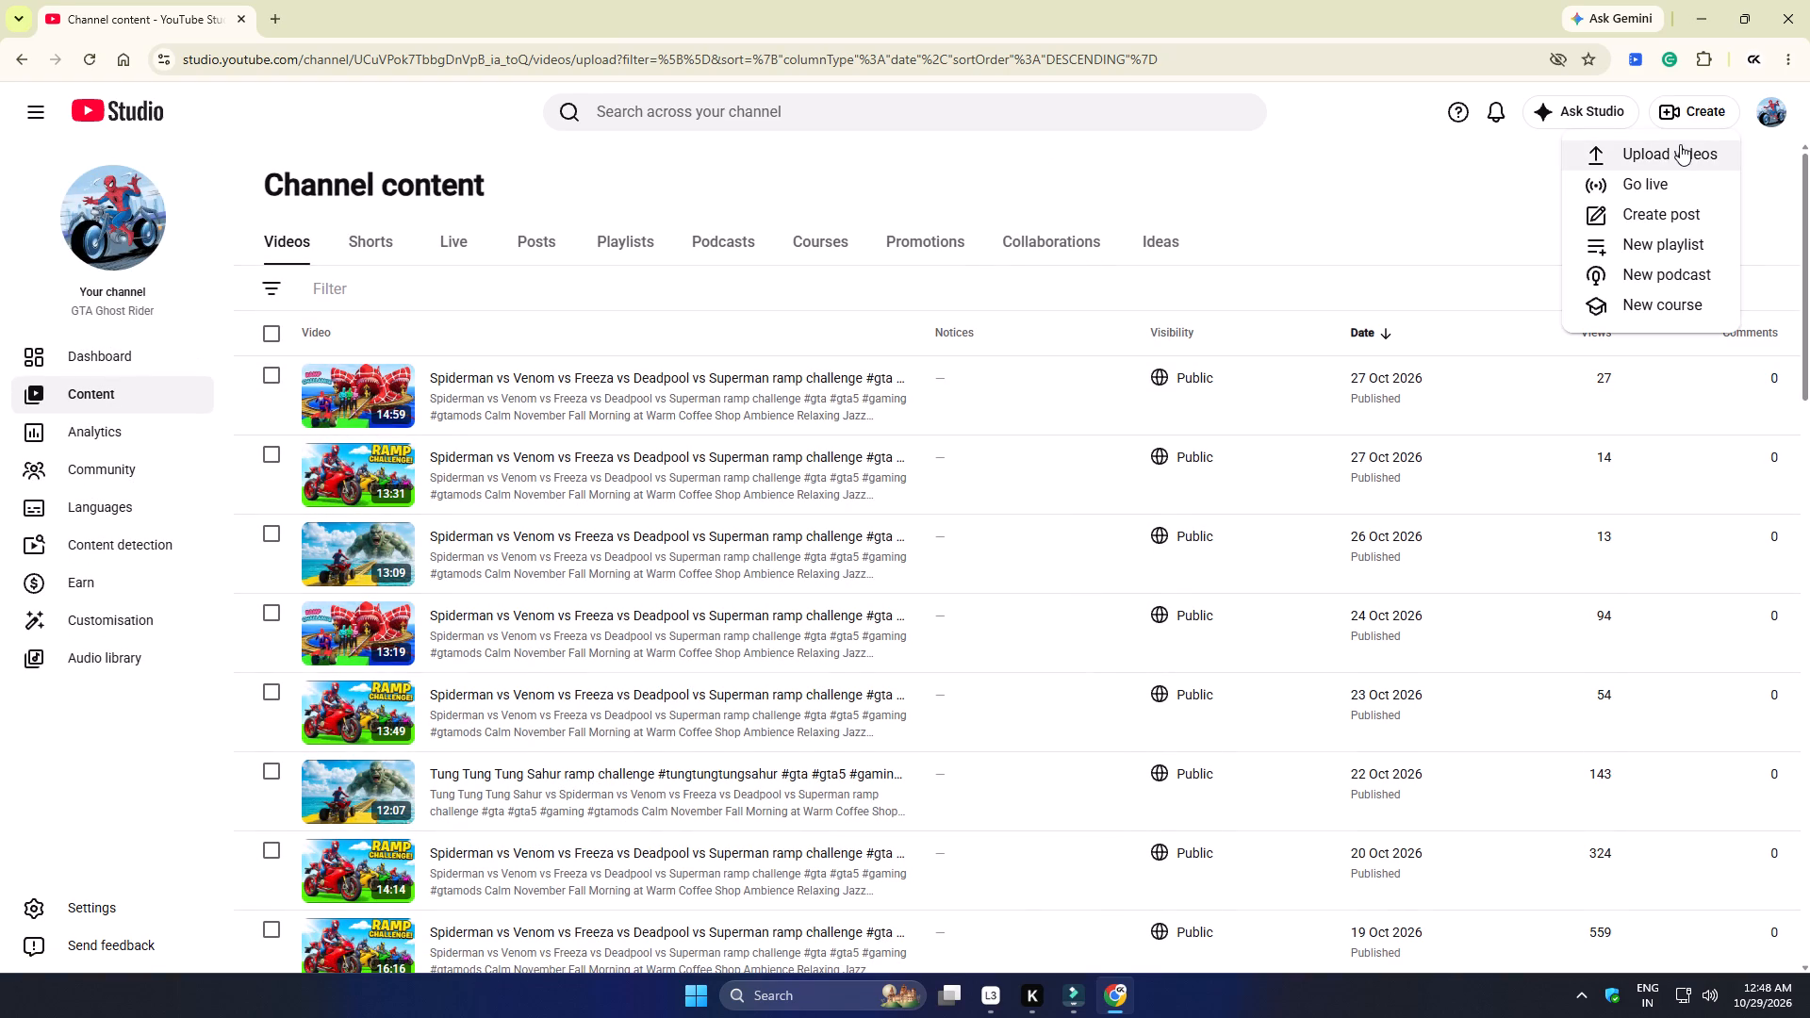
pyautogui.click(895, 630)
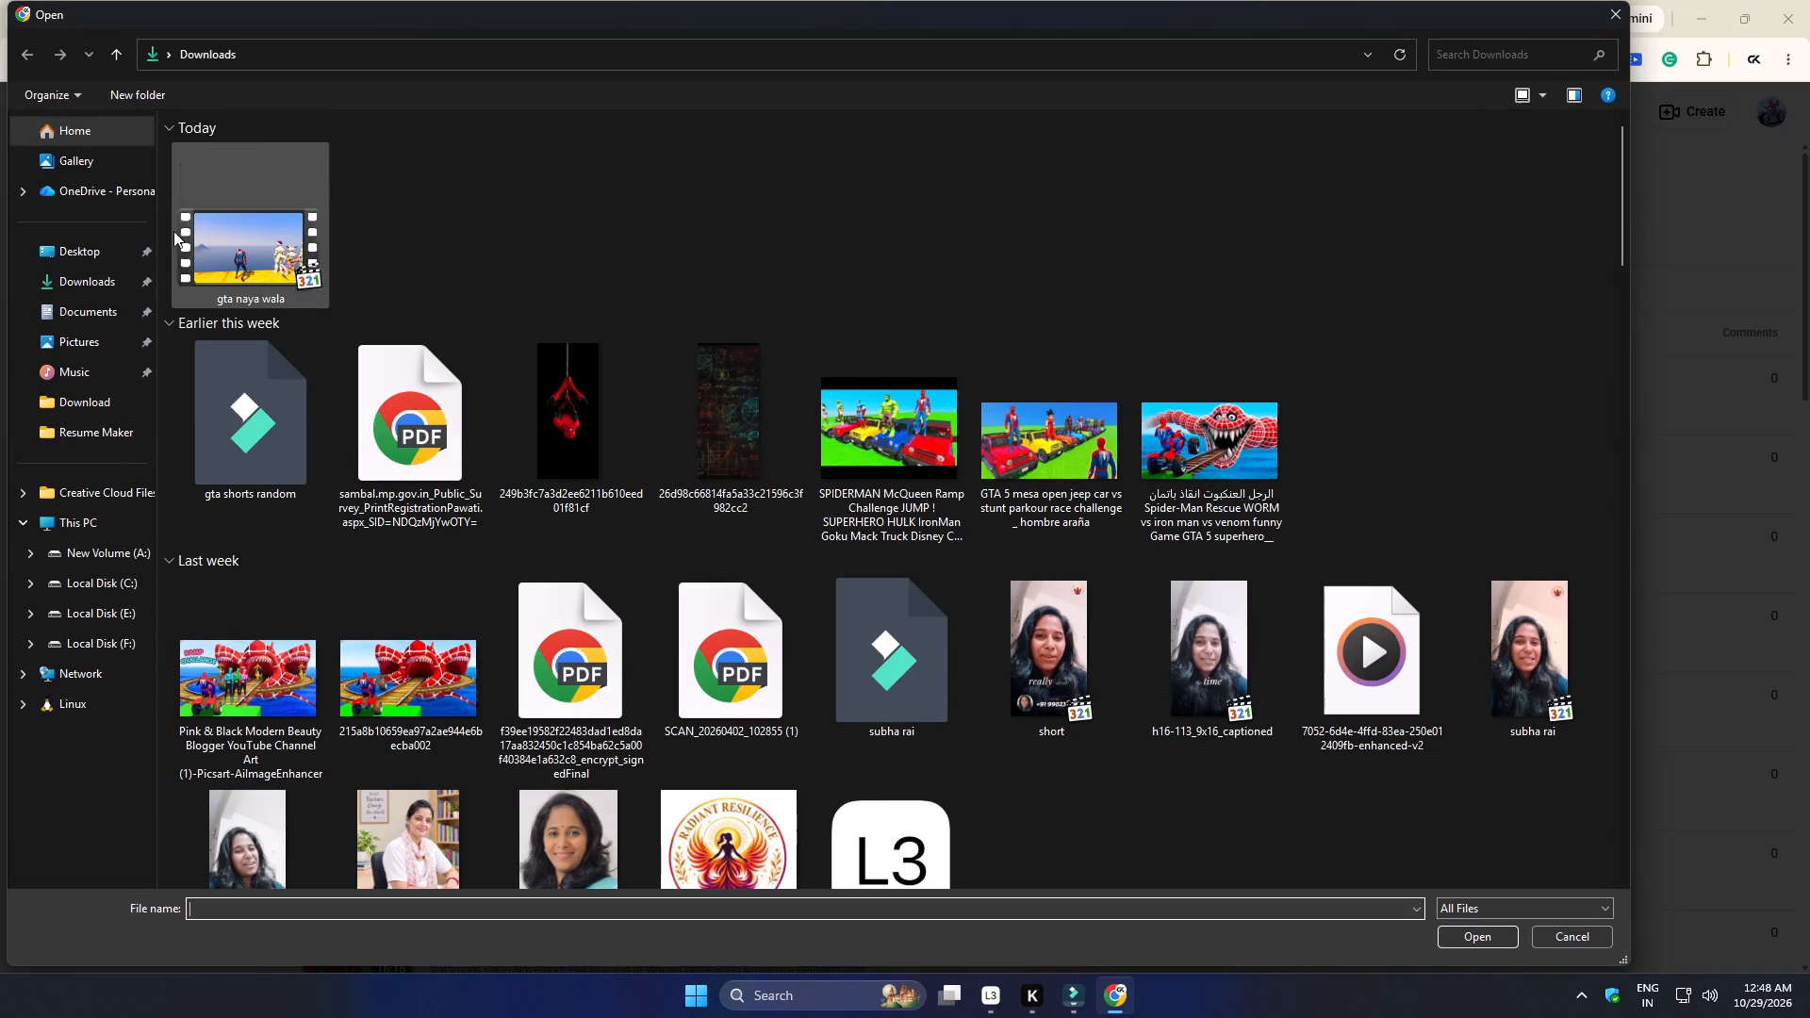
pyautogui.click(113, 293)
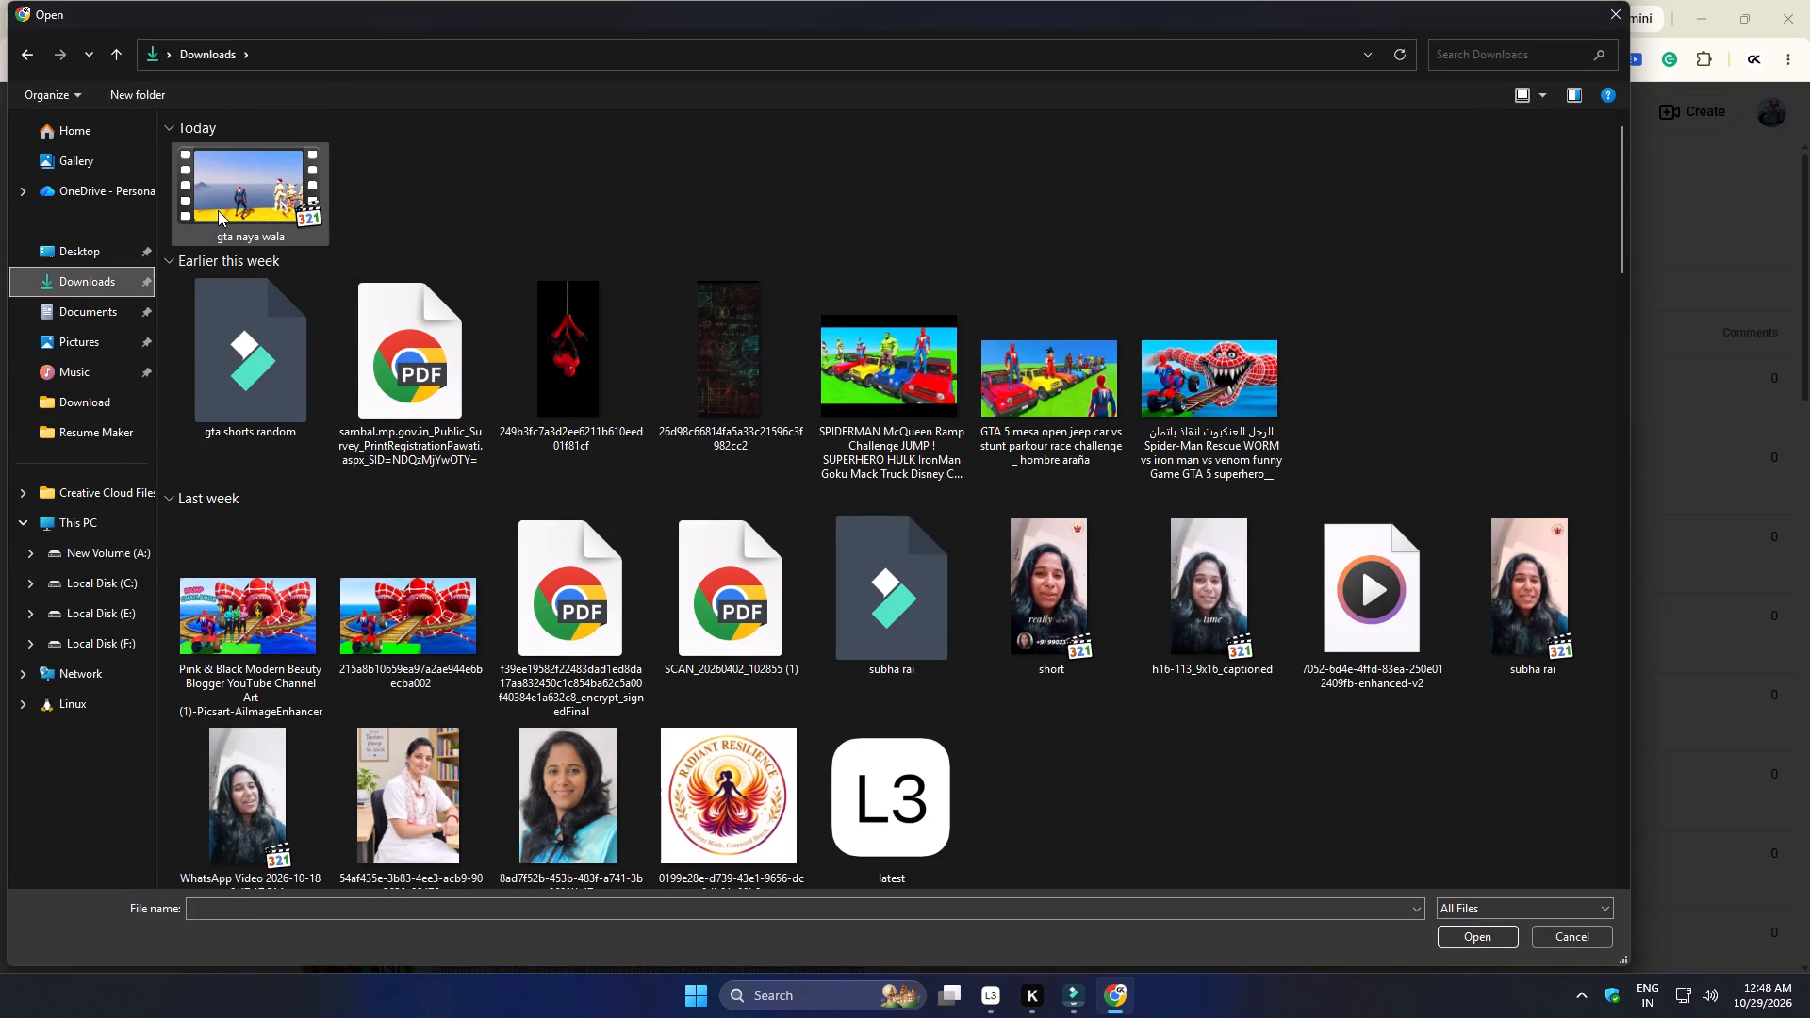
pyautogui.click(218, 210)
pyautogui.click(1469, 941)
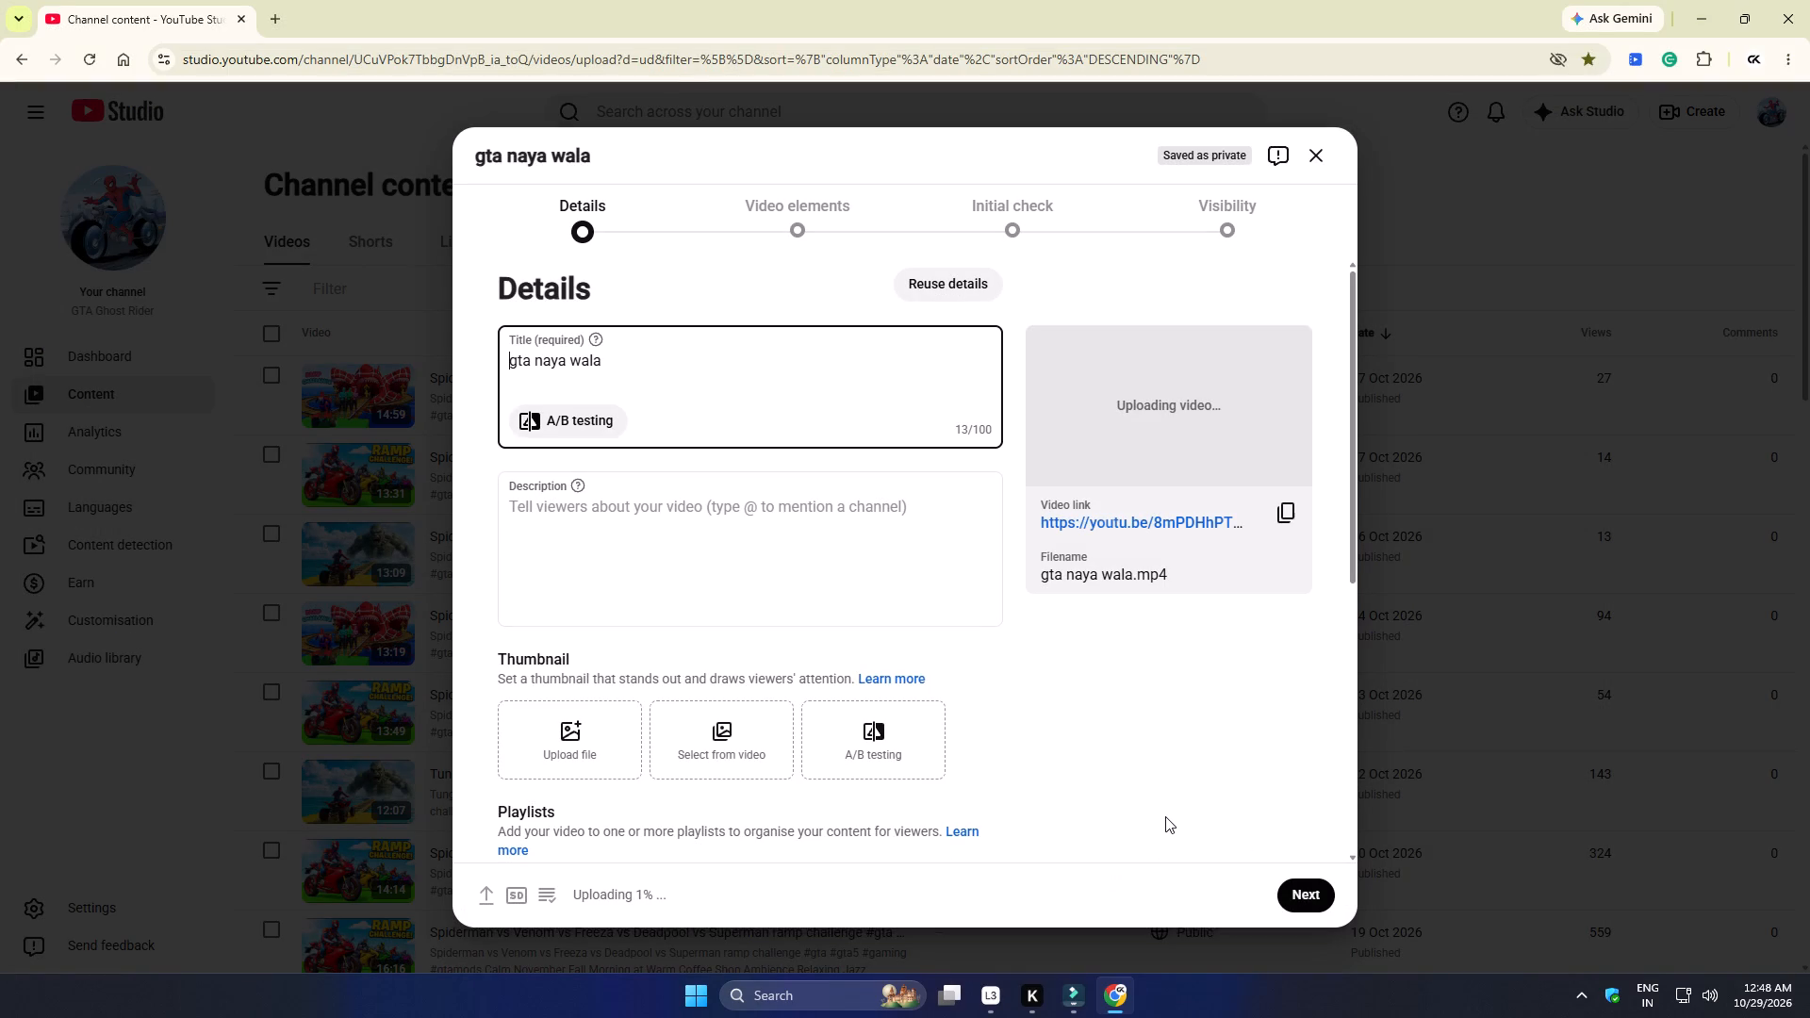
# Set the "masked rider" image from Downloads as the video's thumbnail.
pyautogui.click(604, 757)
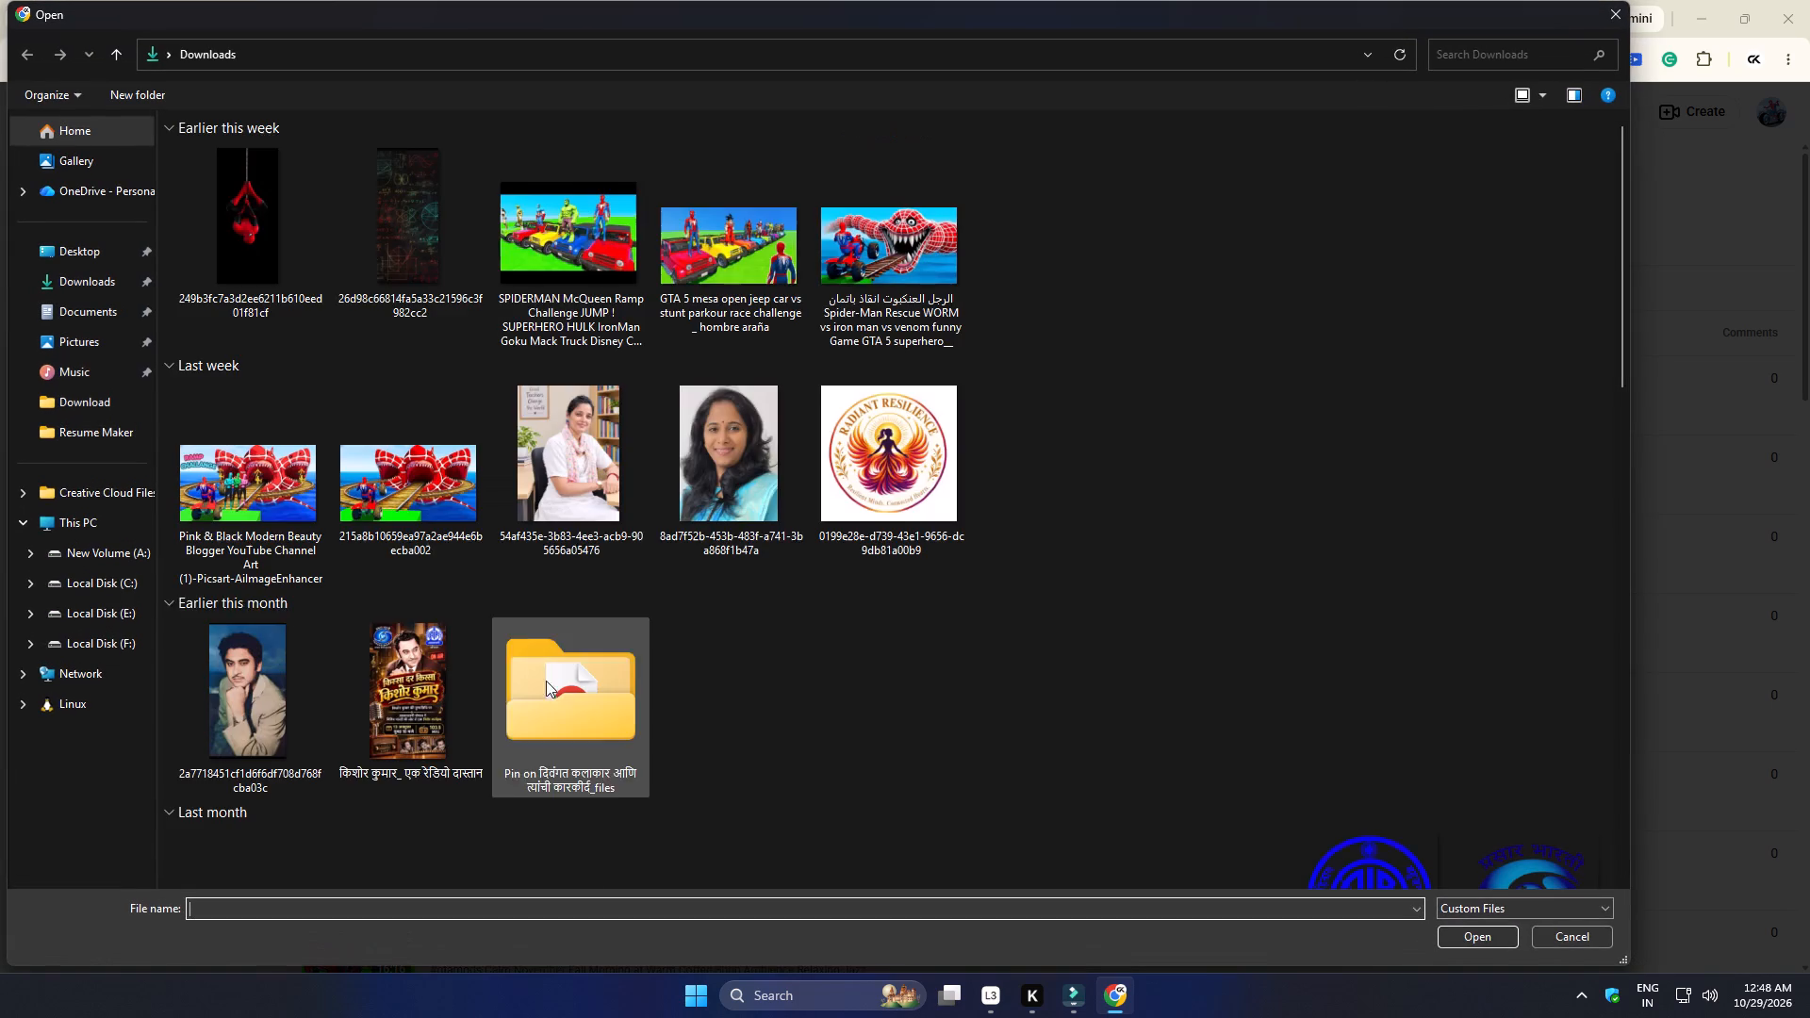
pyautogui.scroll(-3, 458, 572)
pyautogui.scroll(1, 458, 572)
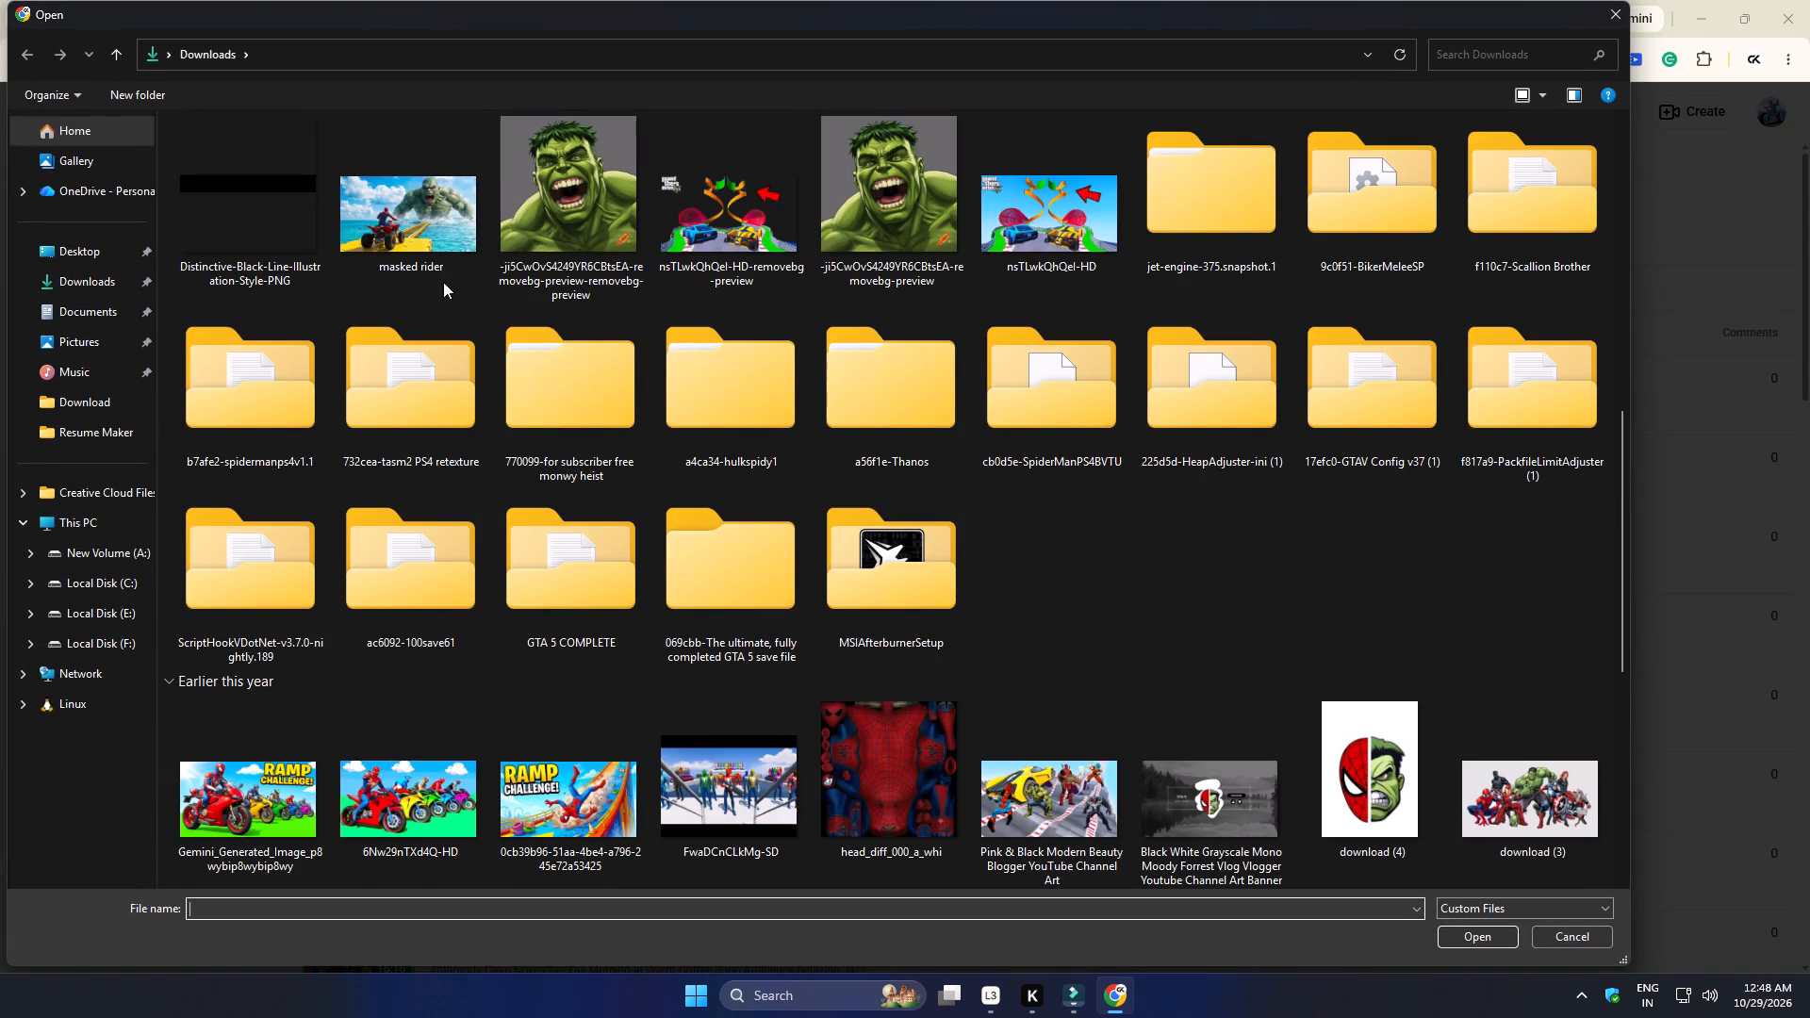
pyautogui.click(435, 246)
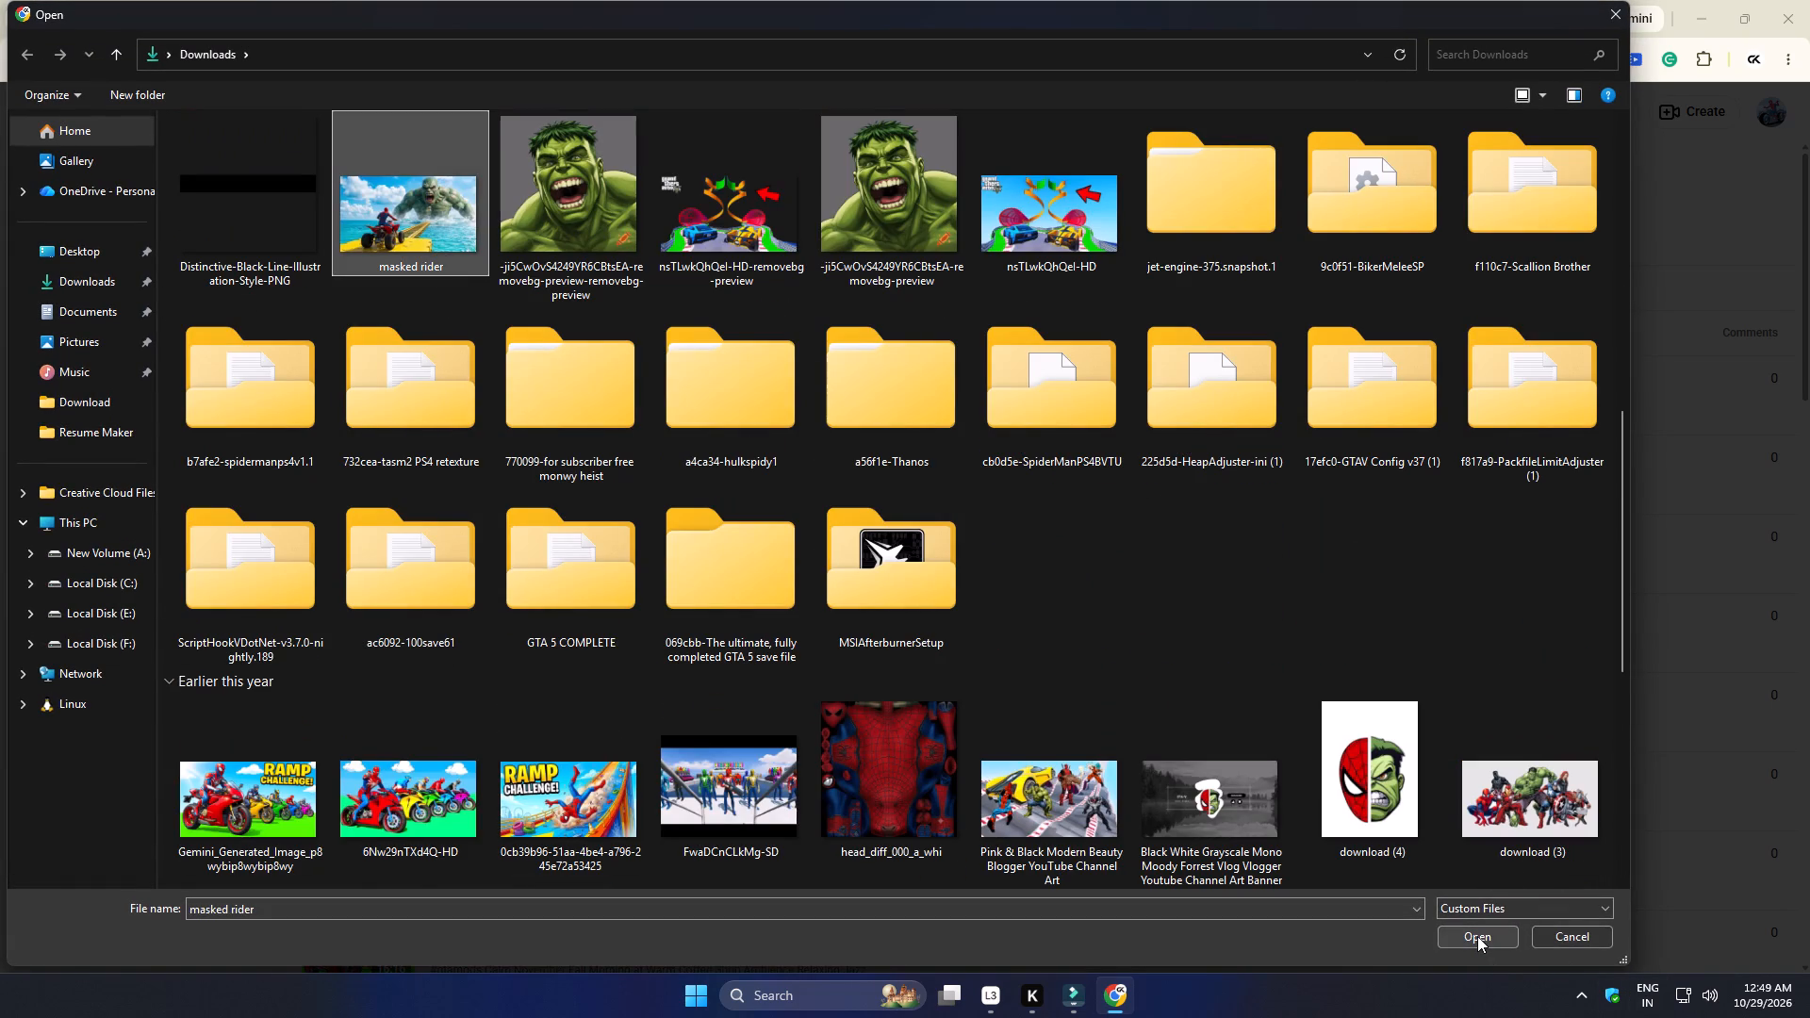
pyautogui.click(1477, 936)
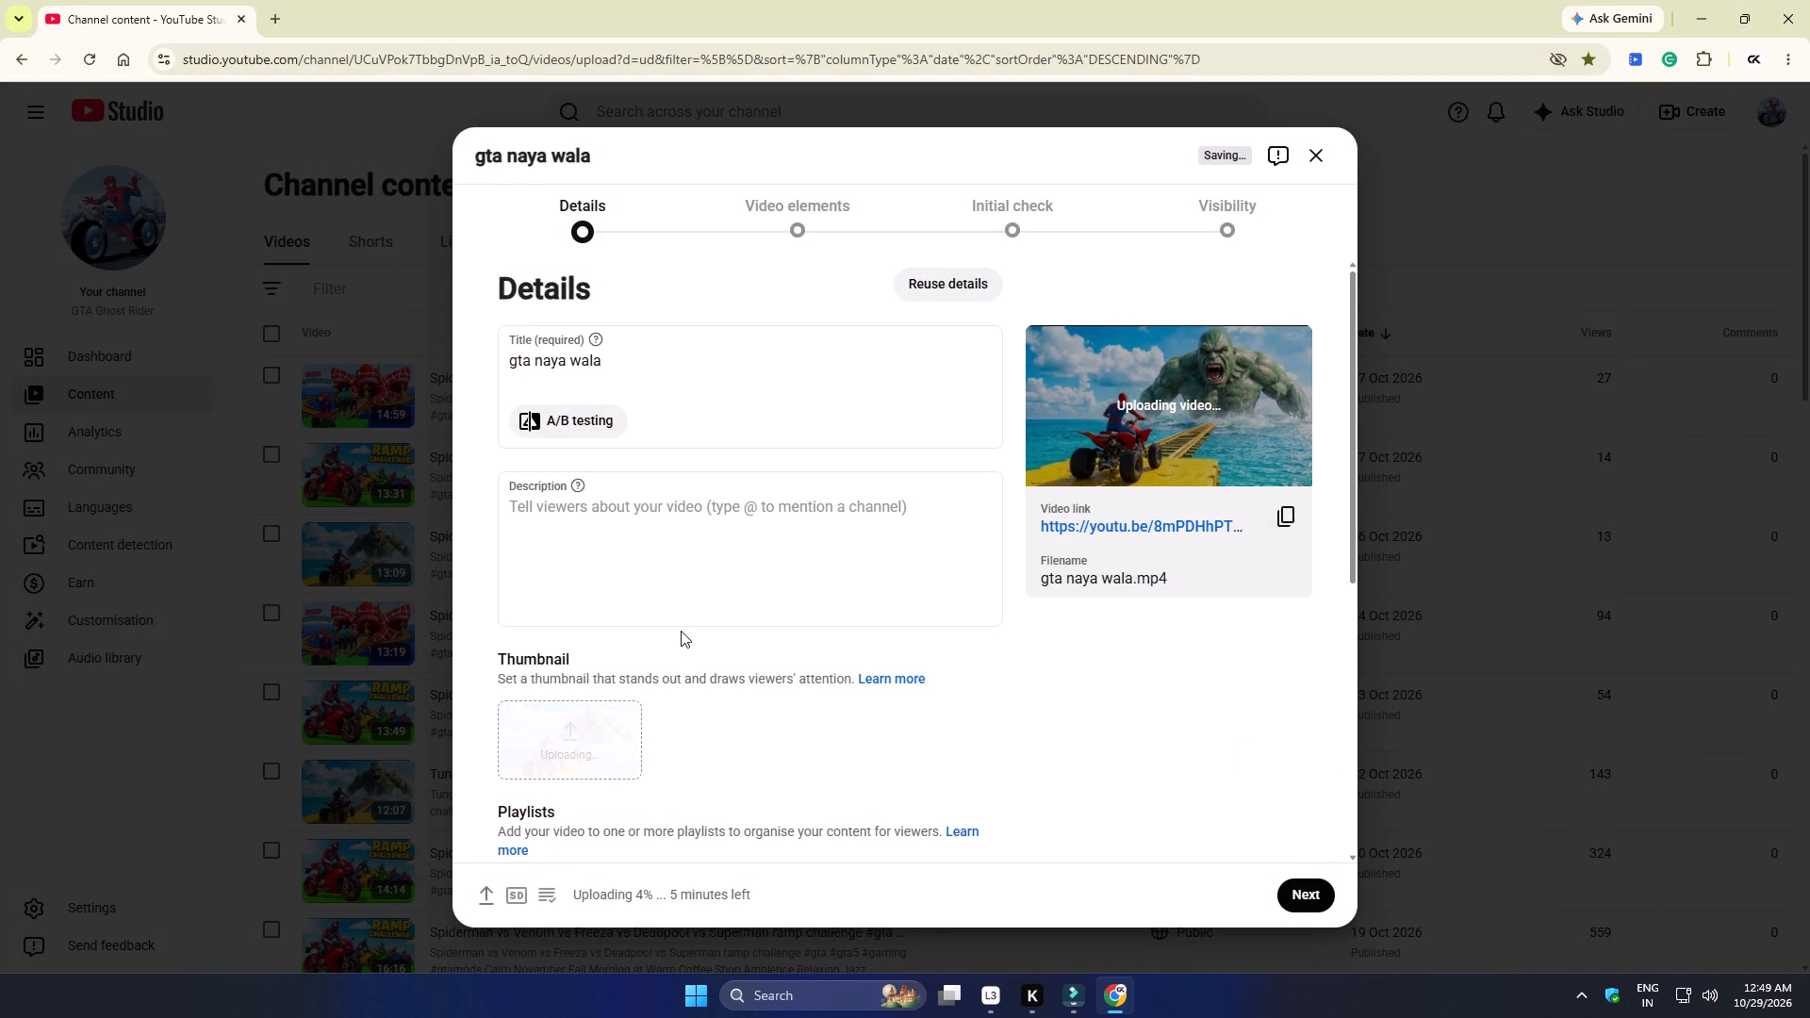
# Paste the copied description into the new video's description.
pyautogui.click(684, 580)
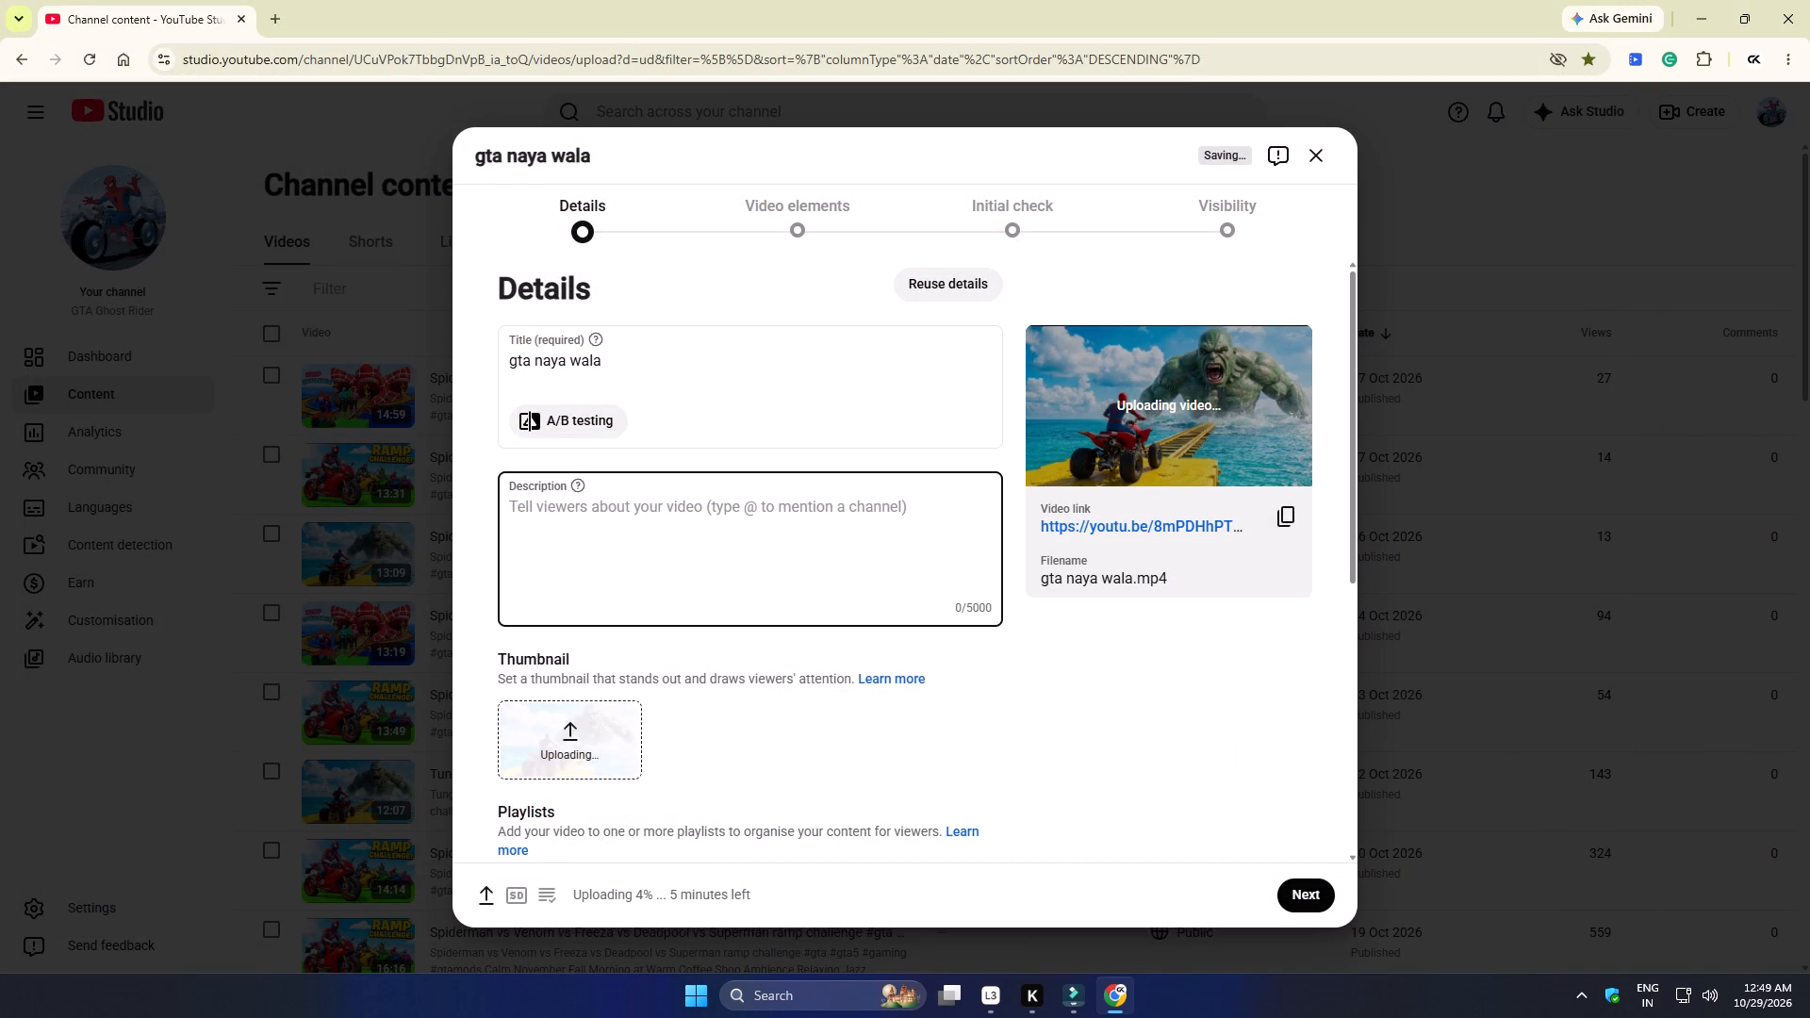
pyautogui.hotkey('ctrl', 'v')
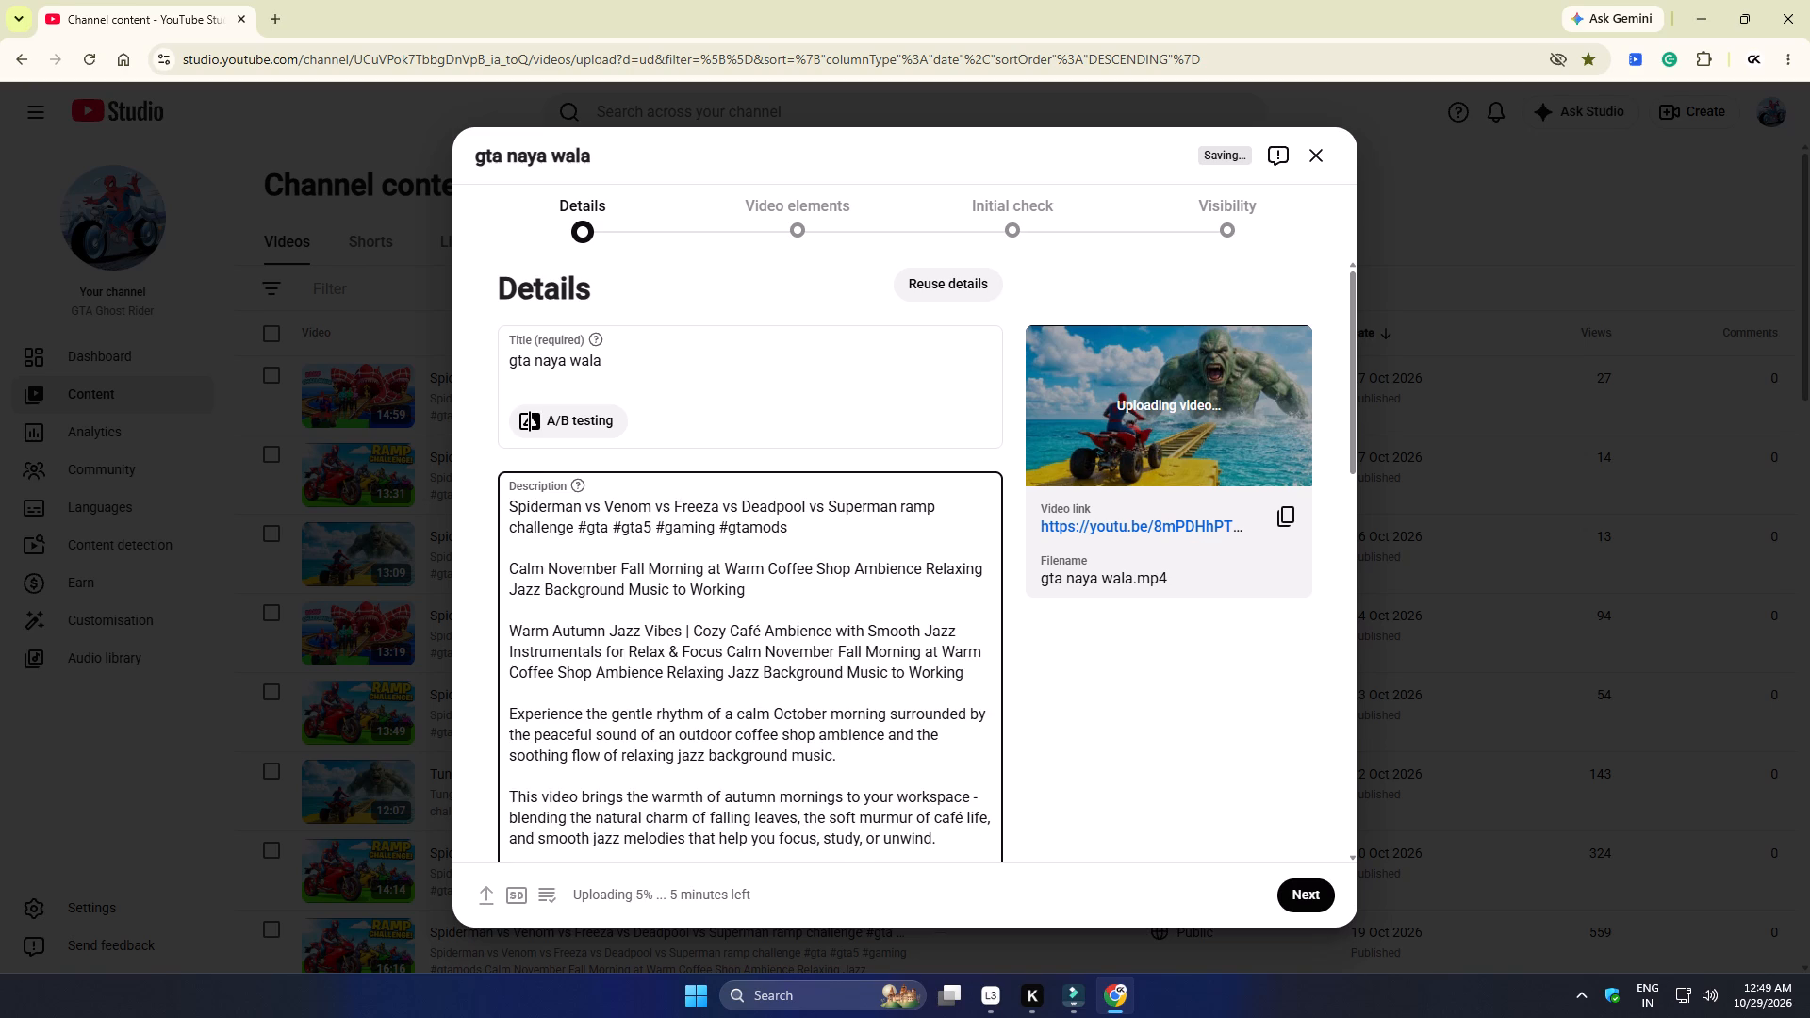
# Replace the title with the description's opening text, "Spiderman vs Venom vs Freeza vs Deadpool vs Superman ramp challenge #gta #gta5 #gaming #gtamods".
pyautogui.moveTo(786, 524); pyautogui.dragTo(473, 481)
pyautogui.hotkey('ctrl', 'c')
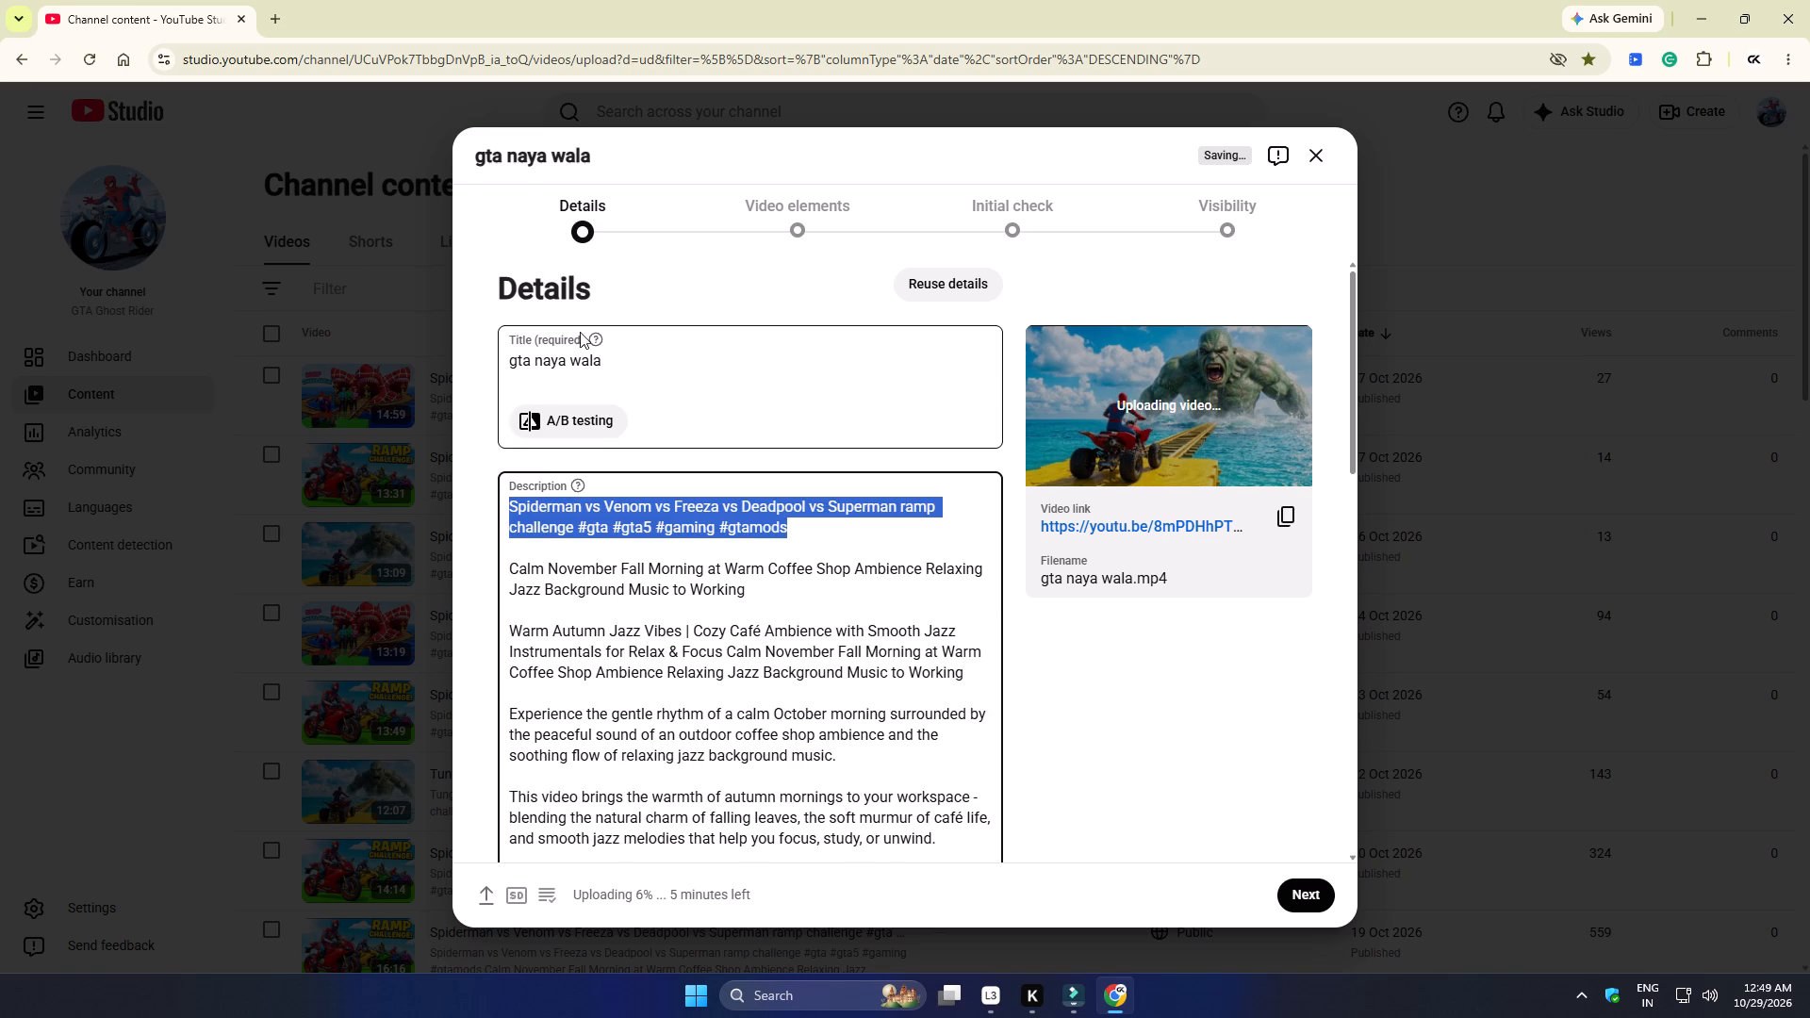
pyautogui.moveTo(617, 365); pyautogui.dragTo(438, 366)
pyautogui.hotkey('ctrl', 'v')
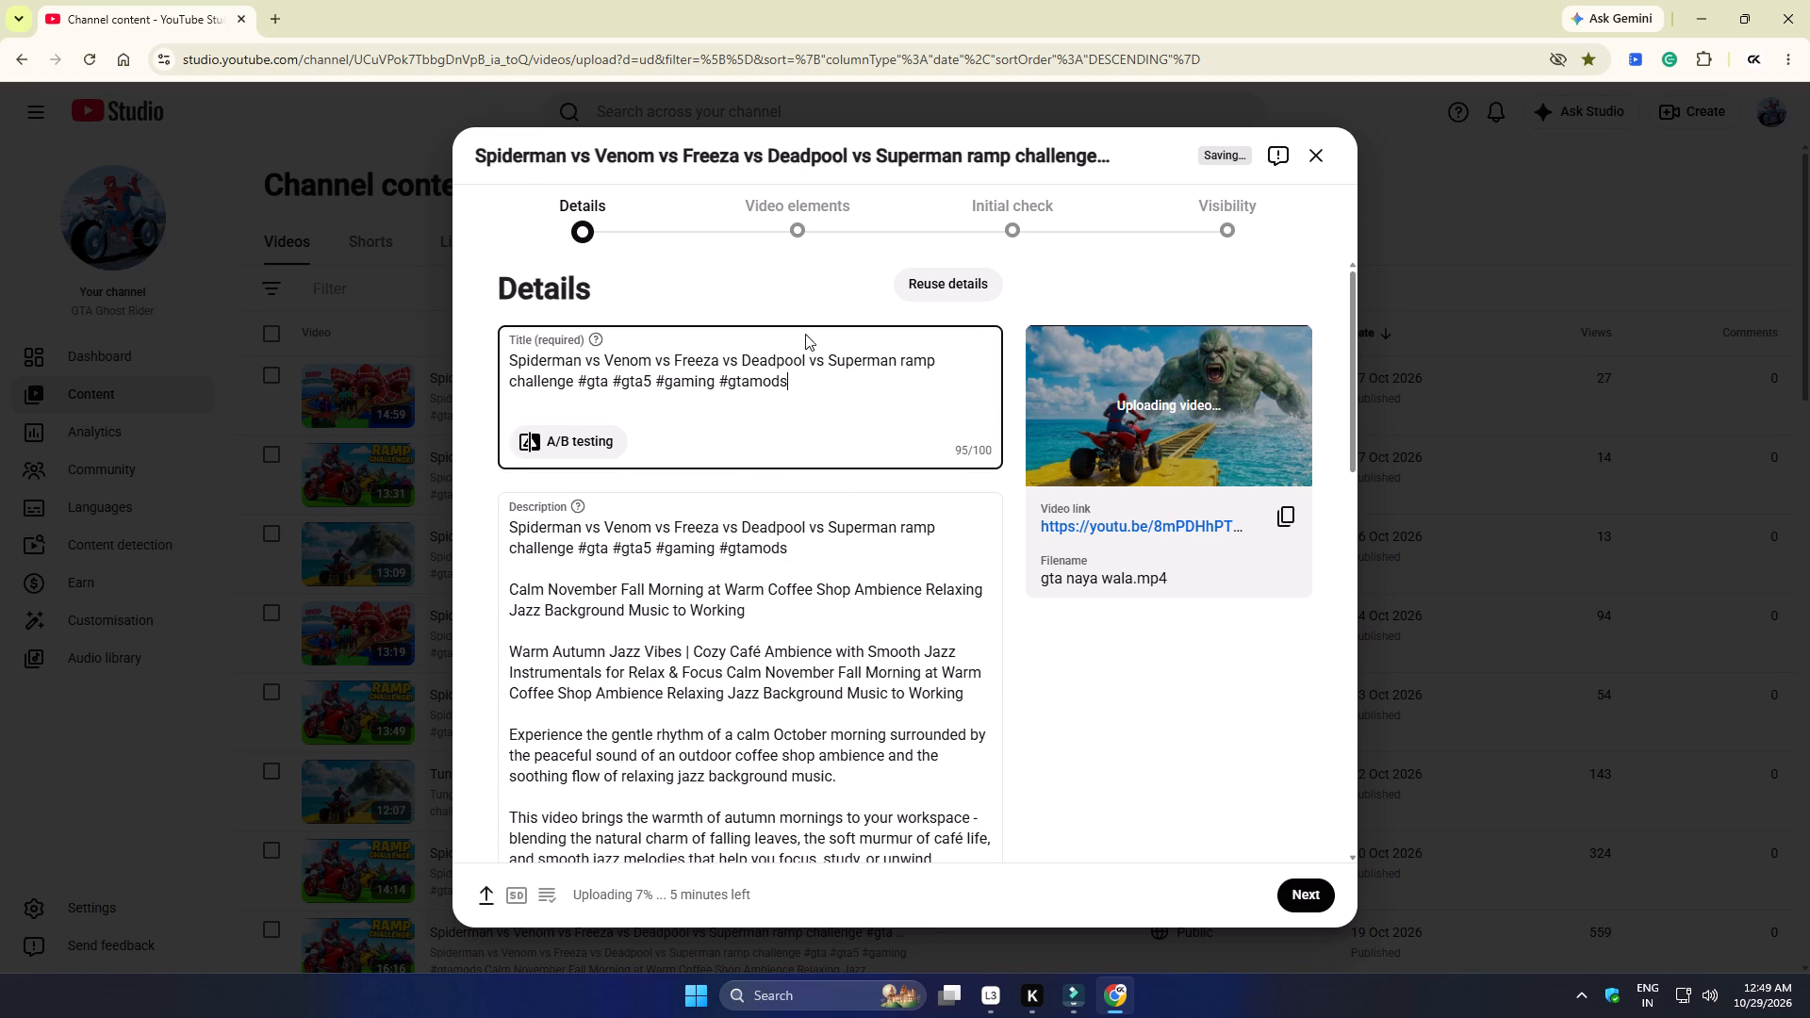
pyautogui.click(861, 418)
# Switch to Wondershare Filmora and open the local project "gta shorts random".
pyautogui.click(1079, 996)
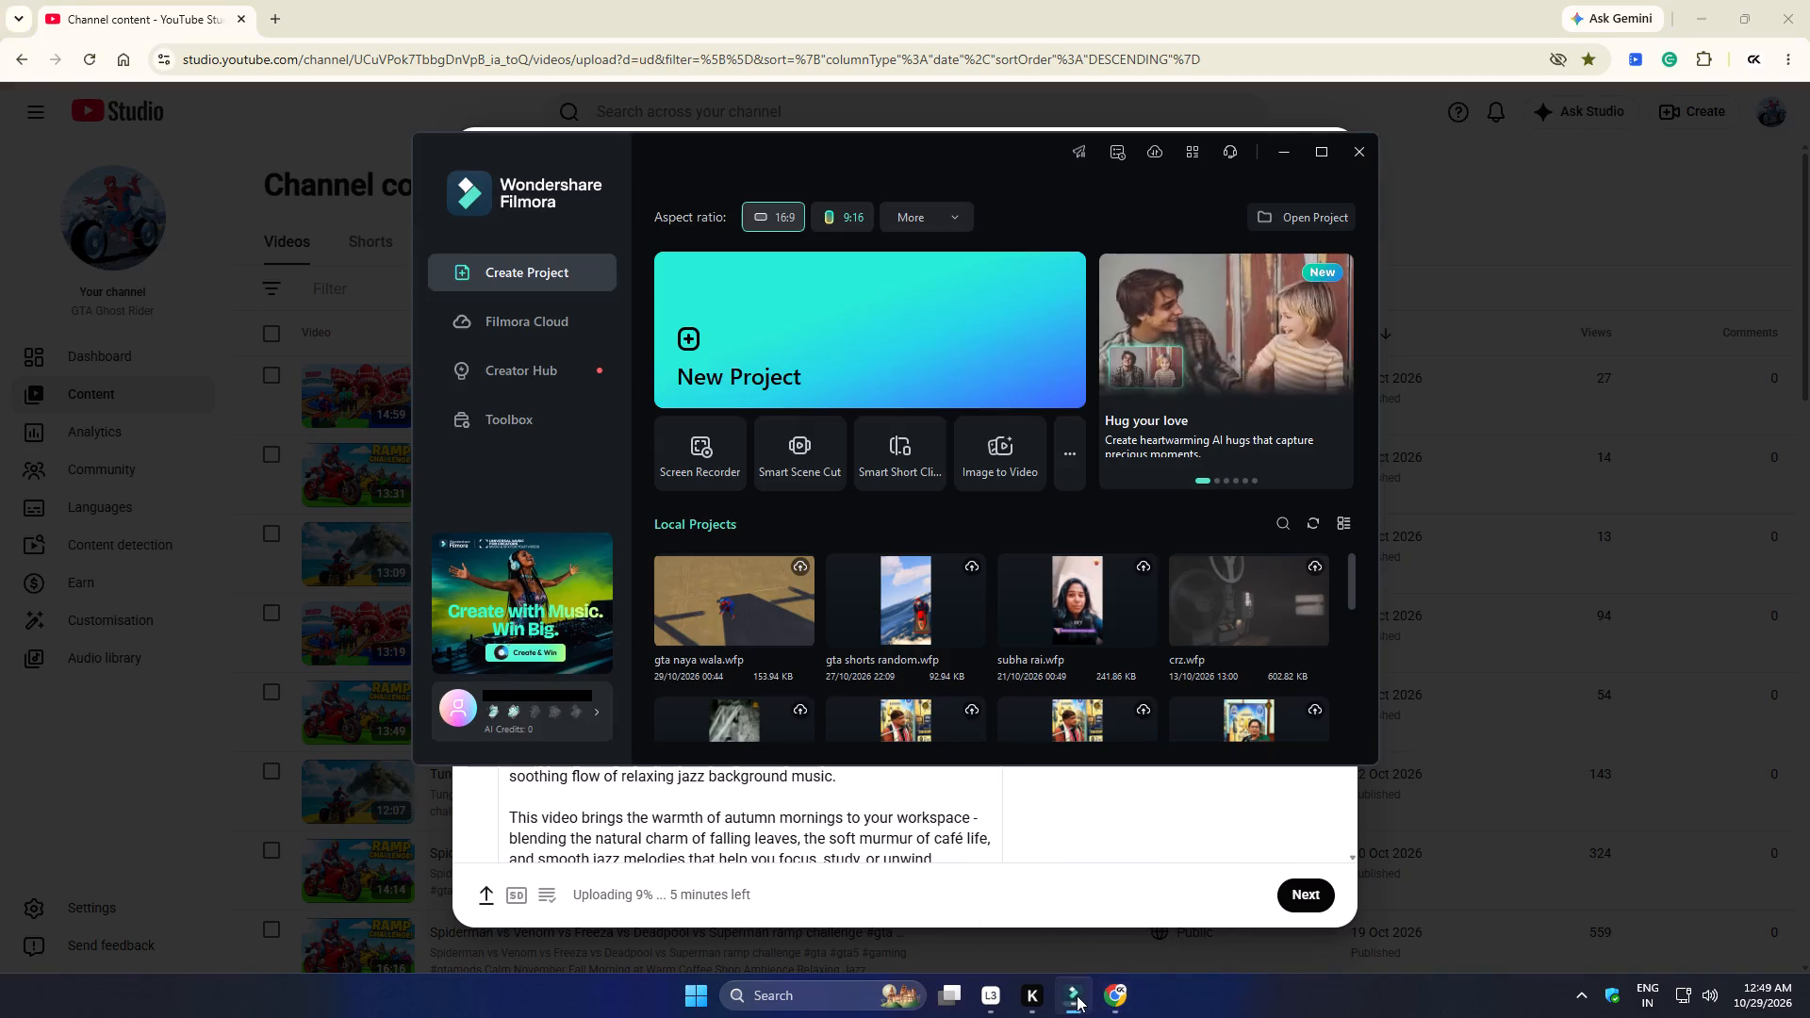
pyautogui.doubleClick(931, 629)
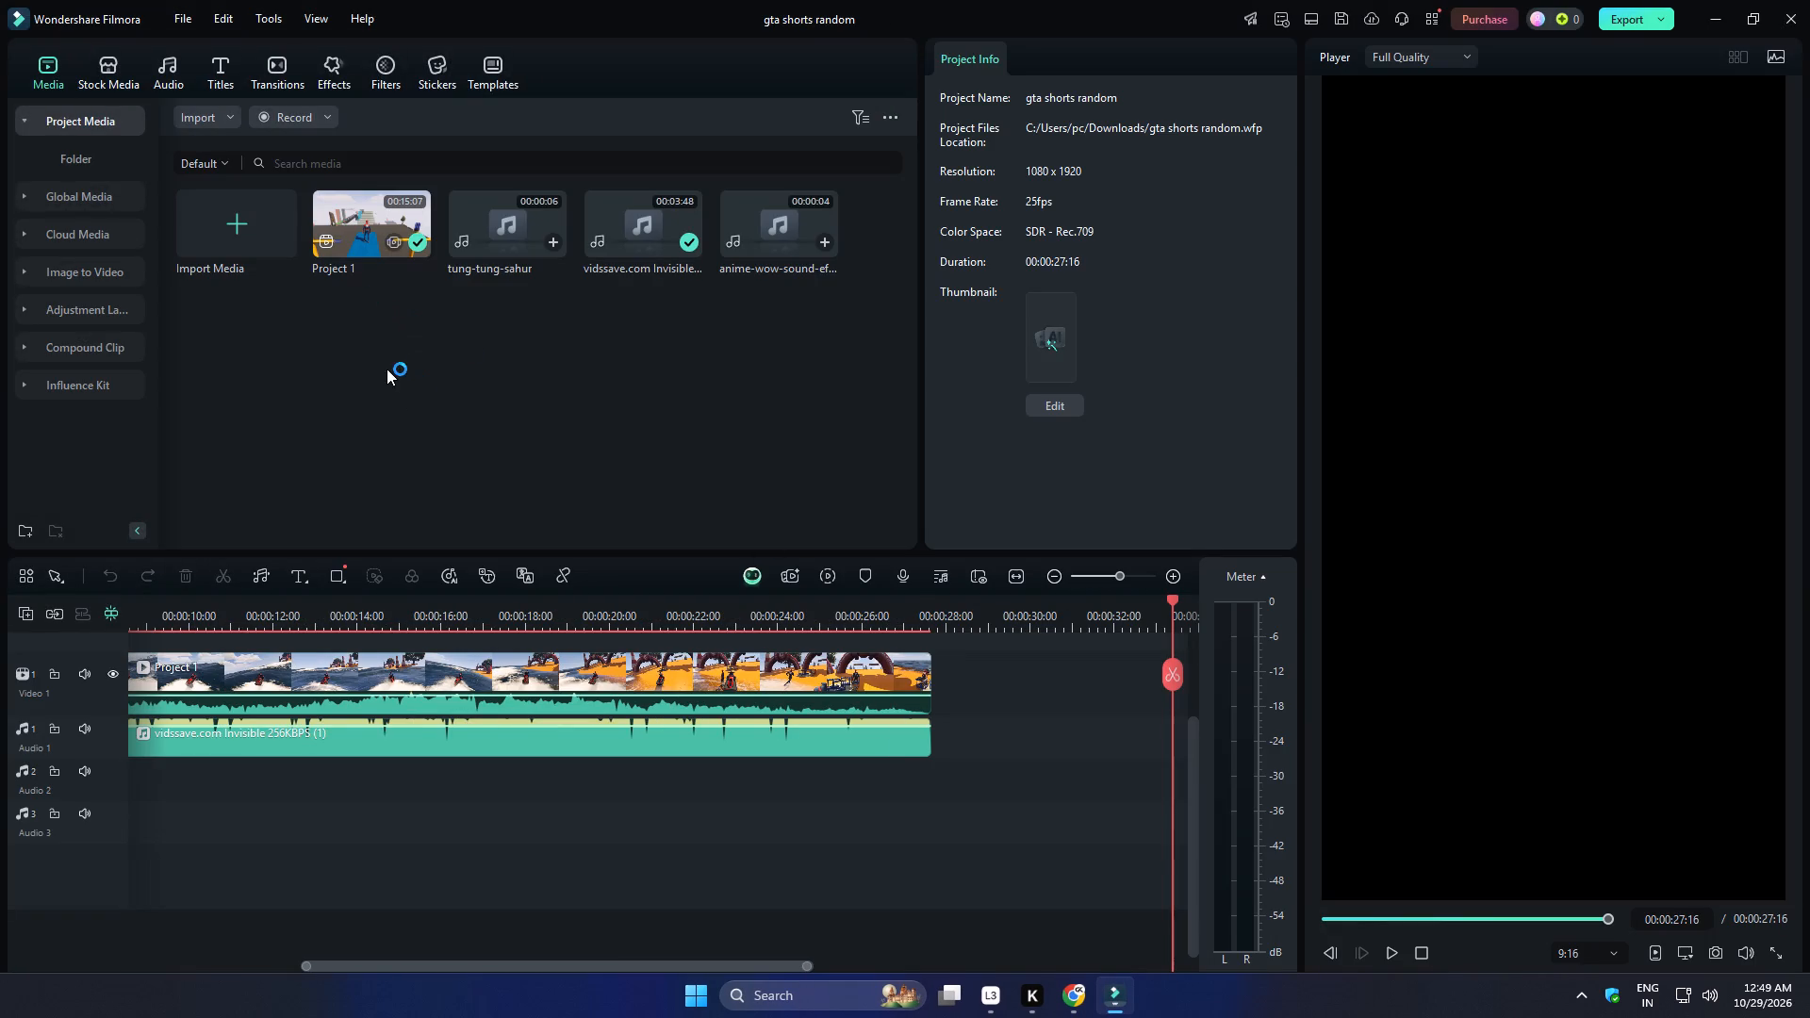
# Delete the Project 1 clip from the project media, including its use on the timeline.
pyautogui.moveTo(387, 369); pyautogui.dragTo(366, 246)
pyautogui.press('Delete')
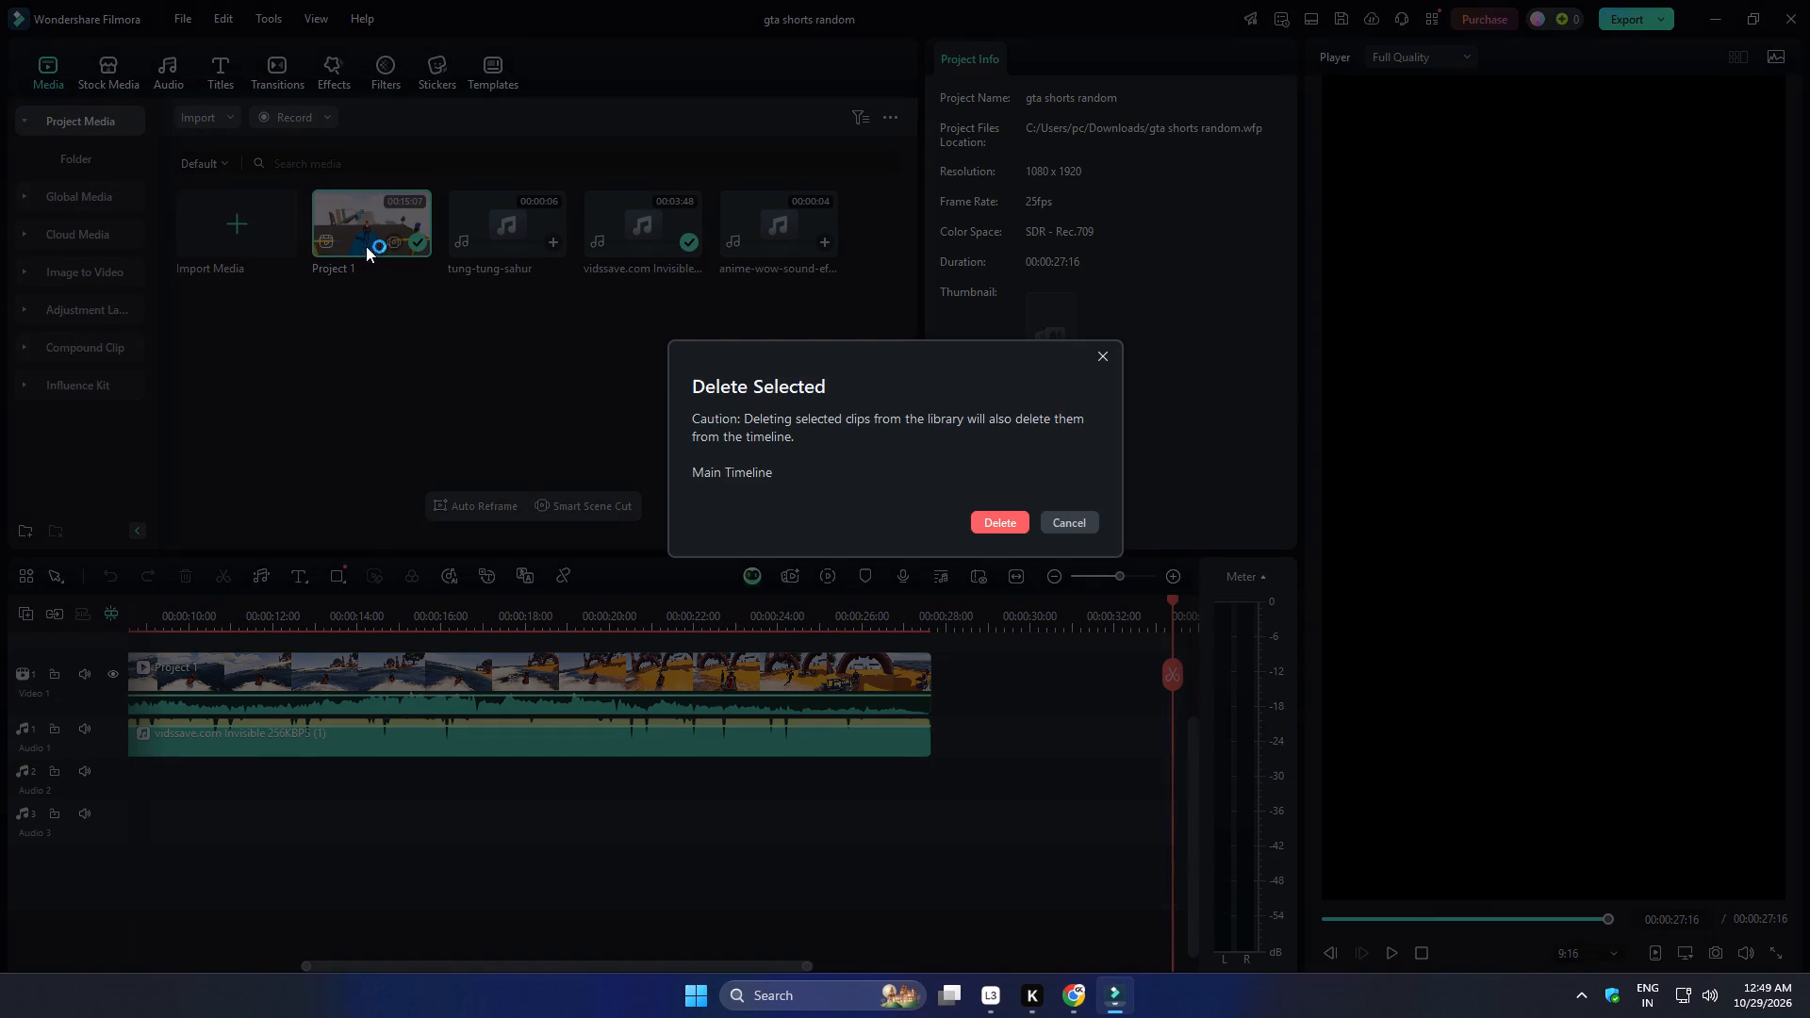
pyautogui.click(990, 528)
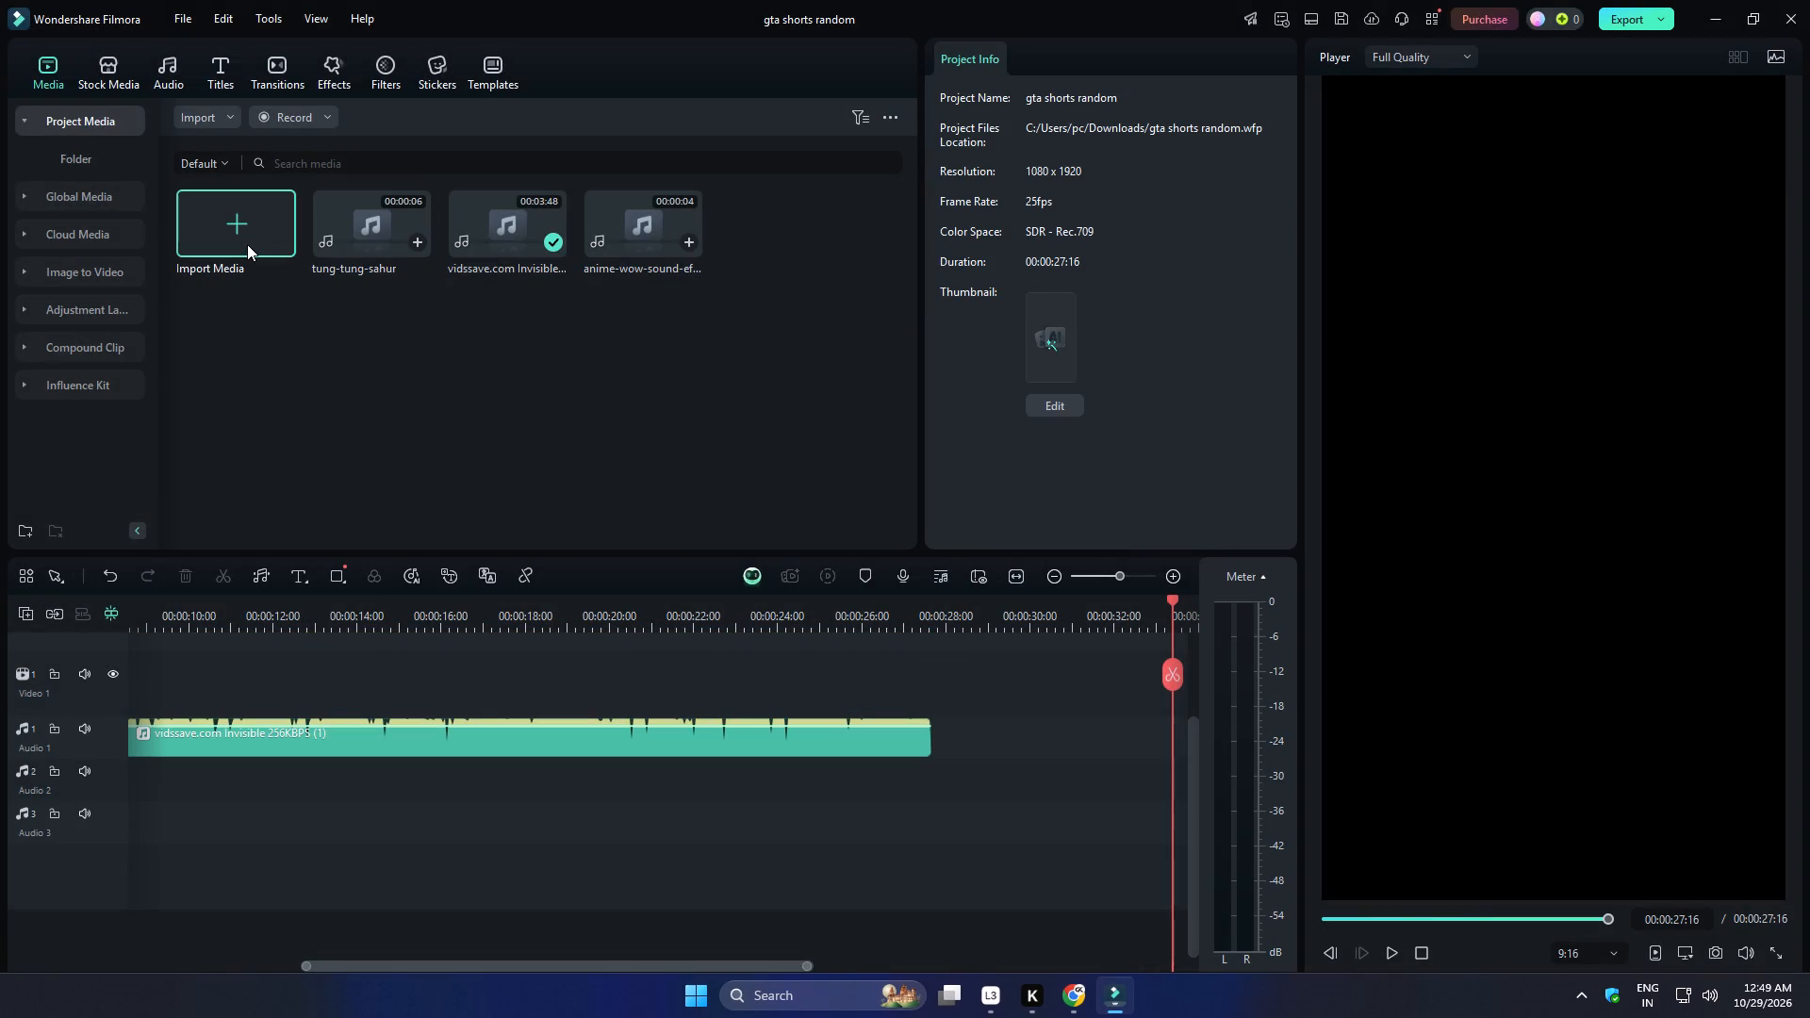
# Import the Project 2 video from the GTA V rendered folder into the project media.
pyautogui.click(247, 244)
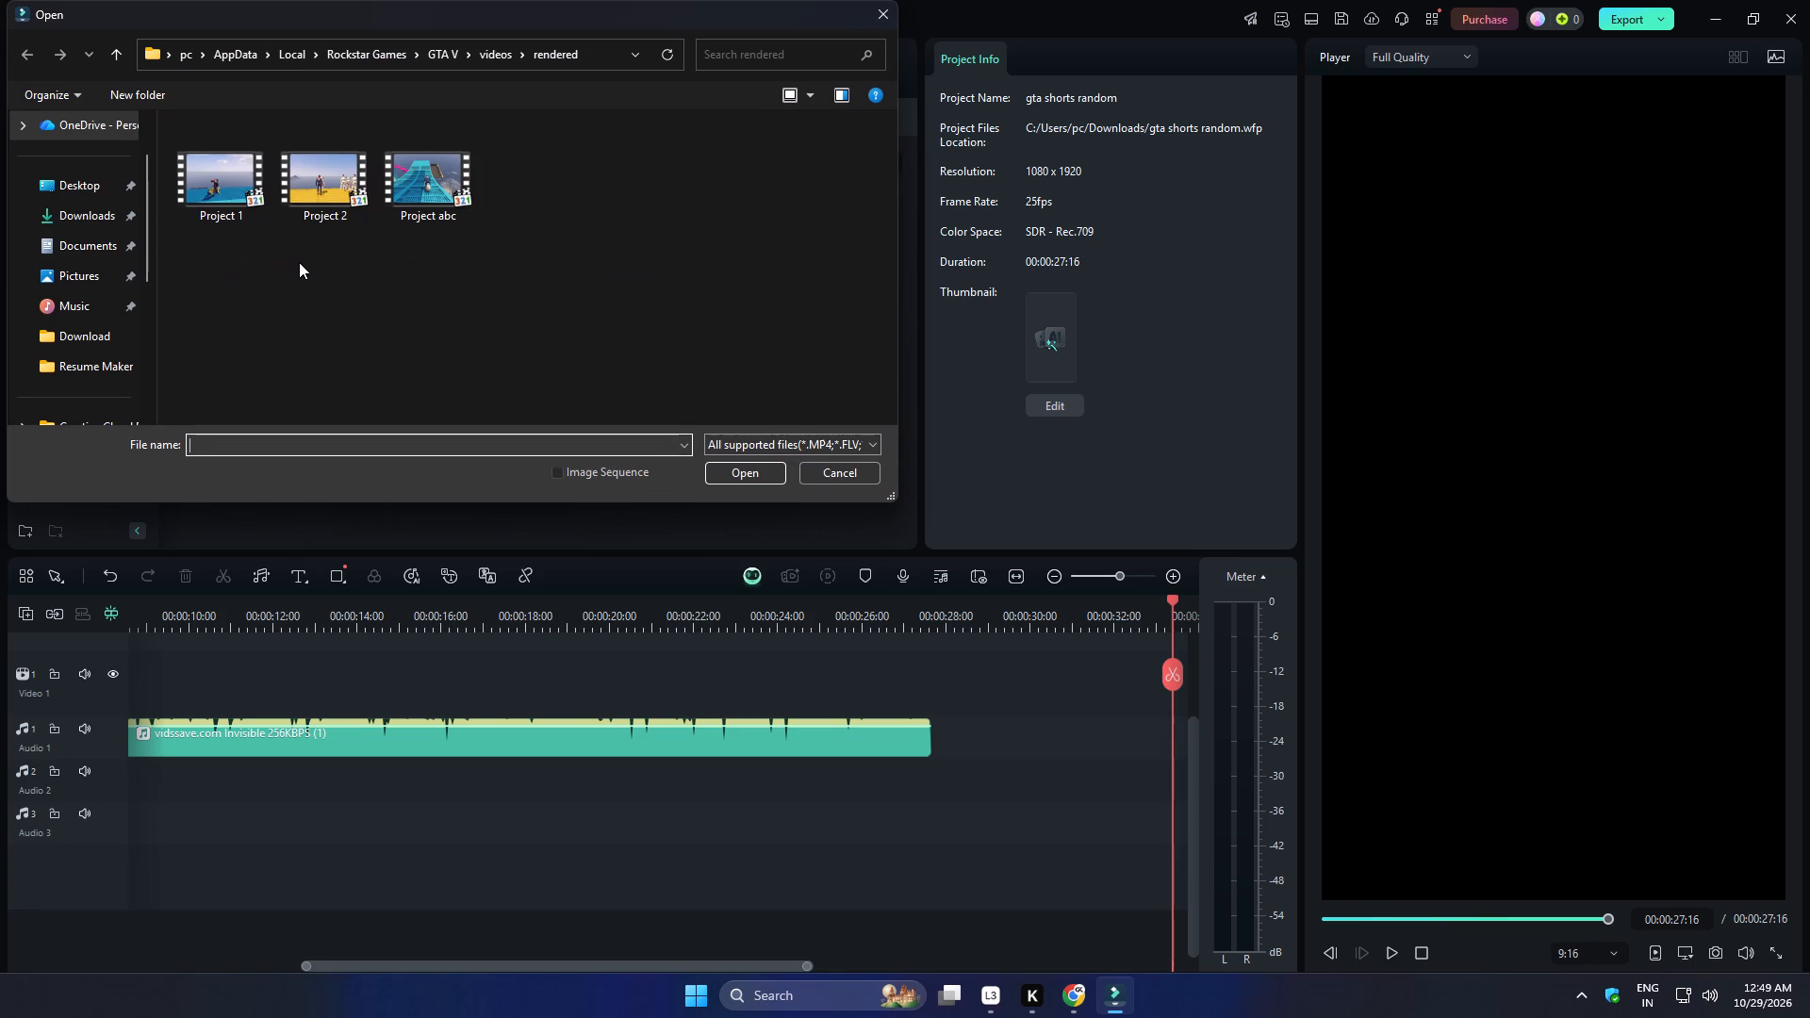
pyautogui.moveTo(299, 262); pyautogui.dragTo(321, 162)
pyautogui.moveTo(729, 471); pyautogui.dragTo(558, 550)
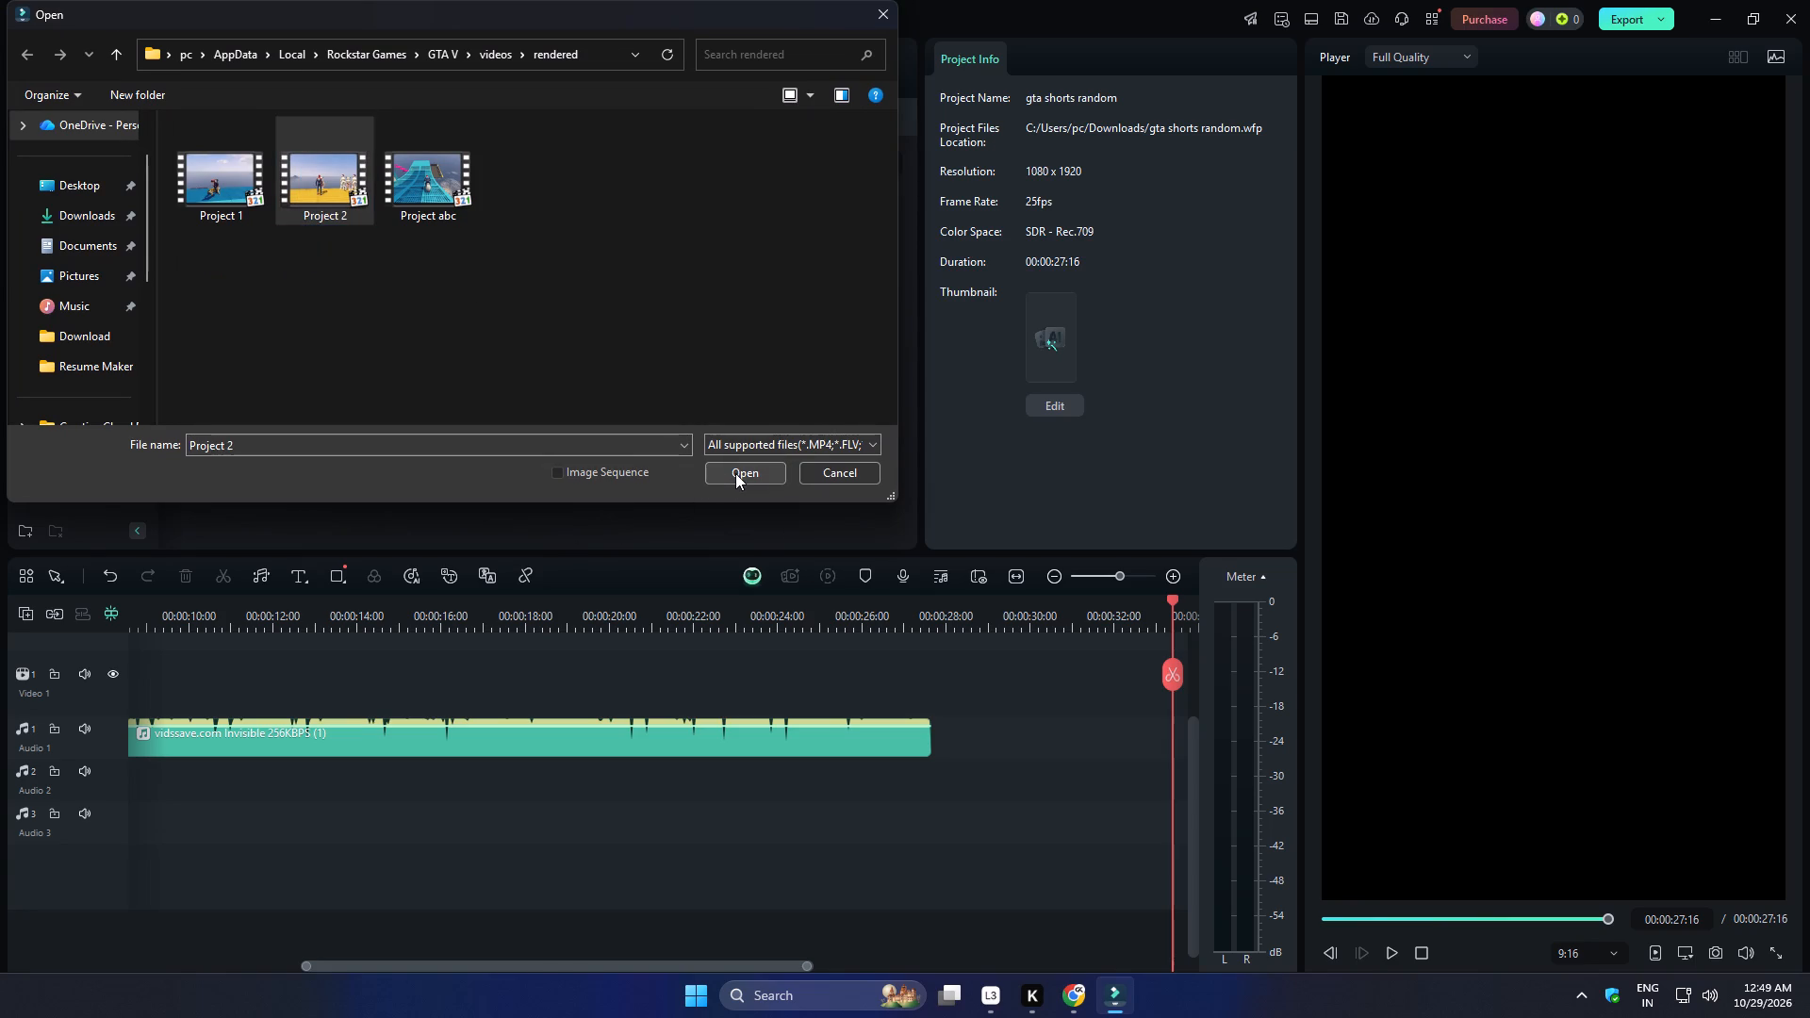
pyautogui.click(735, 473)
pyautogui.click(656, 455)
# Place the Project 2 clip on the Video 1 track, keeping the project settings of 1080 x 1920 at 25fps.
pyautogui.moveTo(358, 263); pyautogui.dragTo(194, 871)
pyautogui.click(1053, 530)
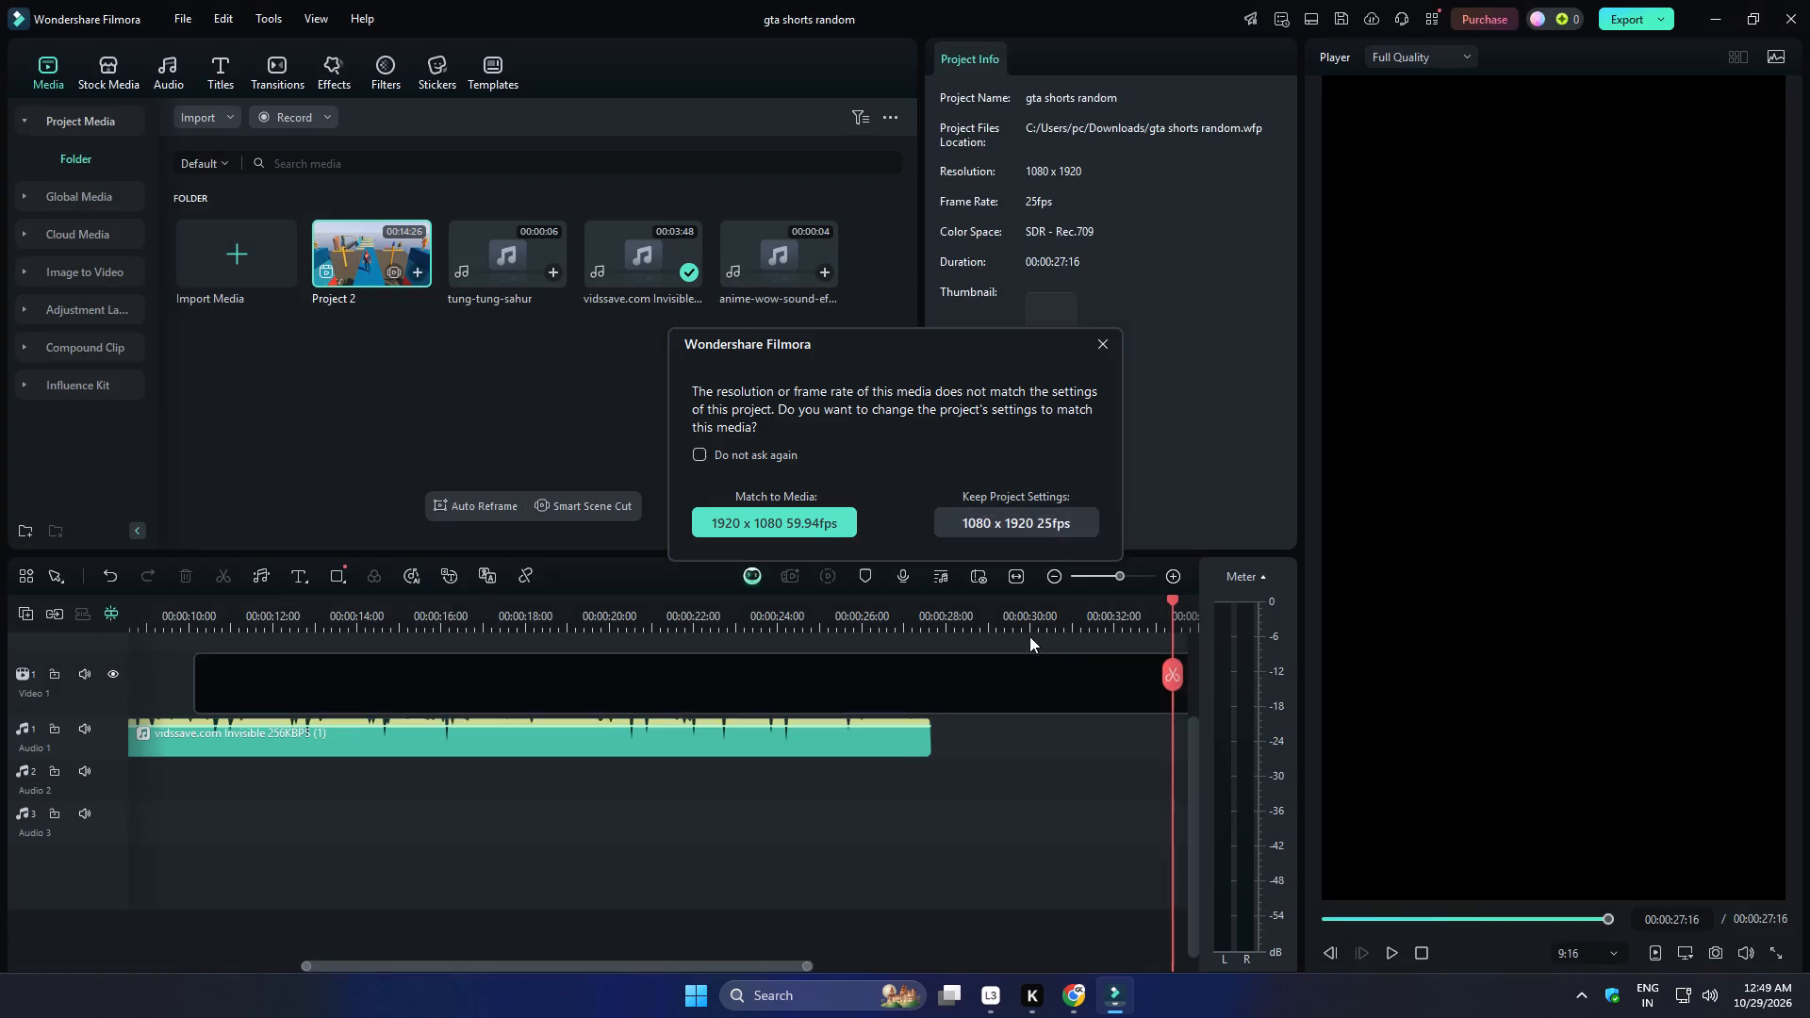
# Delete the empty gap before the Project 2 clip so that it starts at the beginning of the timeline.
pyautogui.keyDown('ctrl'); pyautogui.scroll(-16, 995, 753); pyautogui.keyUp('ctrl')
pyautogui.click(206, 674)
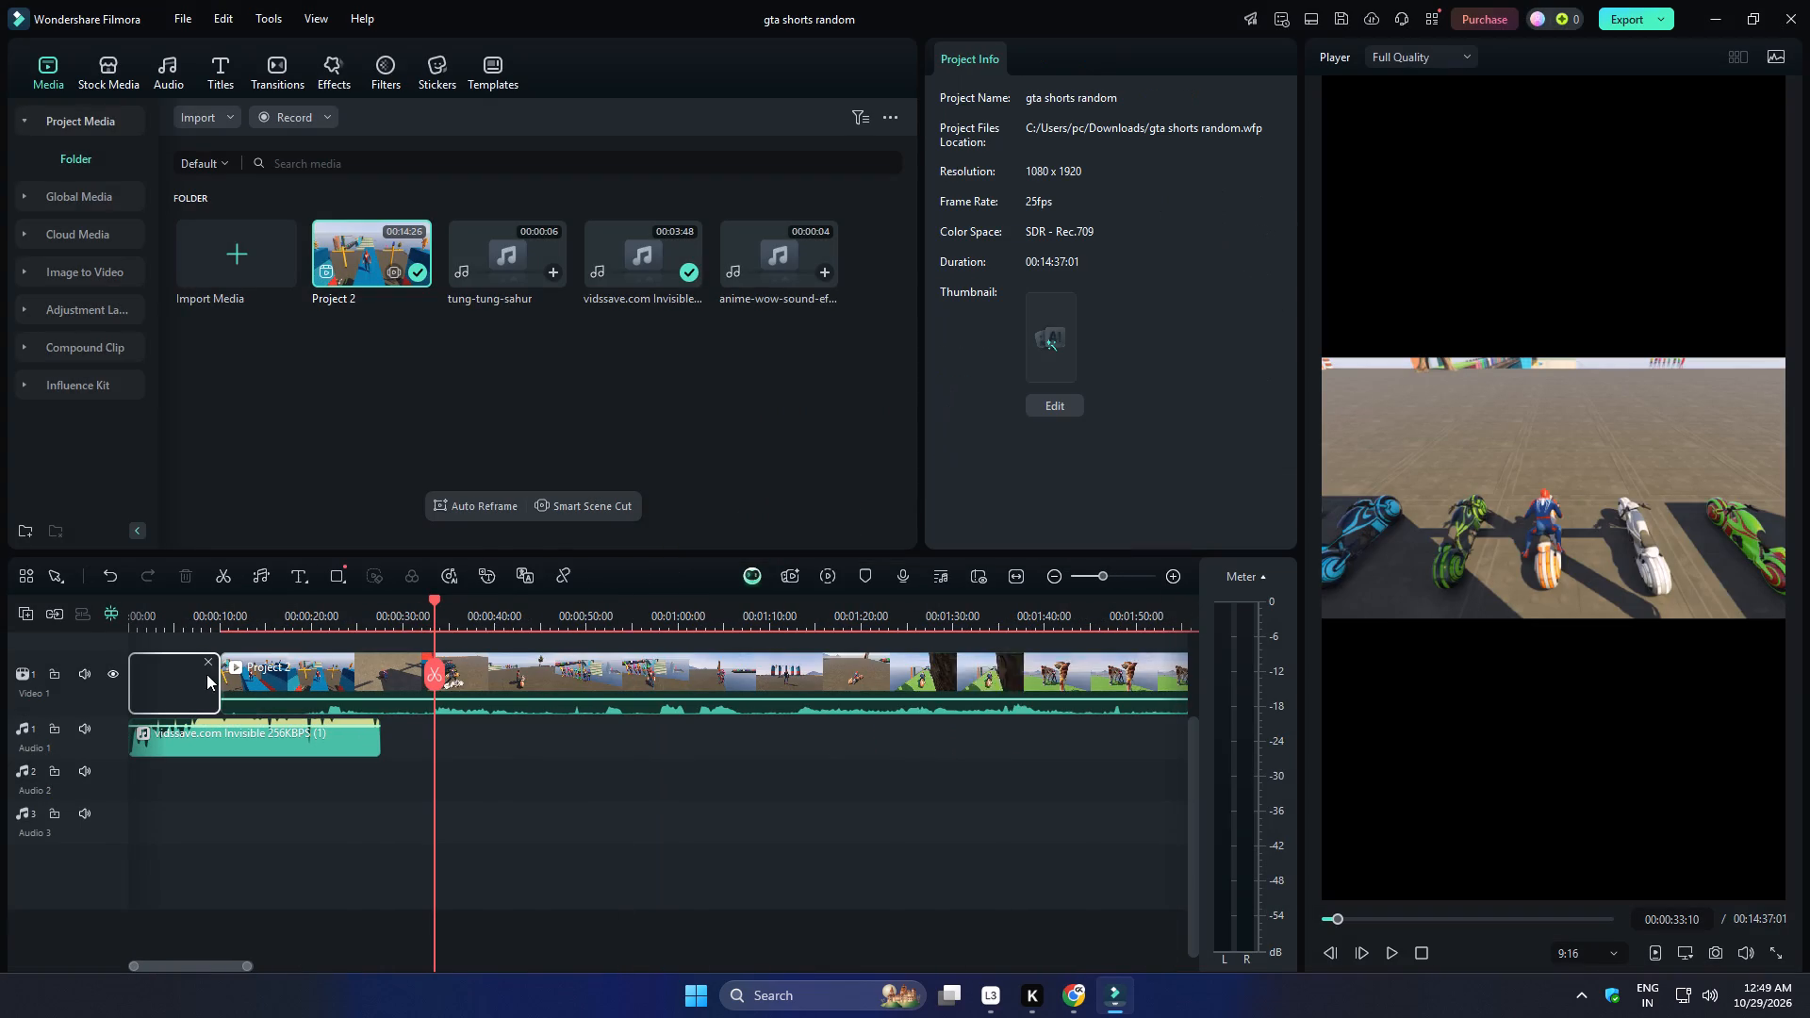
pyautogui.click(189, 580)
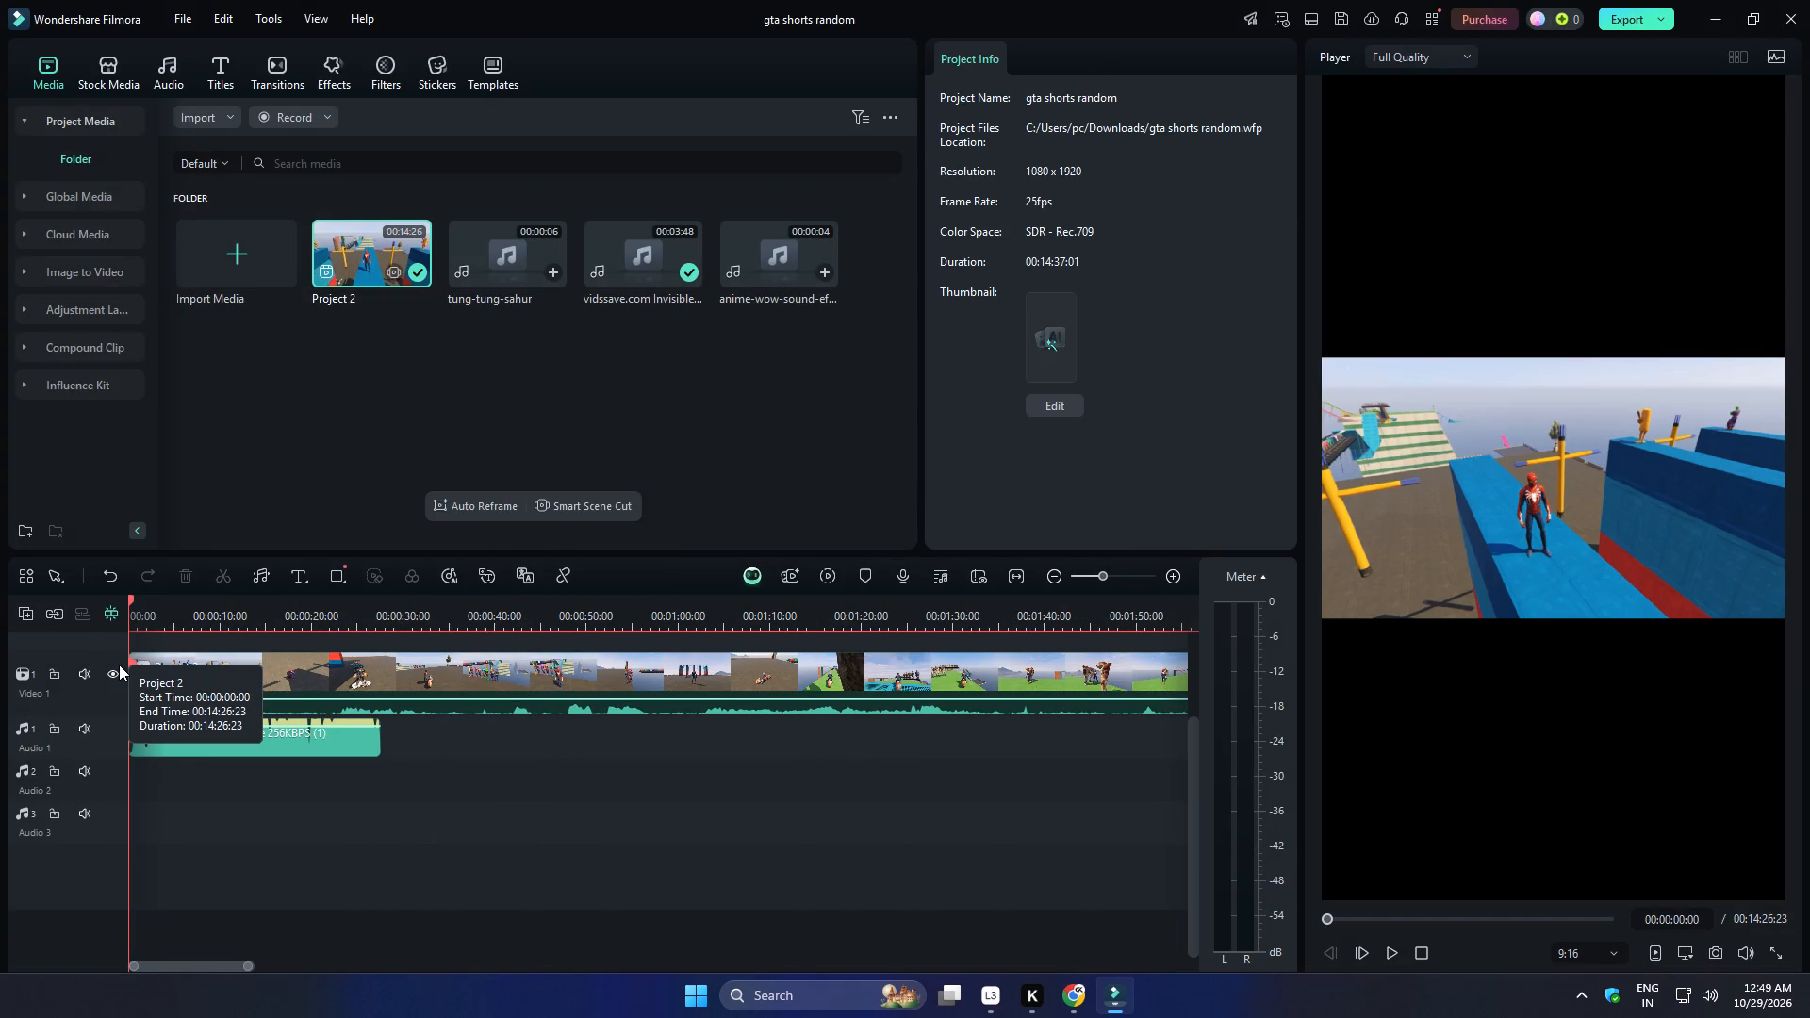
# Split the Project 2 clip at 00:00:08:08 and delete the part before the cut.
pyautogui.moveTo(134, 669); pyautogui.dragTo(171, 714)
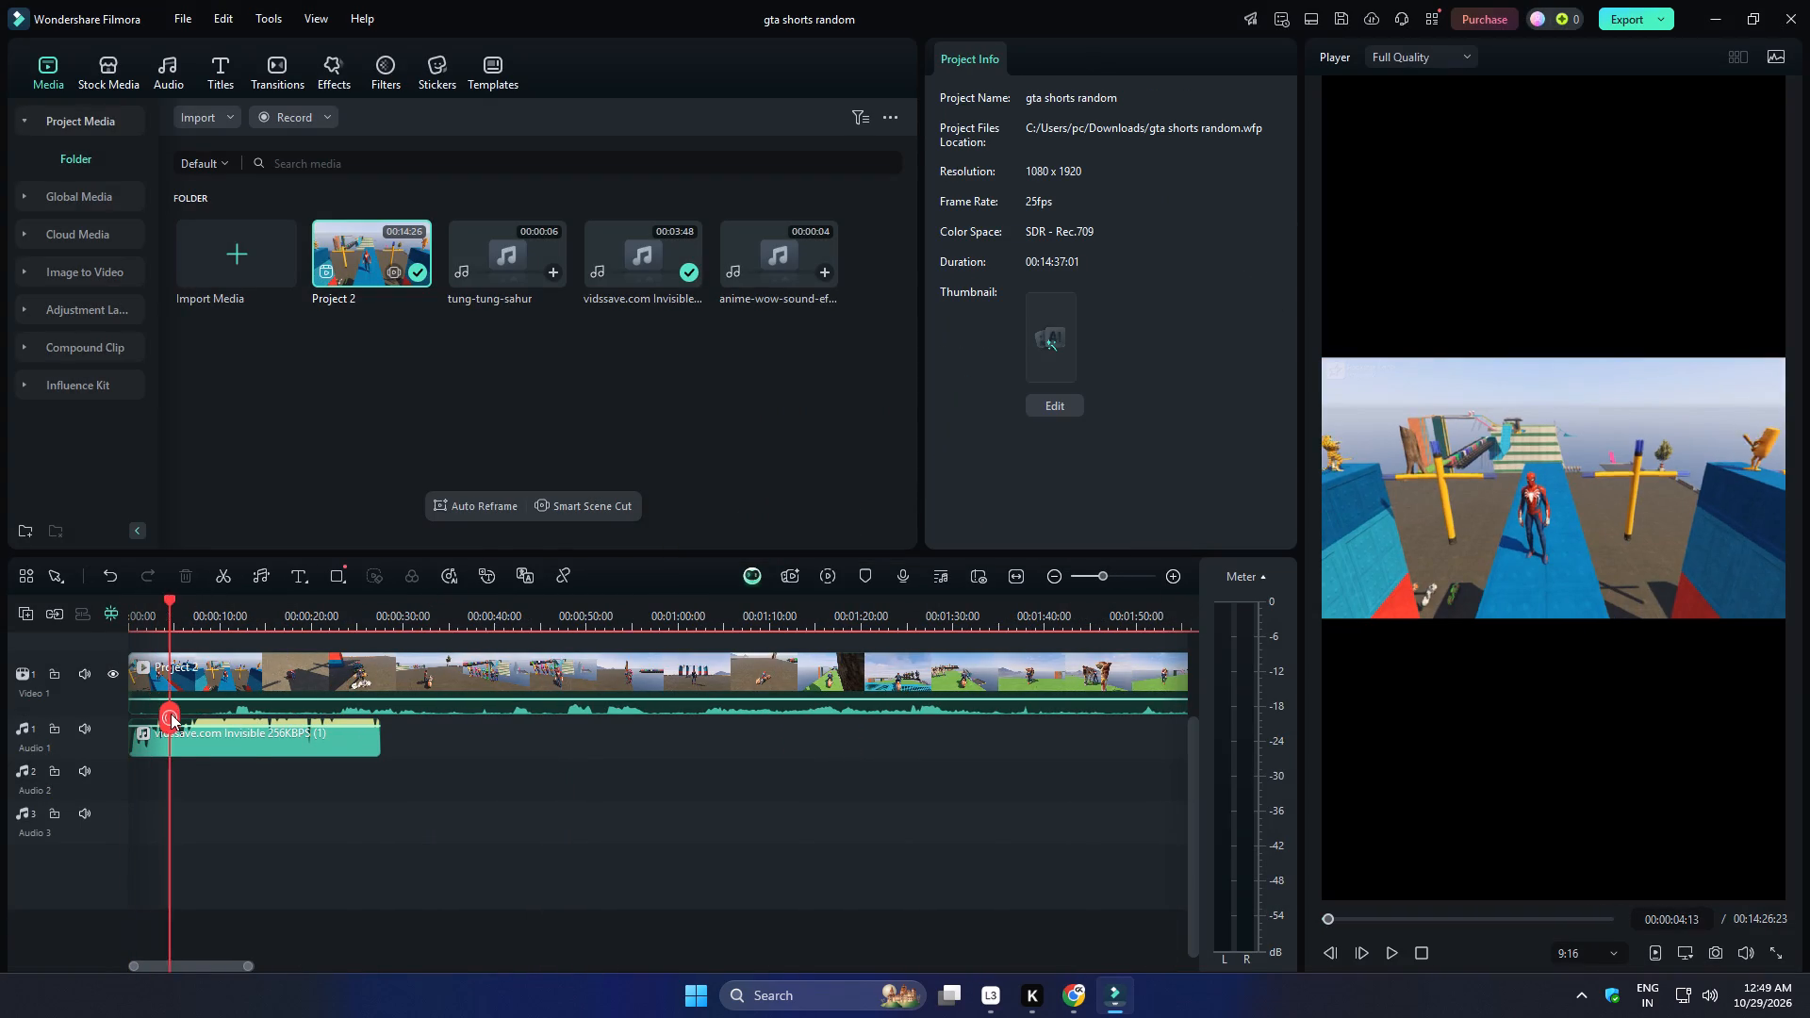
pyautogui.moveTo(171, 714); pyautogui.dragTo(207, 734)
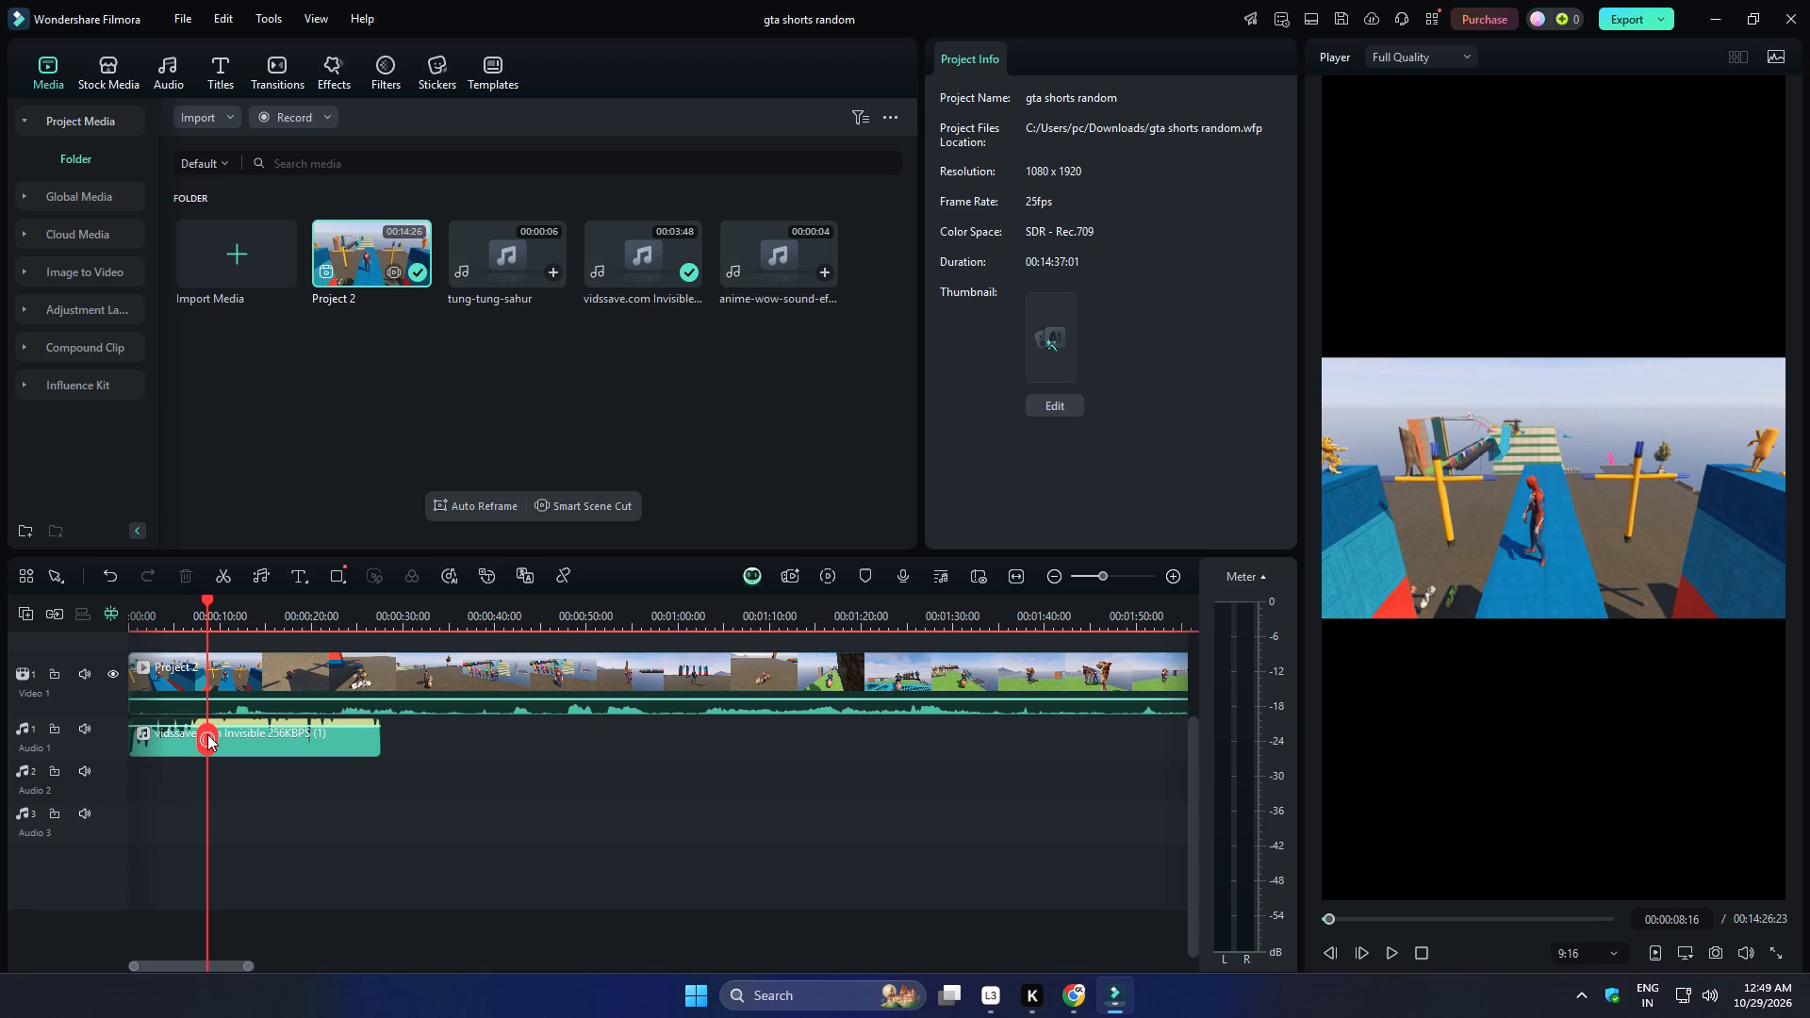
pyautogui.moveTo(207, 734); pyautogui.dragTo(205, 734)
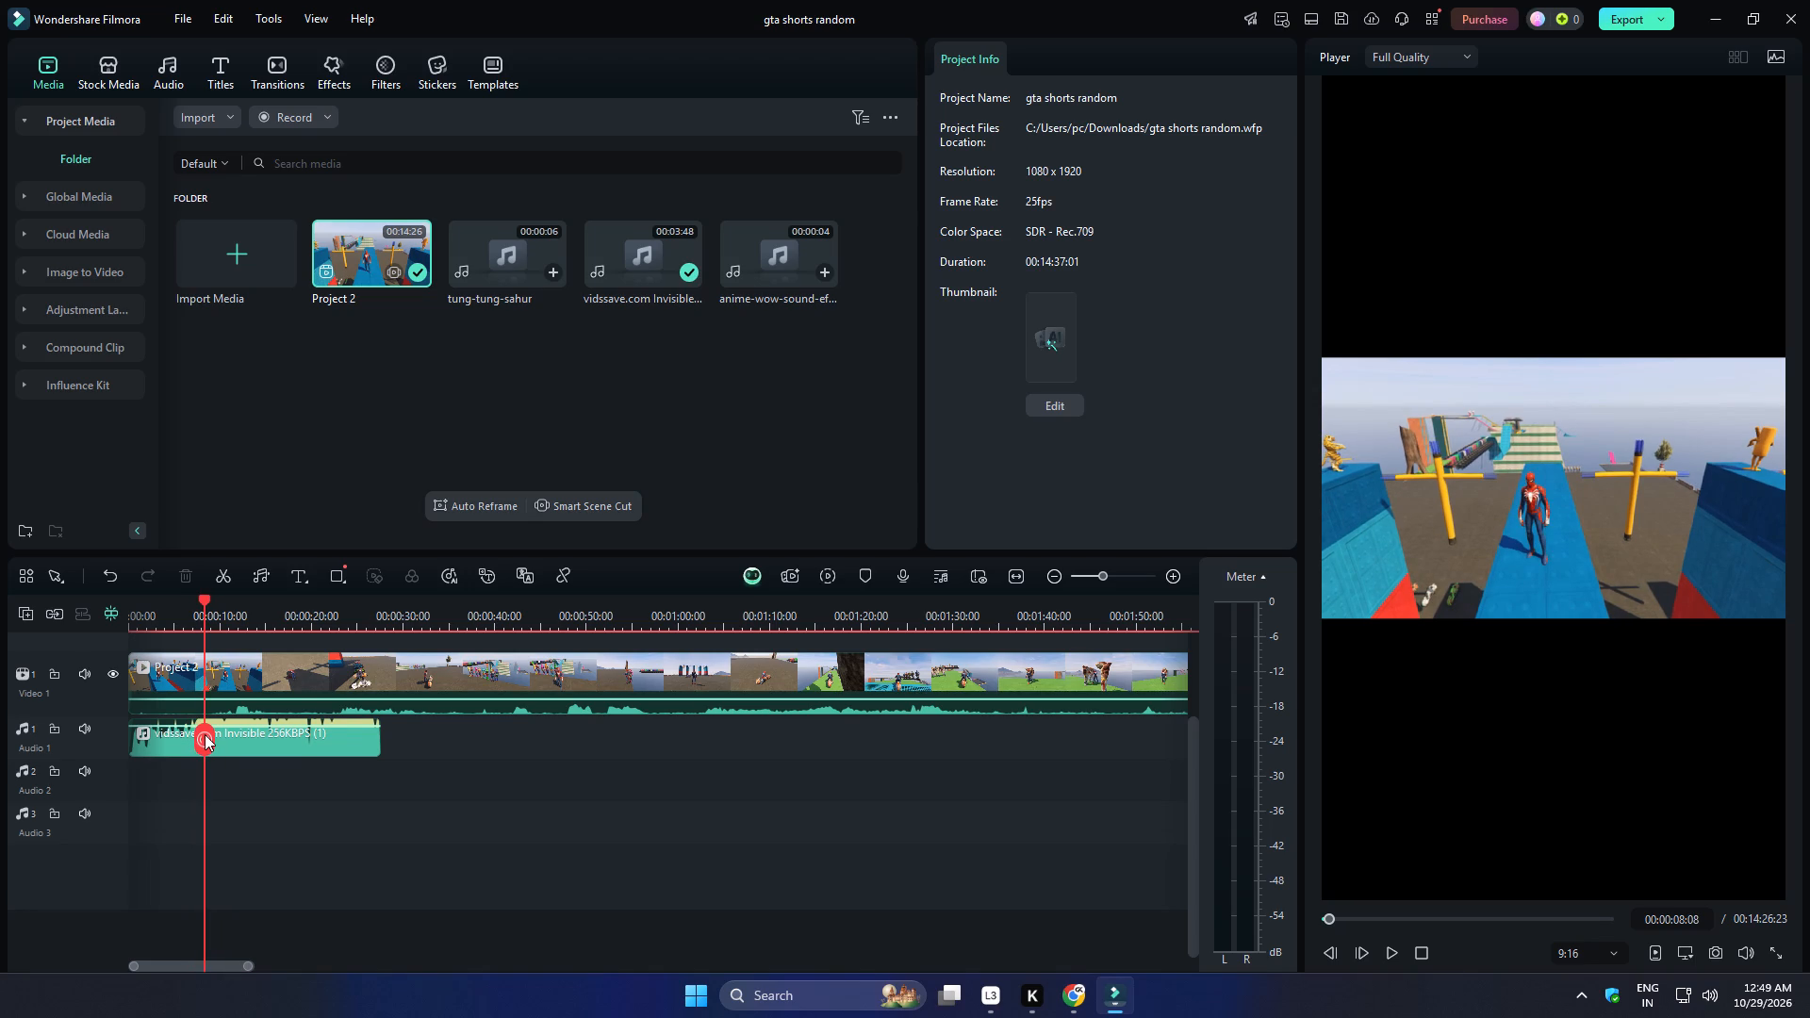
pyautogui.click(213, 641)
pyautogui.click(230, 702)
pyautogui.click(210, 734)
pyautogui.click(175, 702)
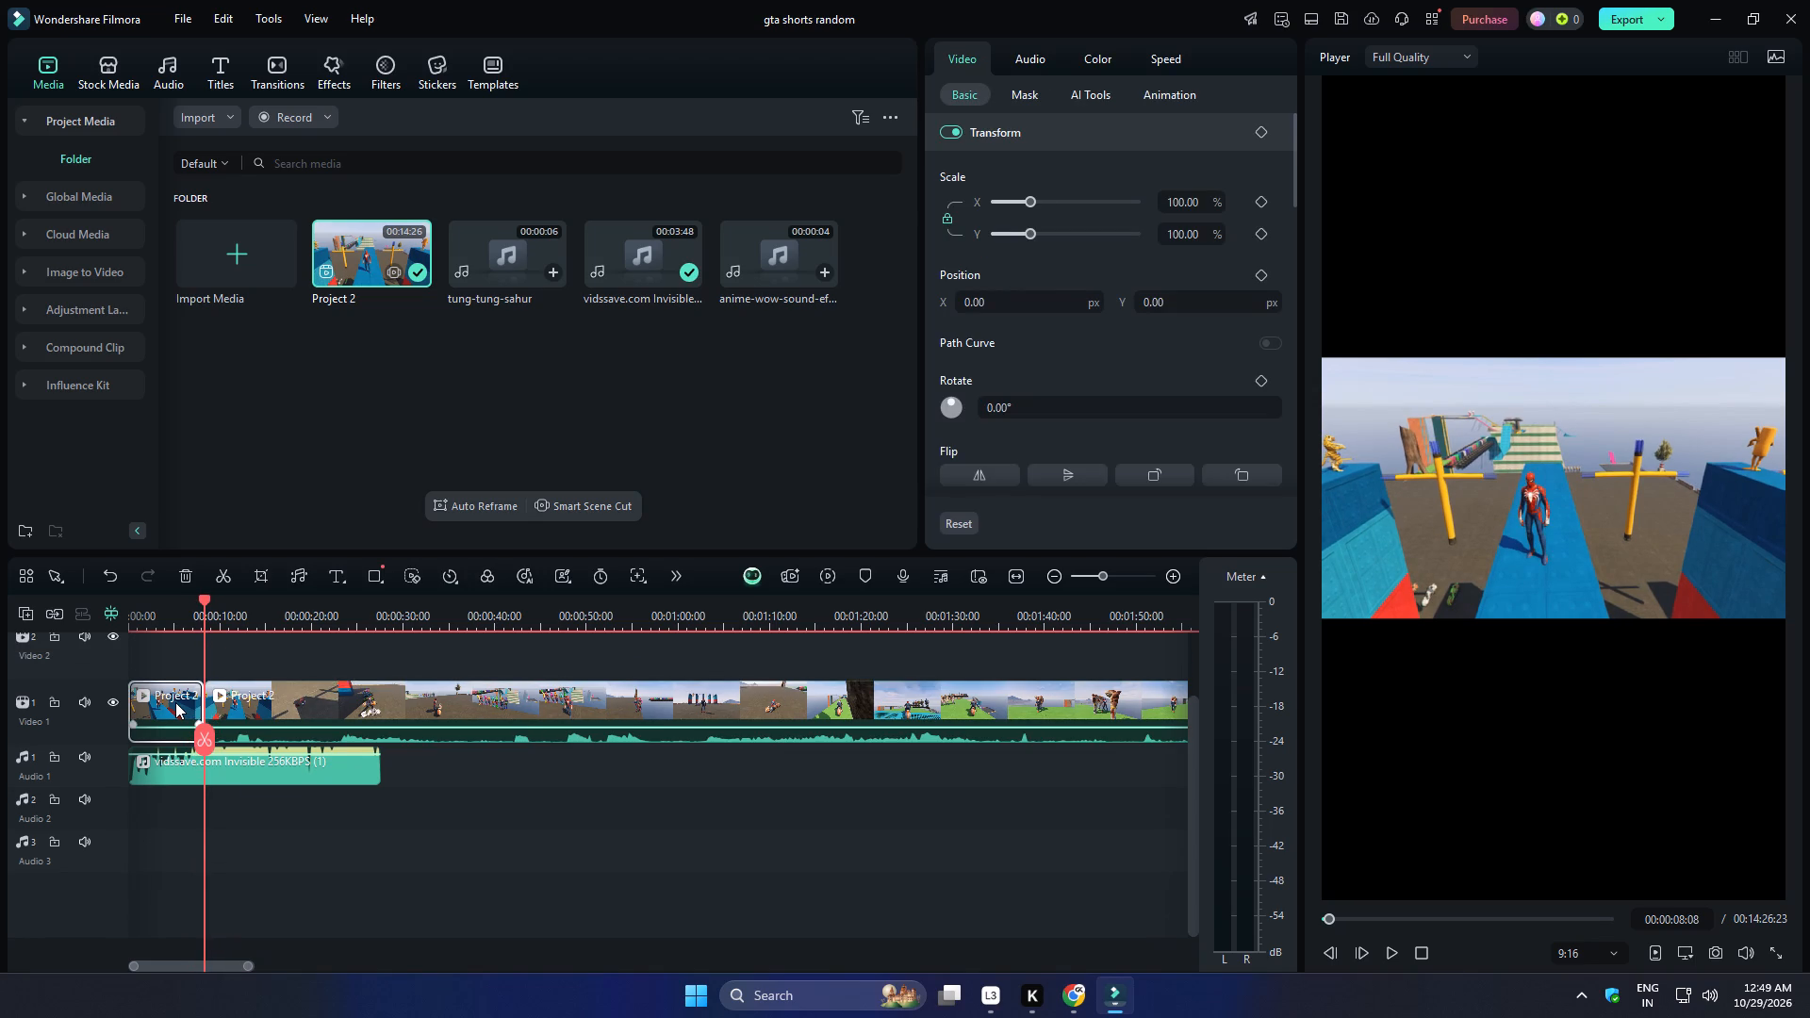
pyautogui.press('Delete')
pyautogui.click(175, 702)
pyautogui.press('Delete')
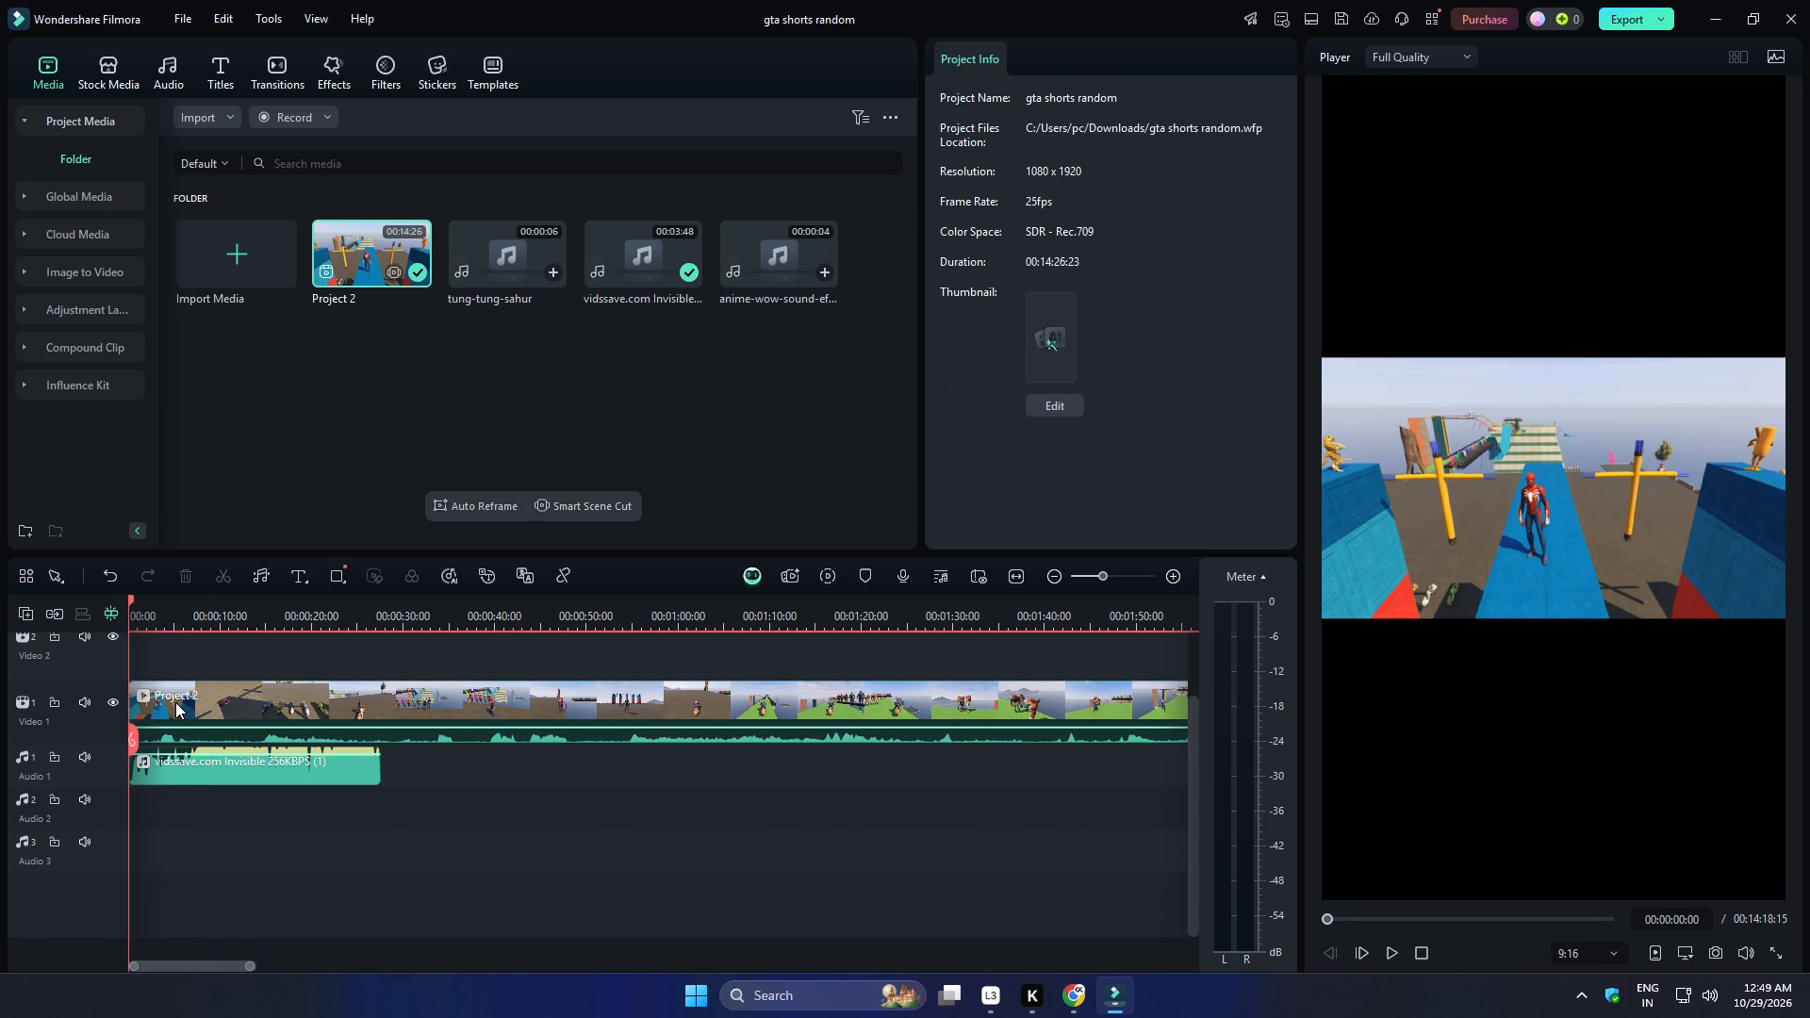
# Save the project with the trimmed Project 2 clip.
pyautogui.hotkey('ctrl', 's')
pyautogui.hotkey('ctrl', 's')
pyautogui.hotkey('ctrl', 's')
pyautogui.hotkey('ctrl', 's')
# Compare the Boost C... and Brighten color presets on the Project 2 clip and apply Boost C...
pyautogui.click(278, 706)
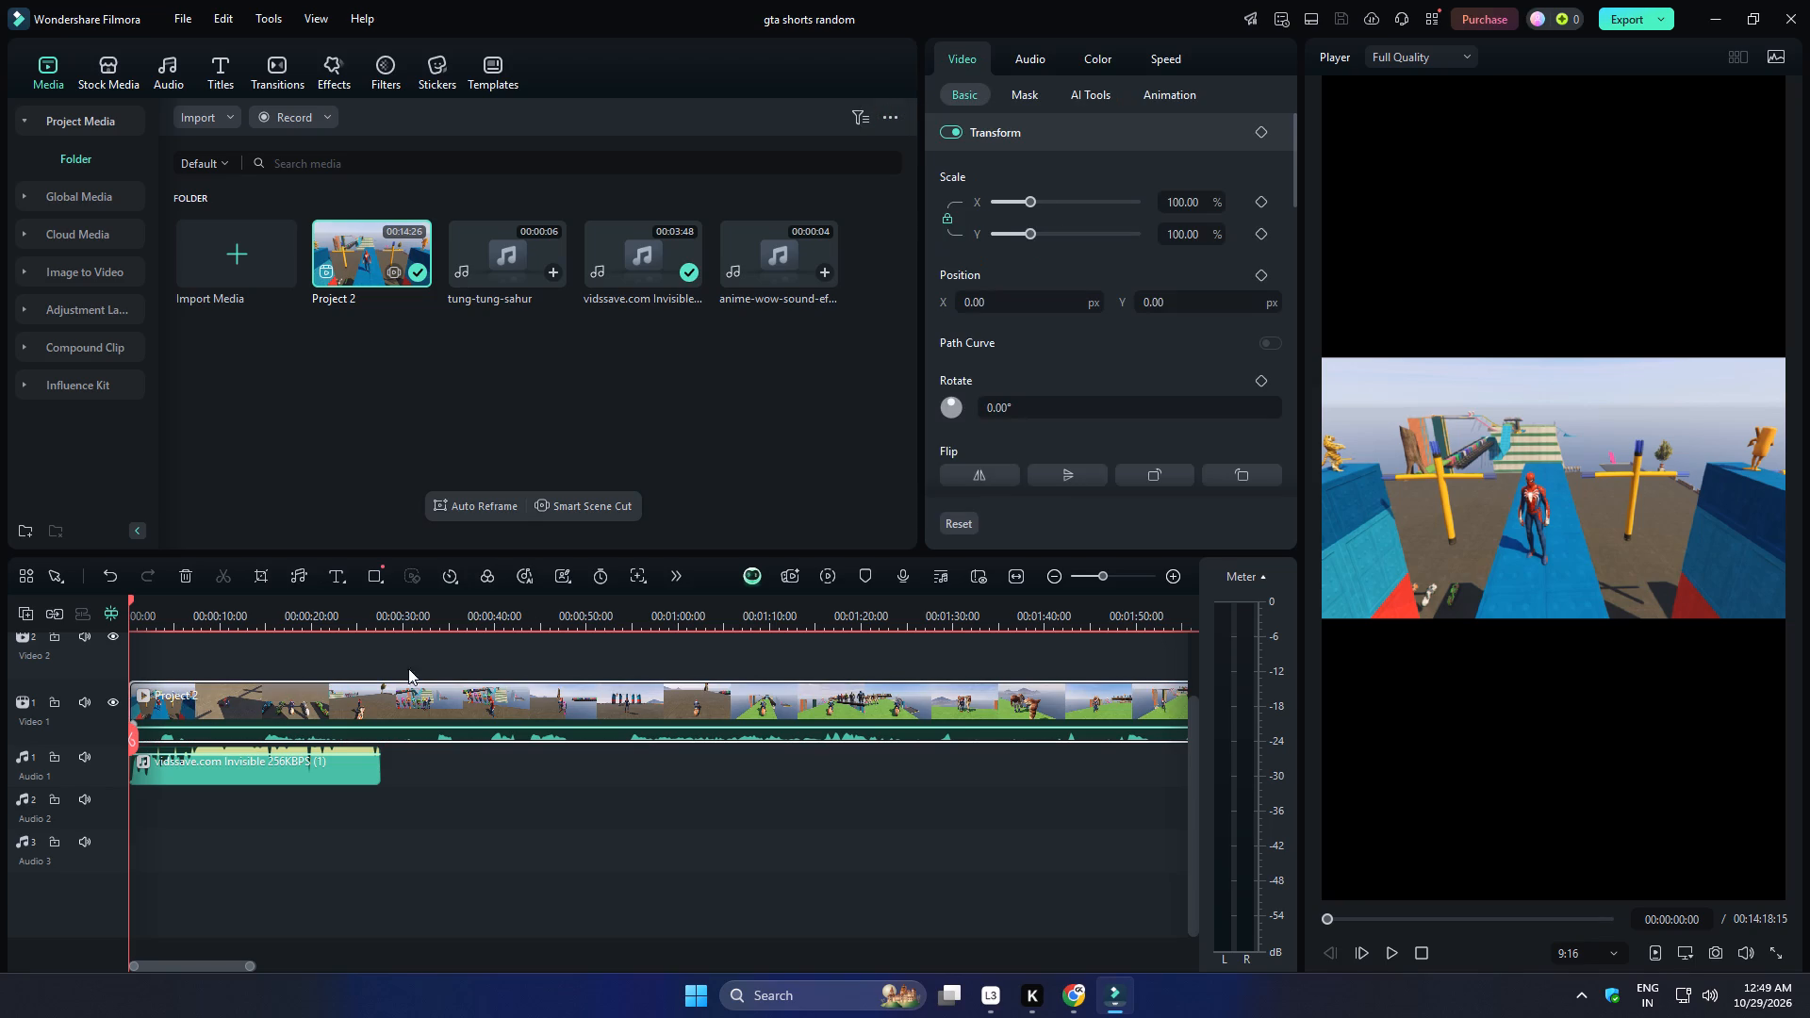
pyautogui.click(1104, 62)
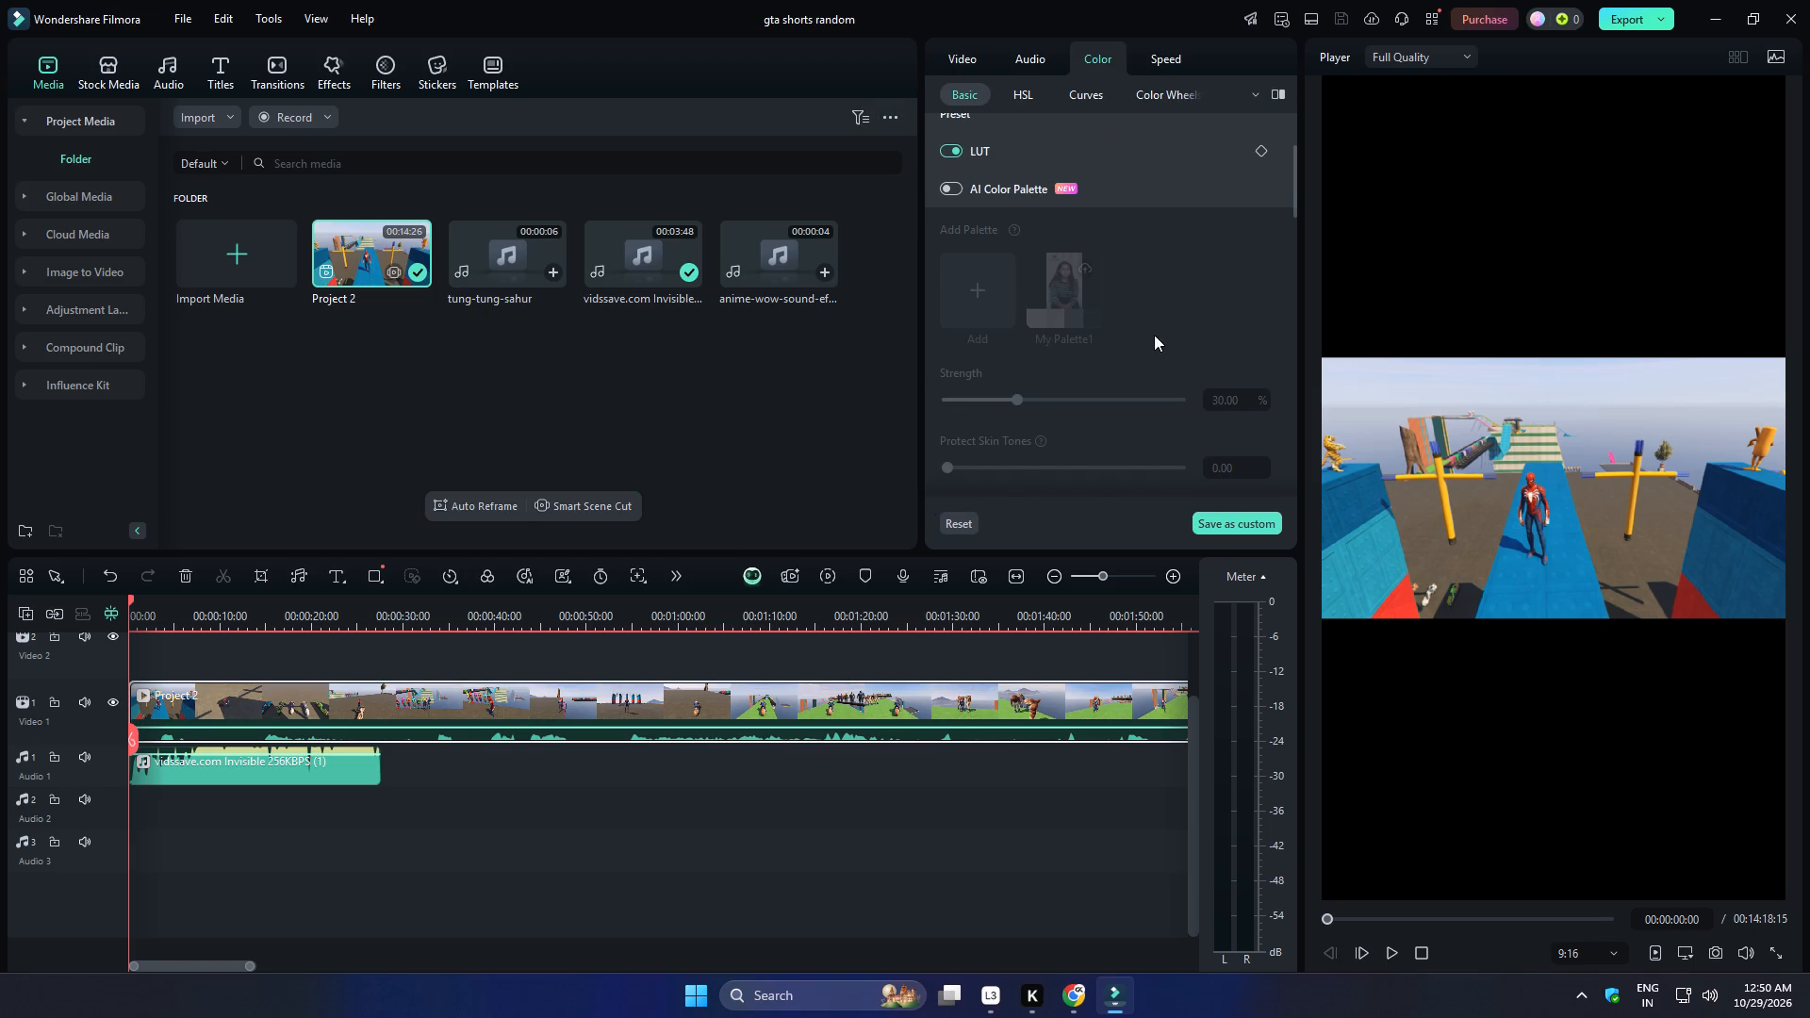
pyautogui.scroll(5, 1156, 338)
pyautogui.click(1176, 237)
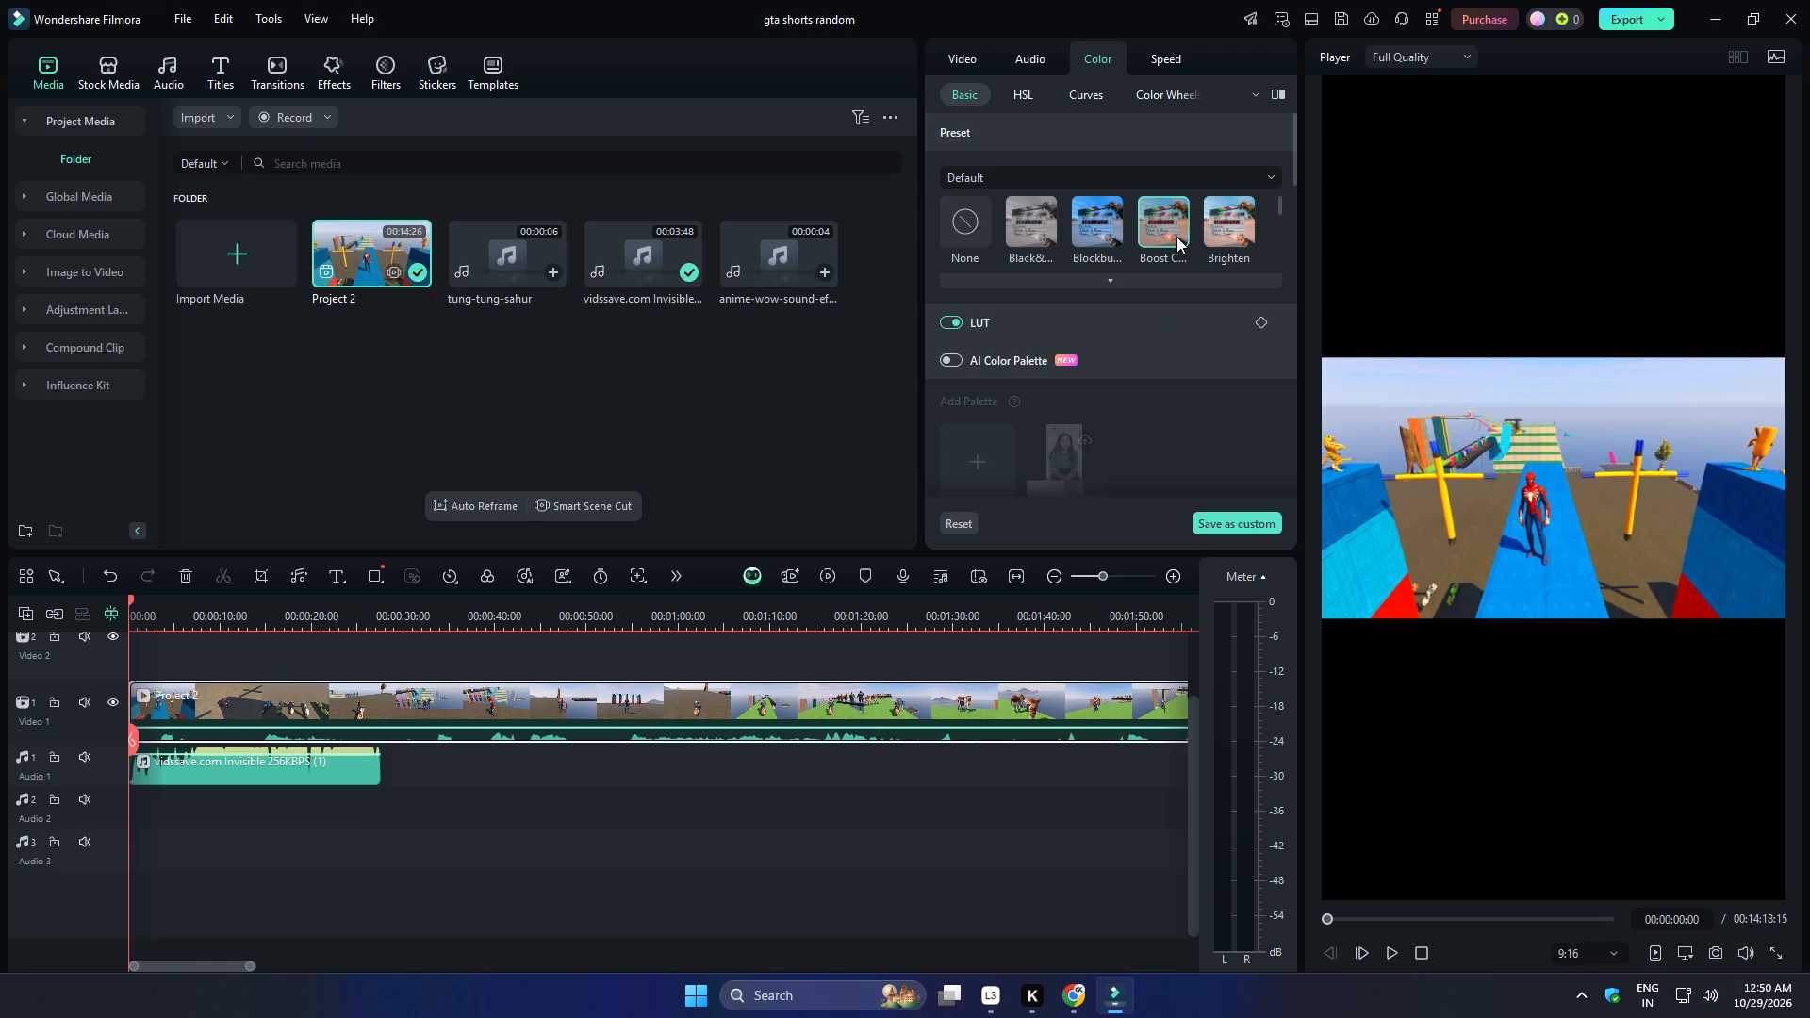
pyautogui.click(1176, 237)
pyautogui.click(1232, 227)
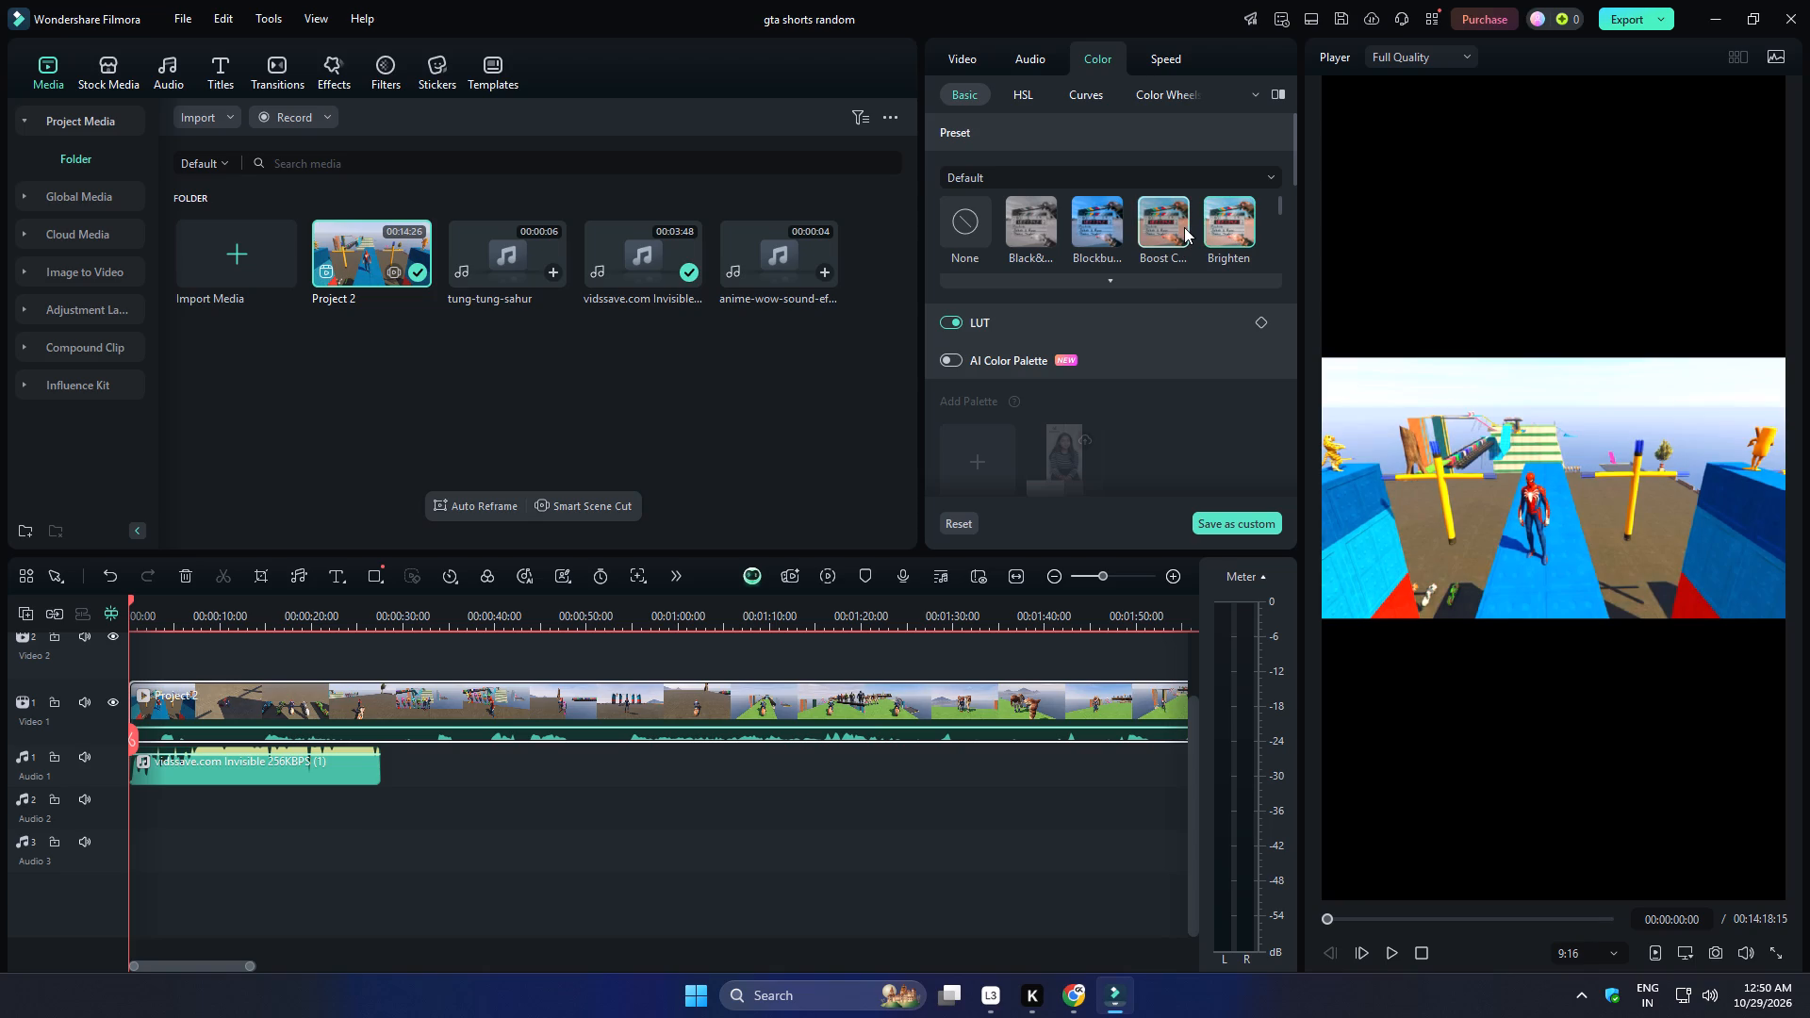
pyautogui.click(1184, 227)
pyautogui.click(1214, 227)
pyautogui.click(1176, 224)
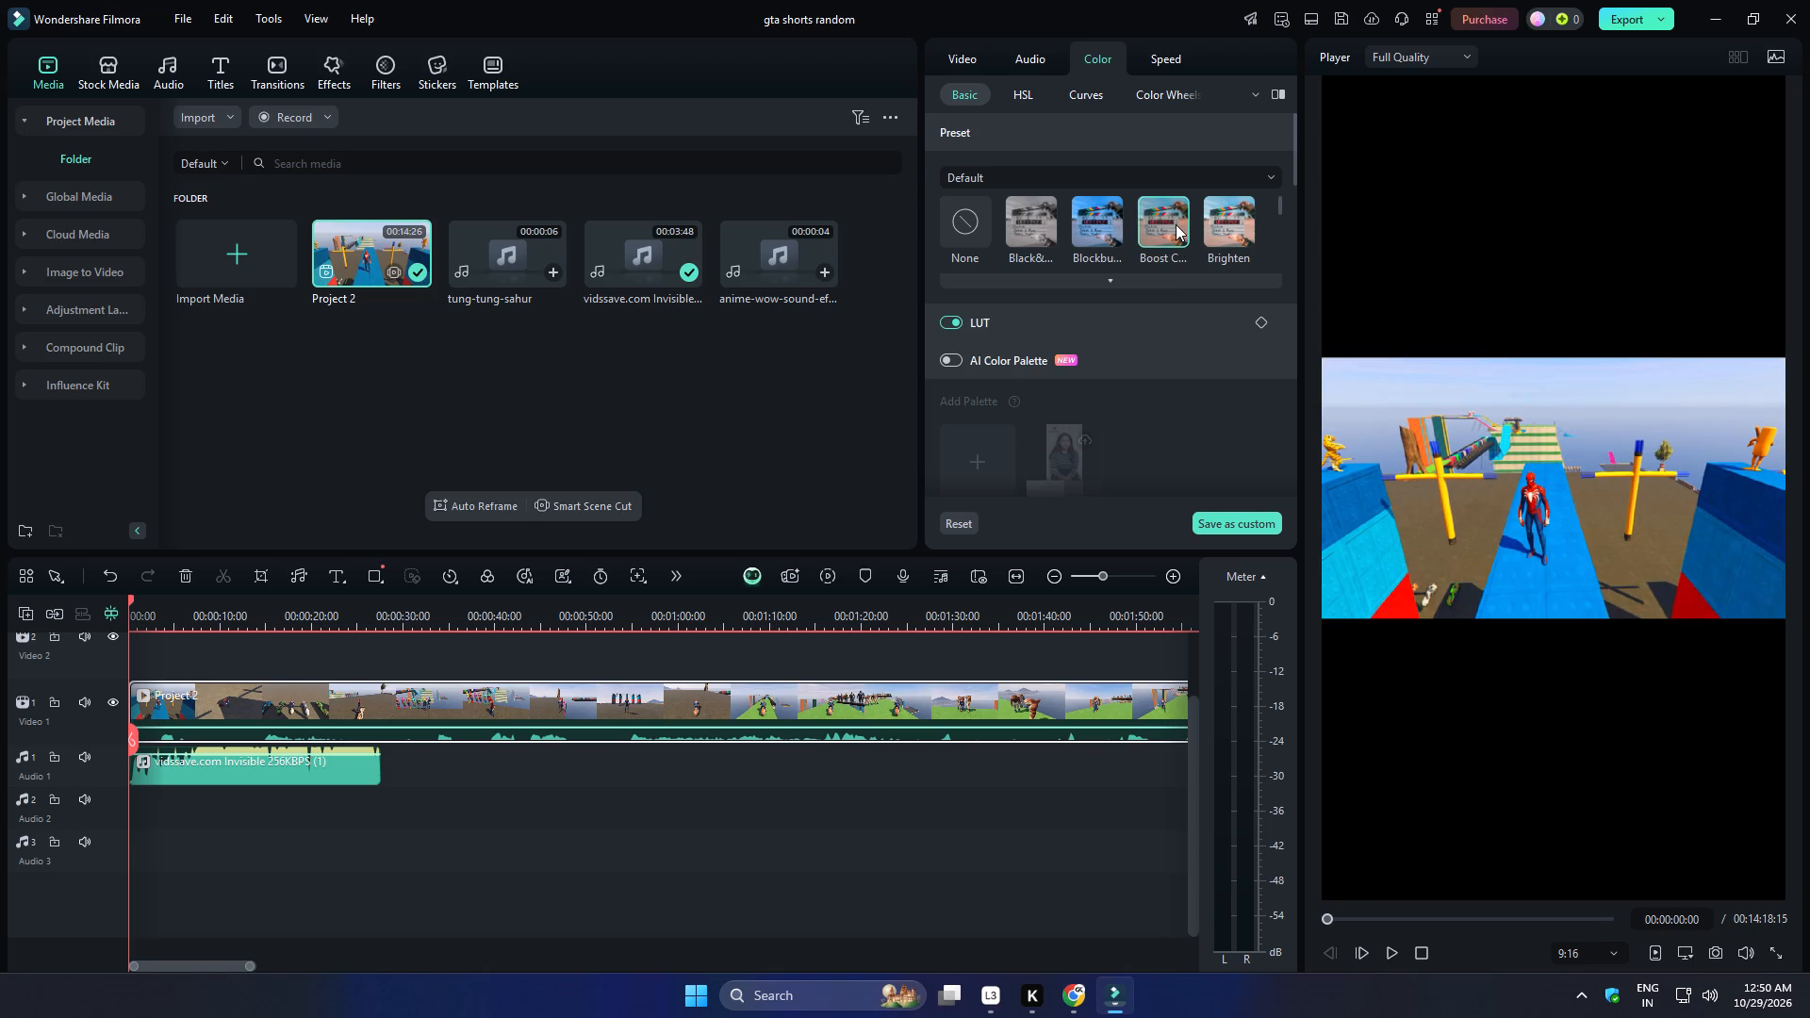
pyautogui.tripleClick(1176, 224)
pyautogui.click(799, 821)
pyautogui.click(619, 703)
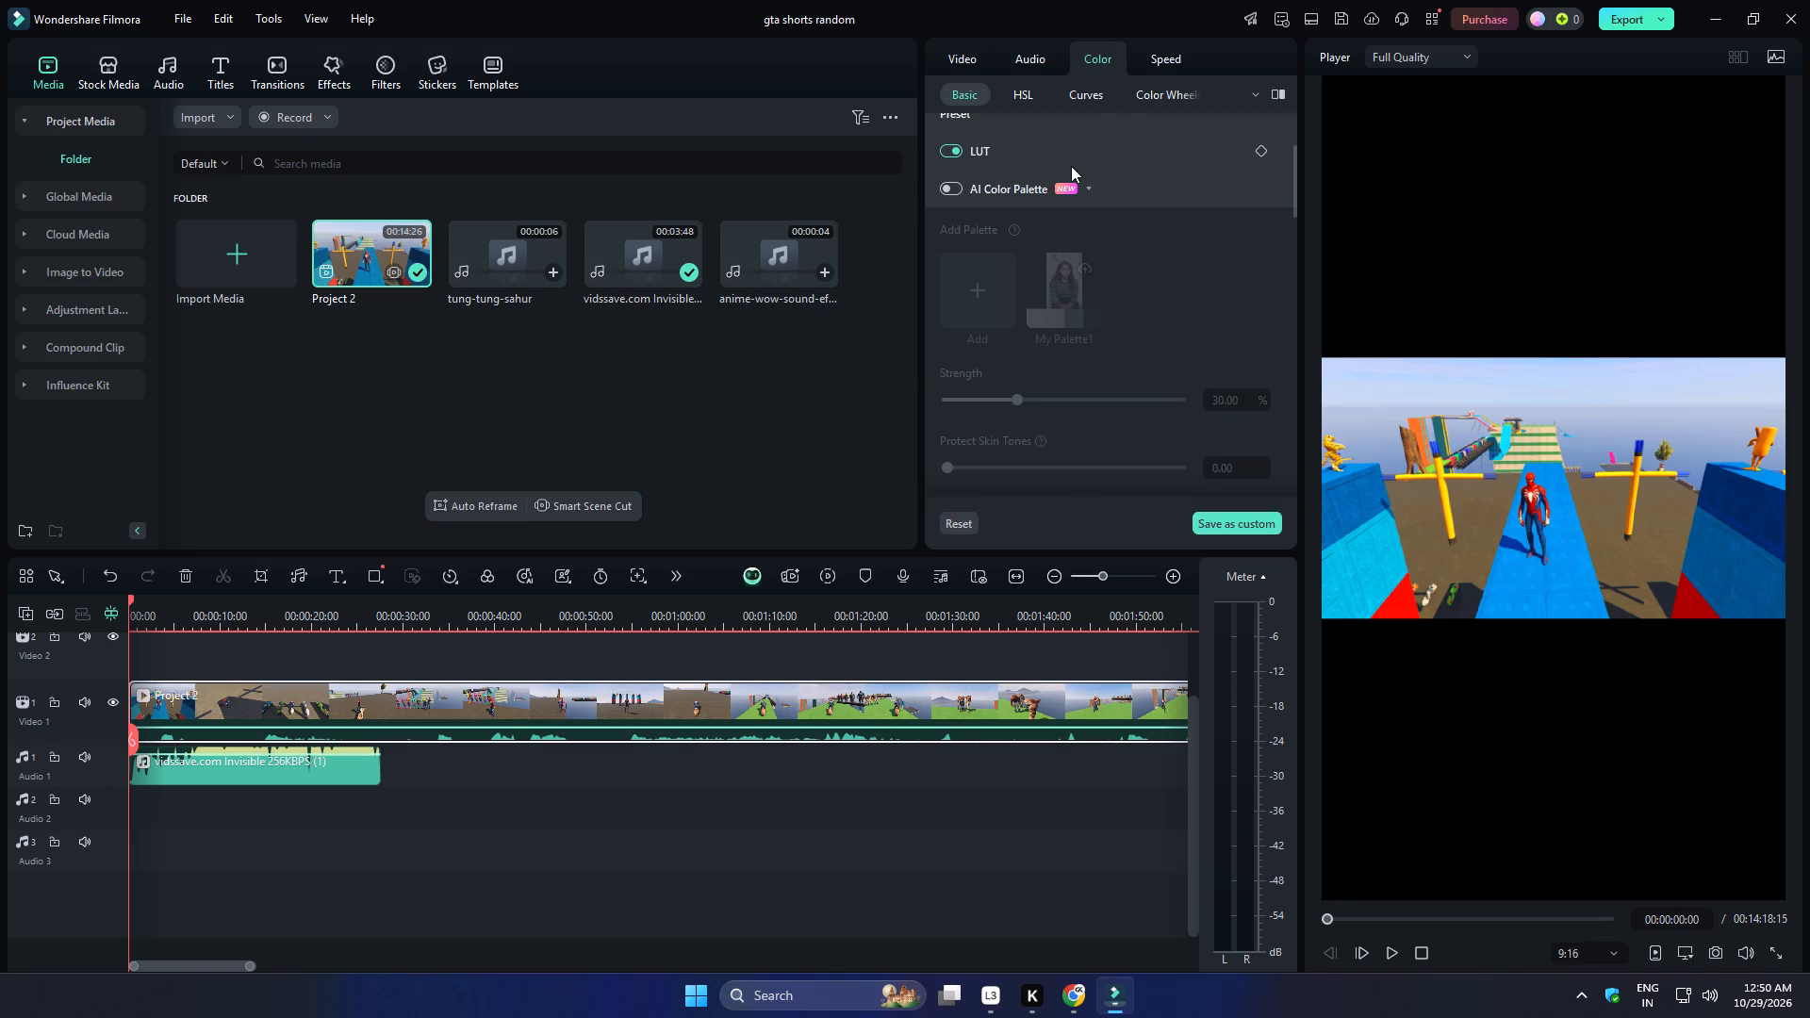
pyautogui.scroll(10, 1187, 268)
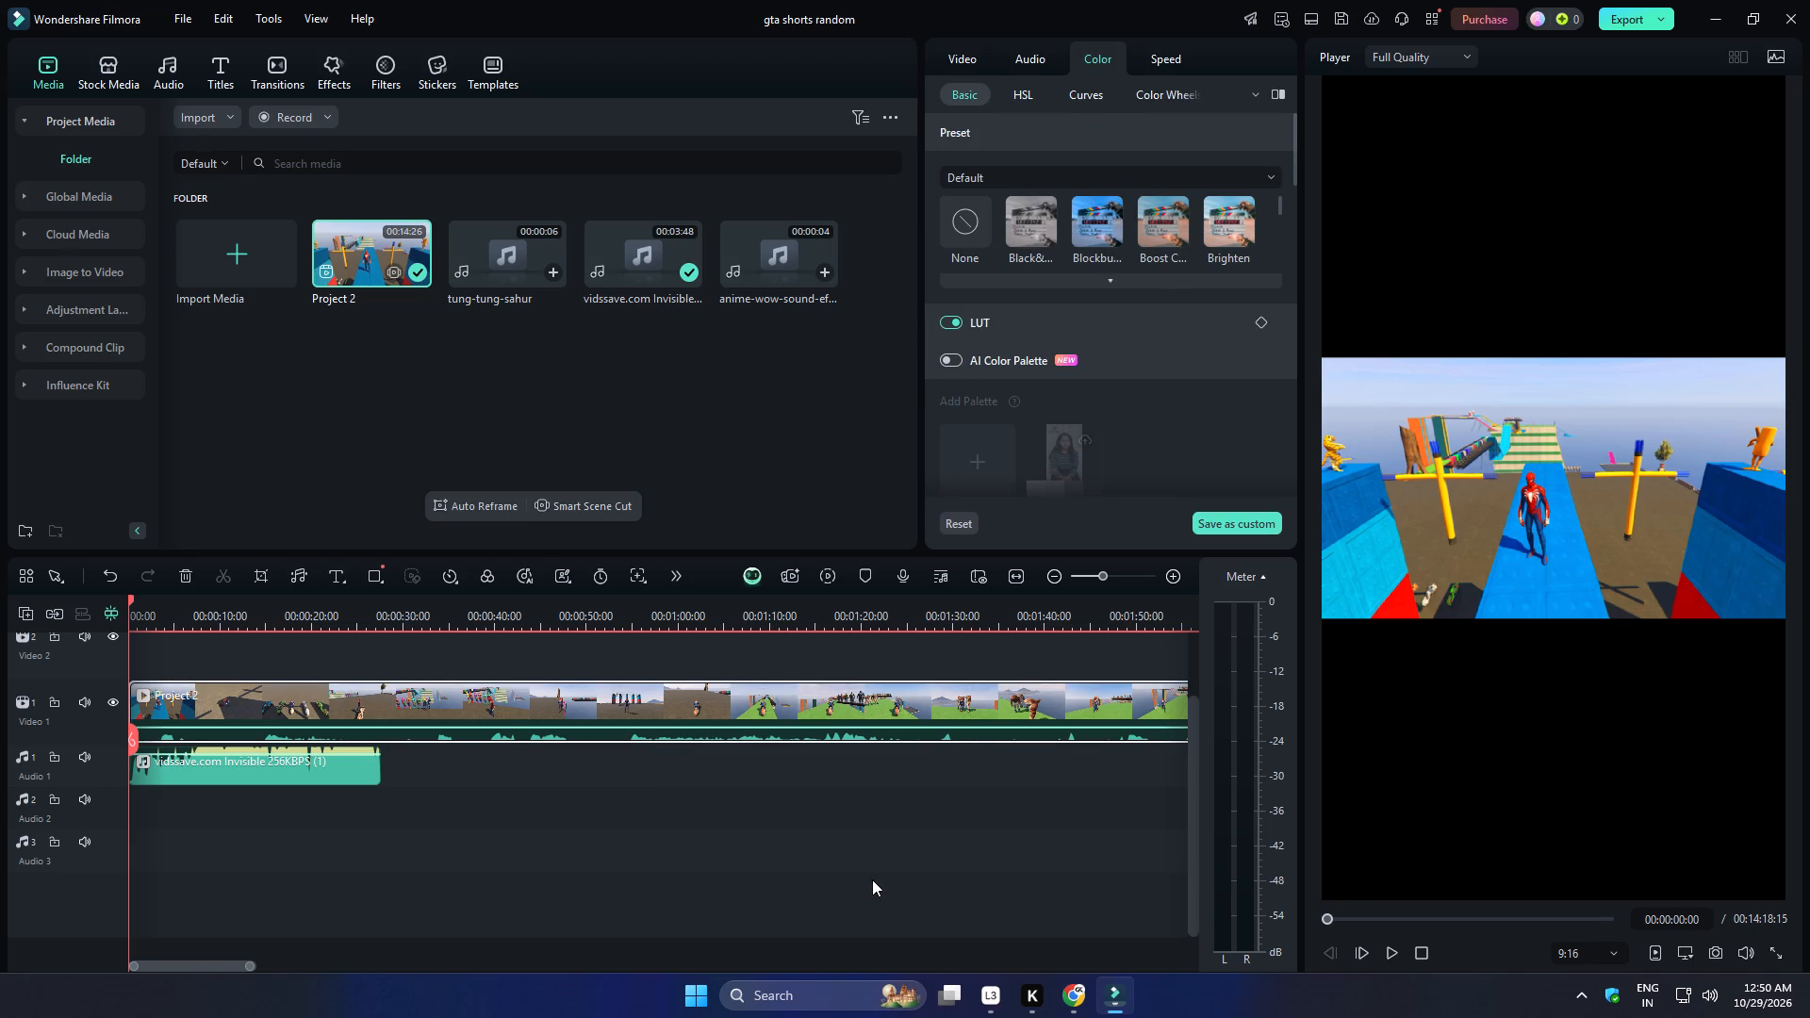
pyautogui.click(868, 875)
# Set the volume of both the Project 2 clip and the Audio 1 music clip to 18 dB.
pyautogui.moveTo(374, 826); pyautogui.dragTo(311, 702)
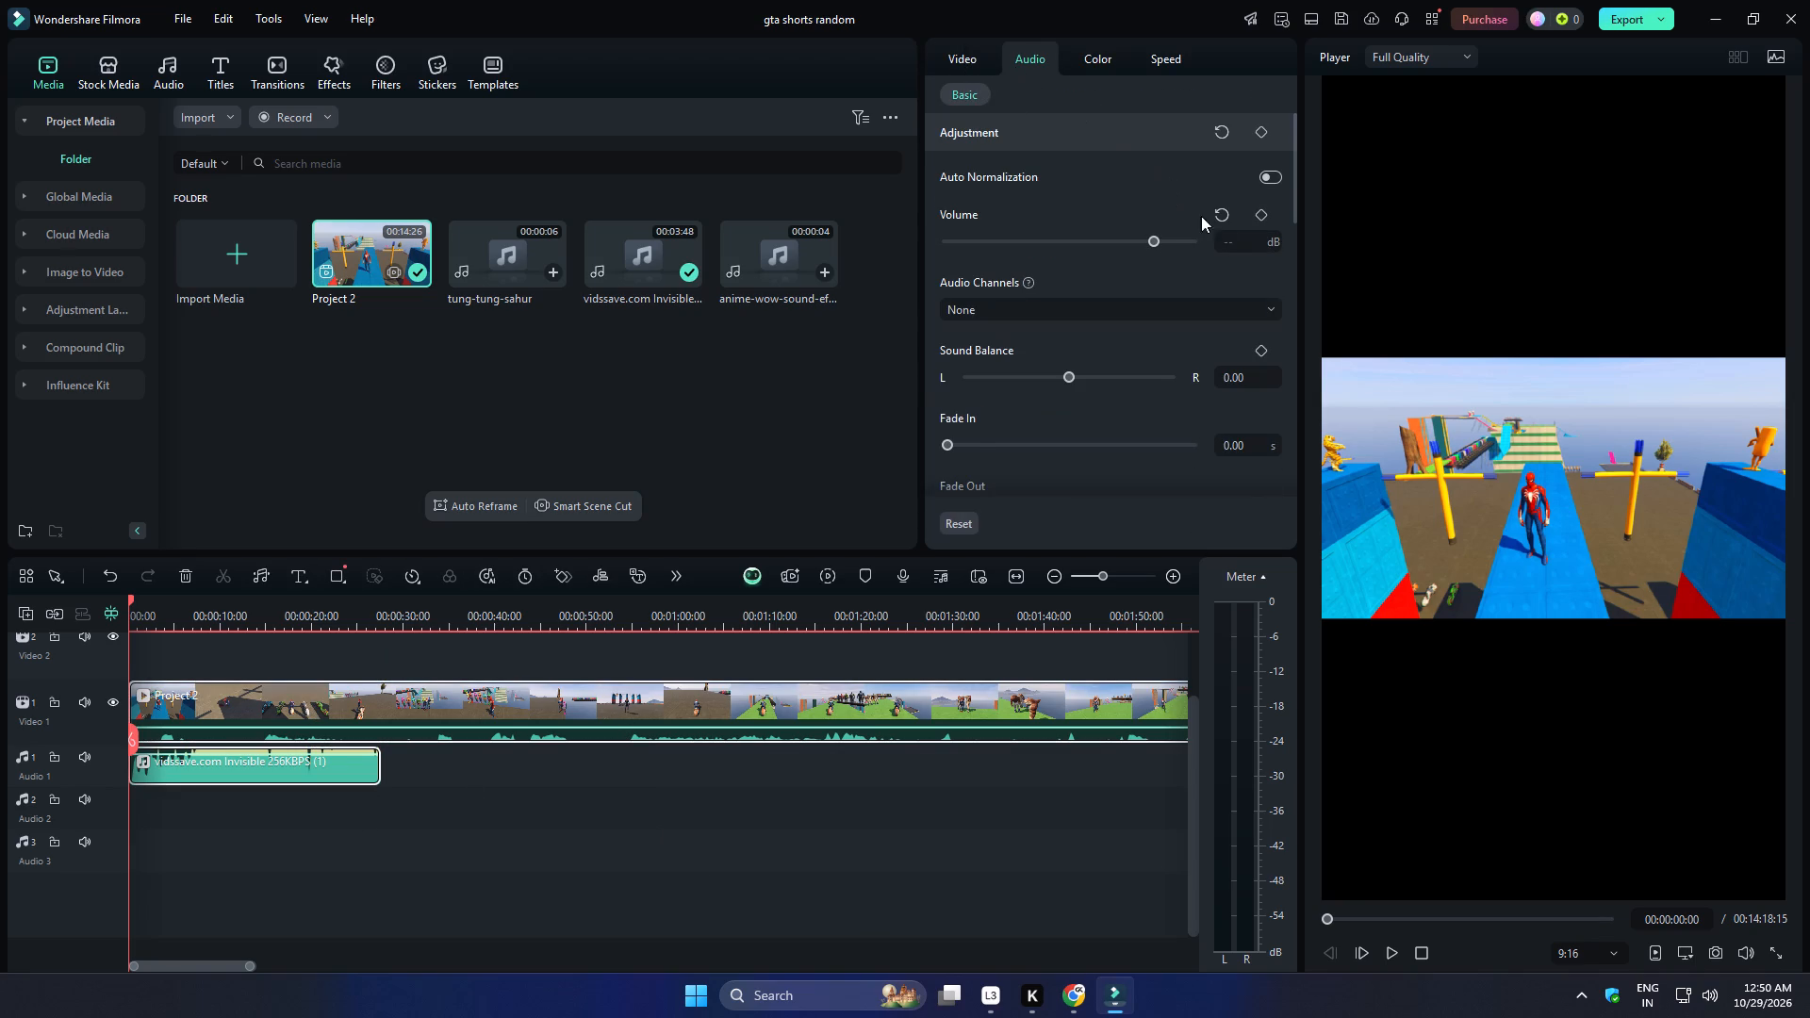
pyautogui.scroll(5, 1267, 318)
pyautogui.click(1252, 239)
pyautogui.press('1')
pyautogui.press('8')
pyautogui.press('Return')
pyautogui.click(1255, 247)
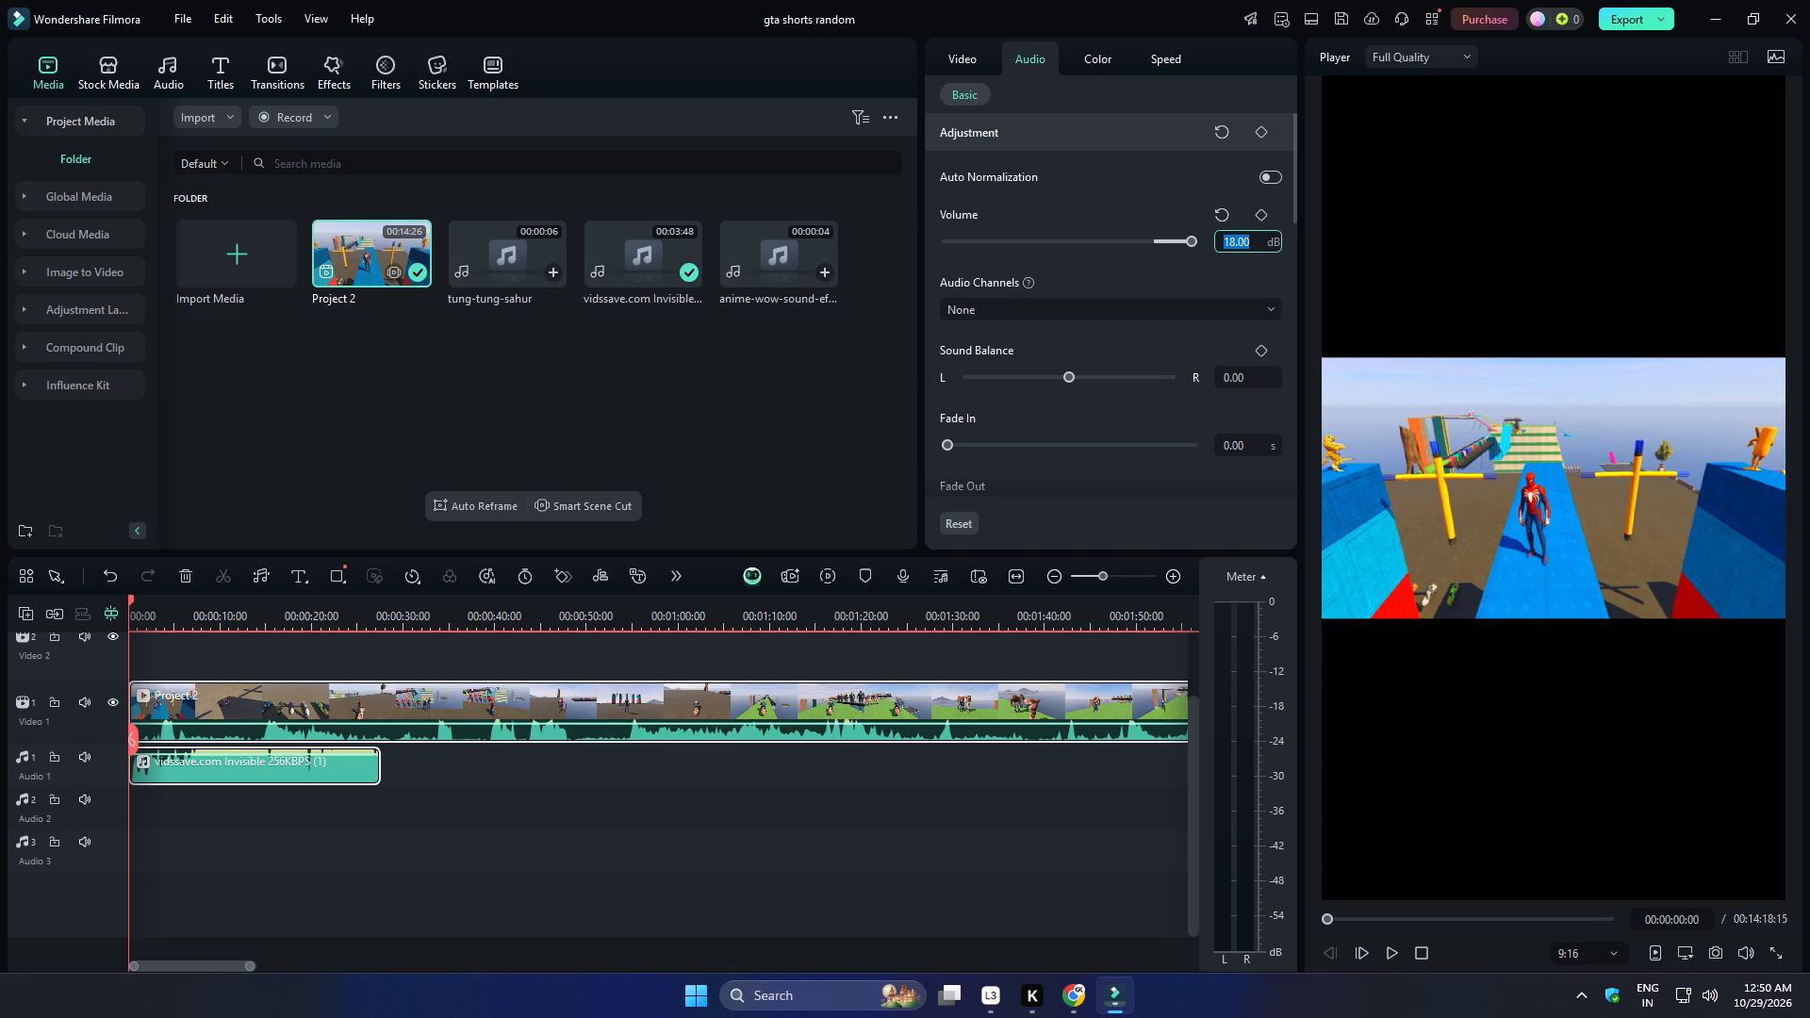
pyautogui.write('18')
pyautogui.press('Return')
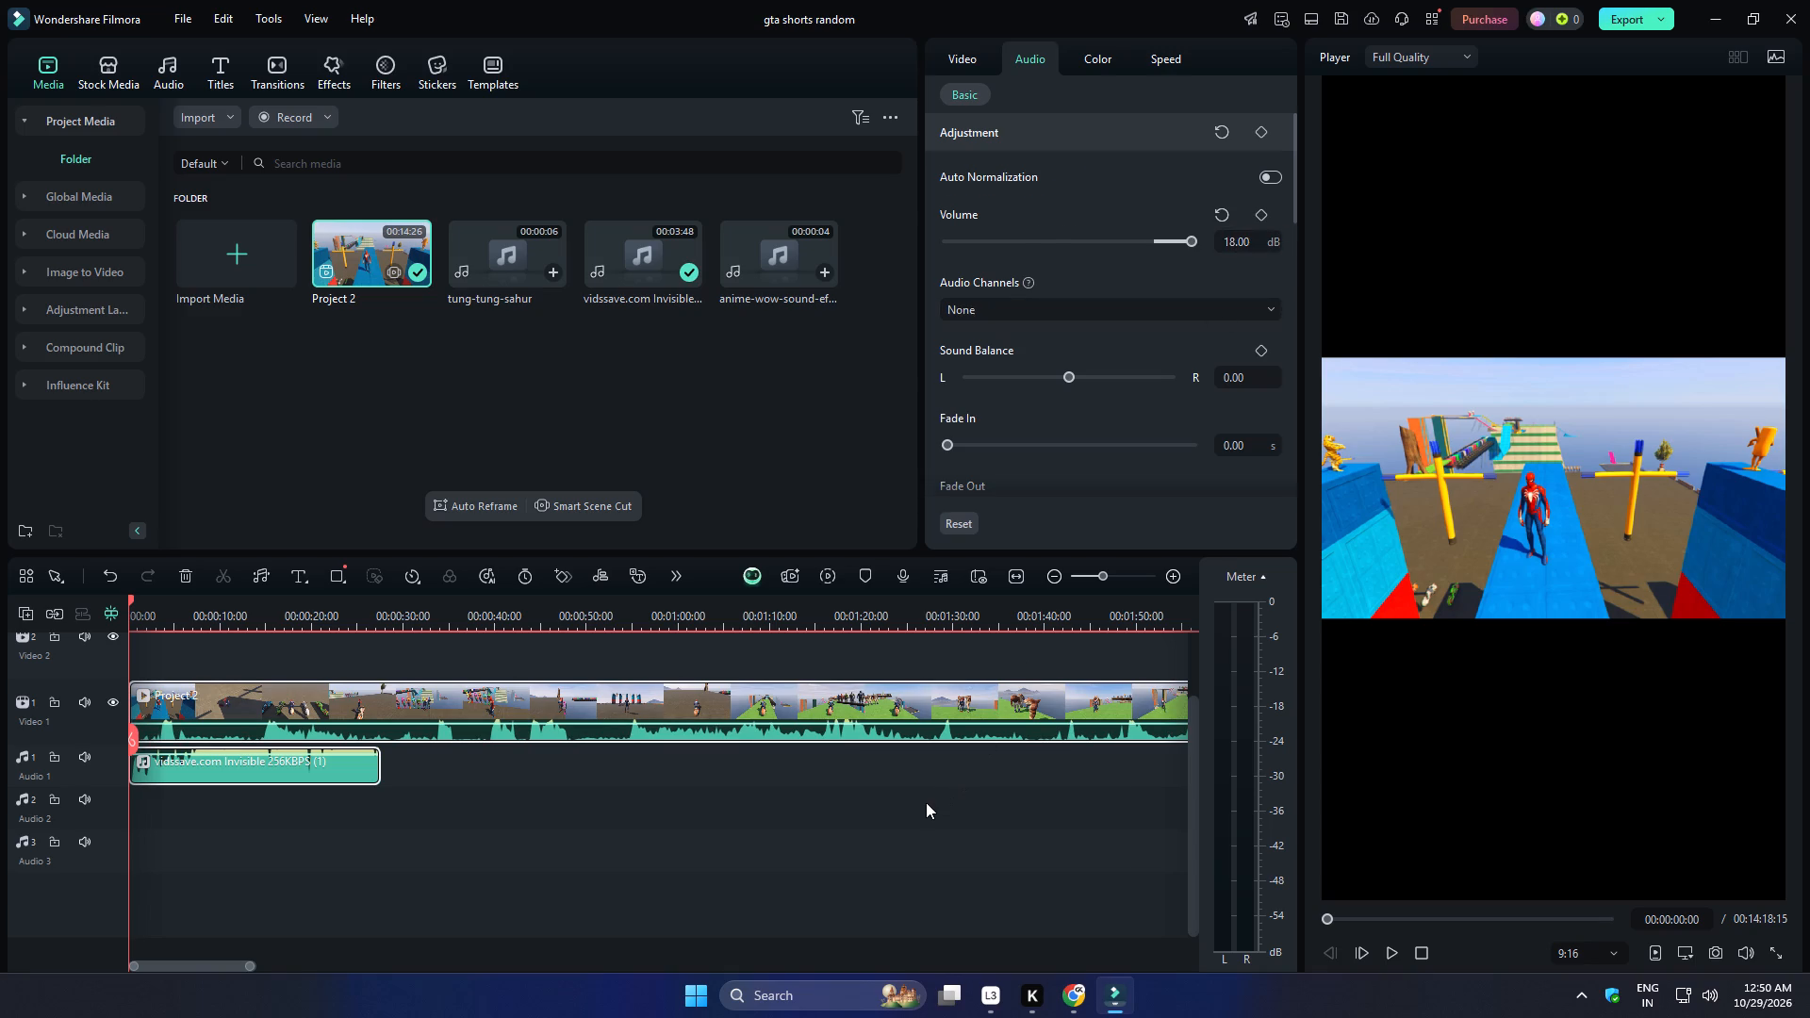
# Save the project with the color and volume changes.
pyautogui.click(926, 802)
pyautogui.hotkey('ctrl', 's')
pyautogui.hotkey('ctrl', 's')
pyautogui.hotkey('ctrl', 's')
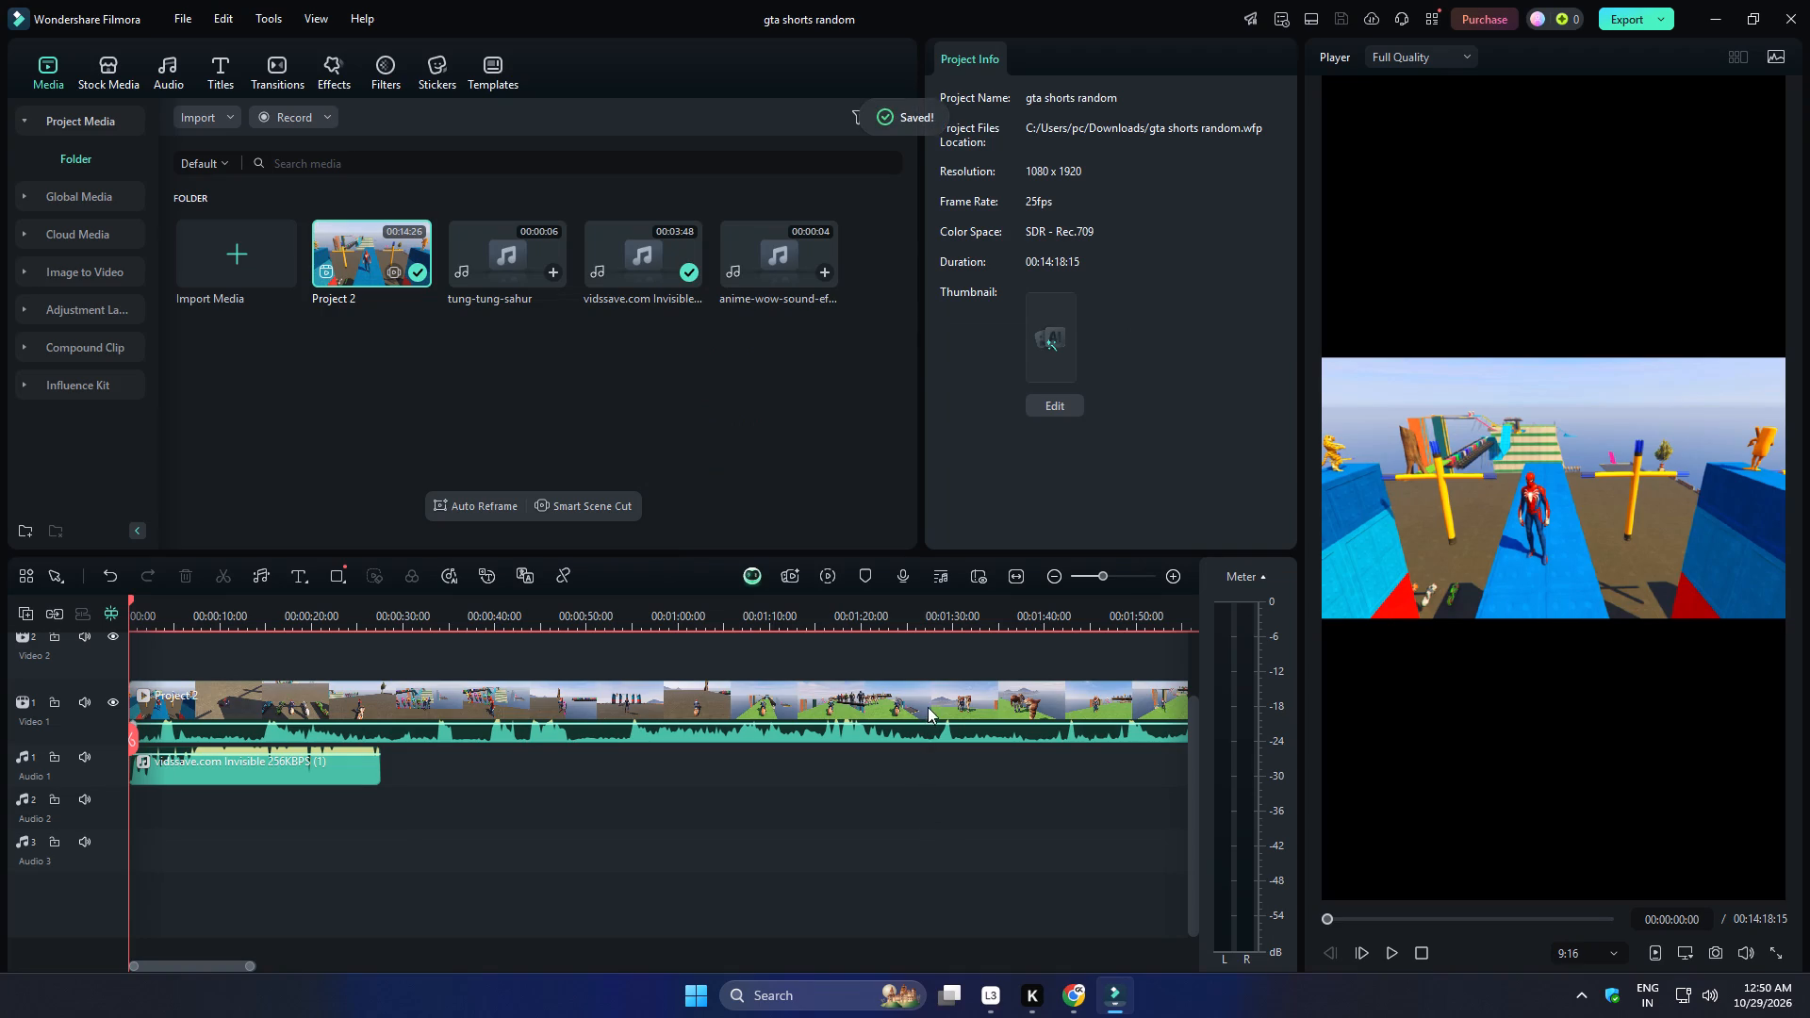
# Scale the Project 2 clip to about 321% to fill the vertical frame and set its X position to 82 px.
pyautogui.click(928, 705)
pyautogui.click(961, 62)
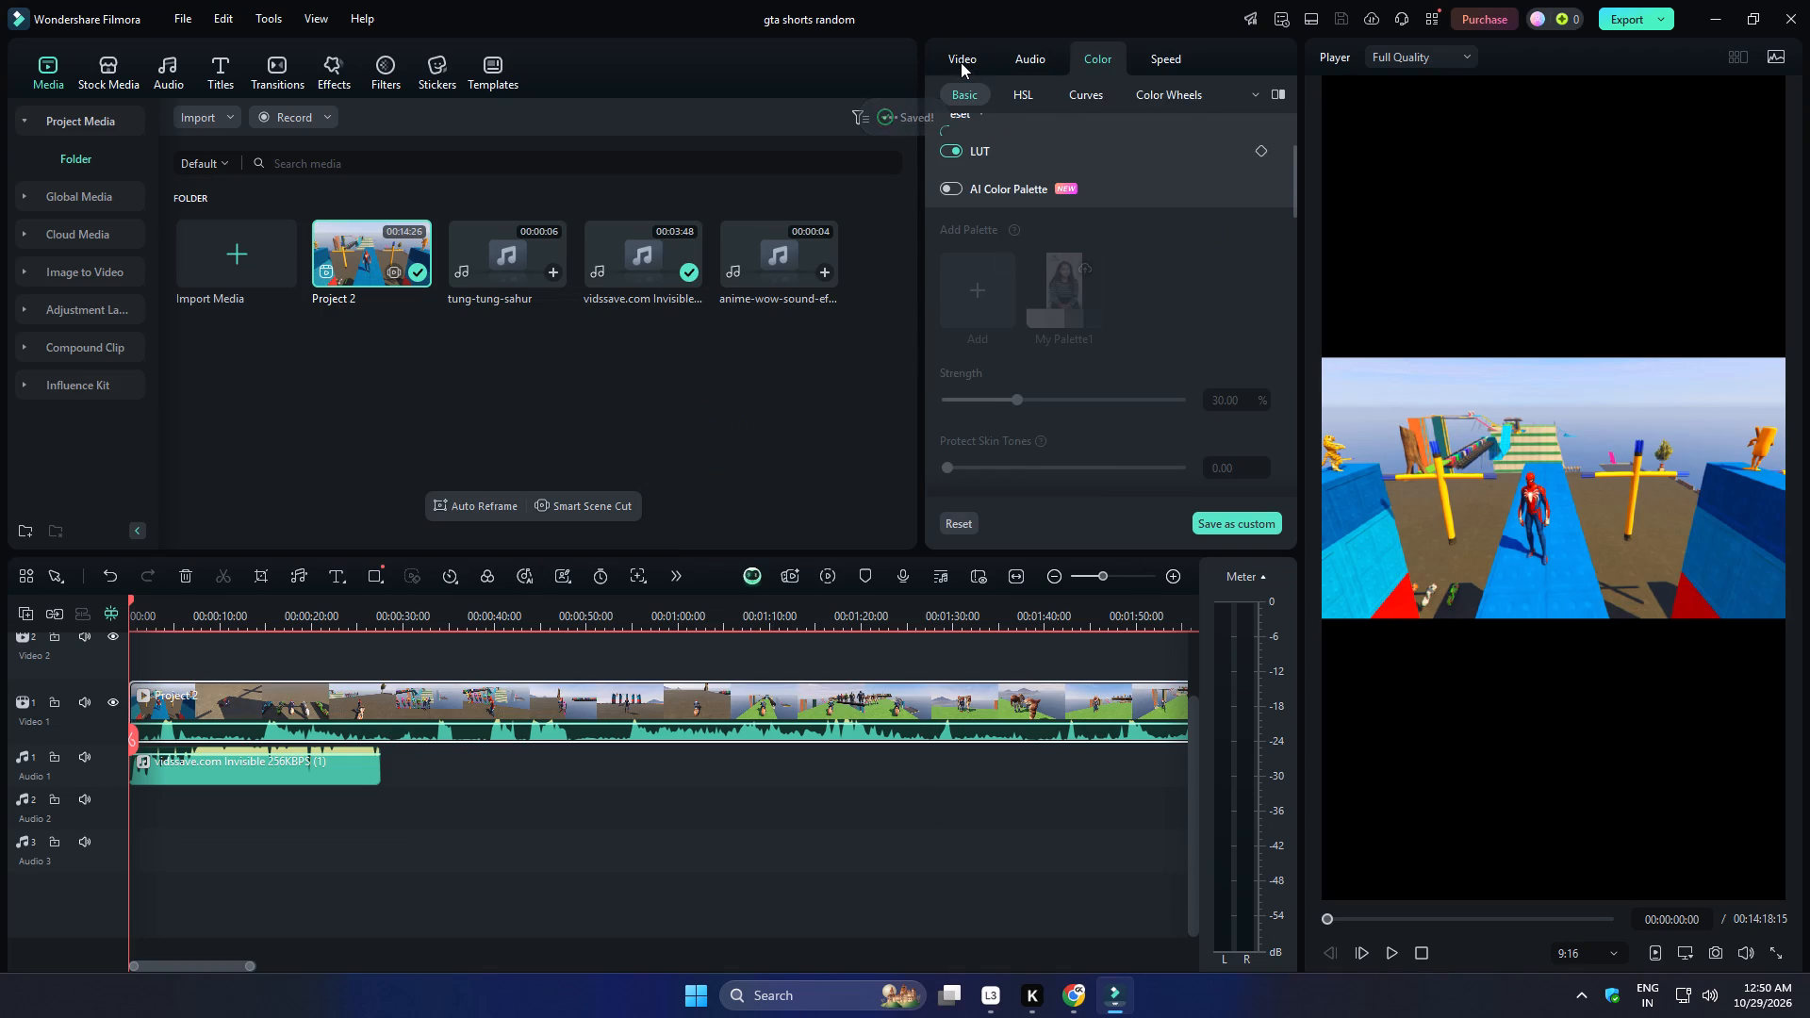
pyautogui.moveTo(1032, 234); pyautogui.dragTo(1067, 238)
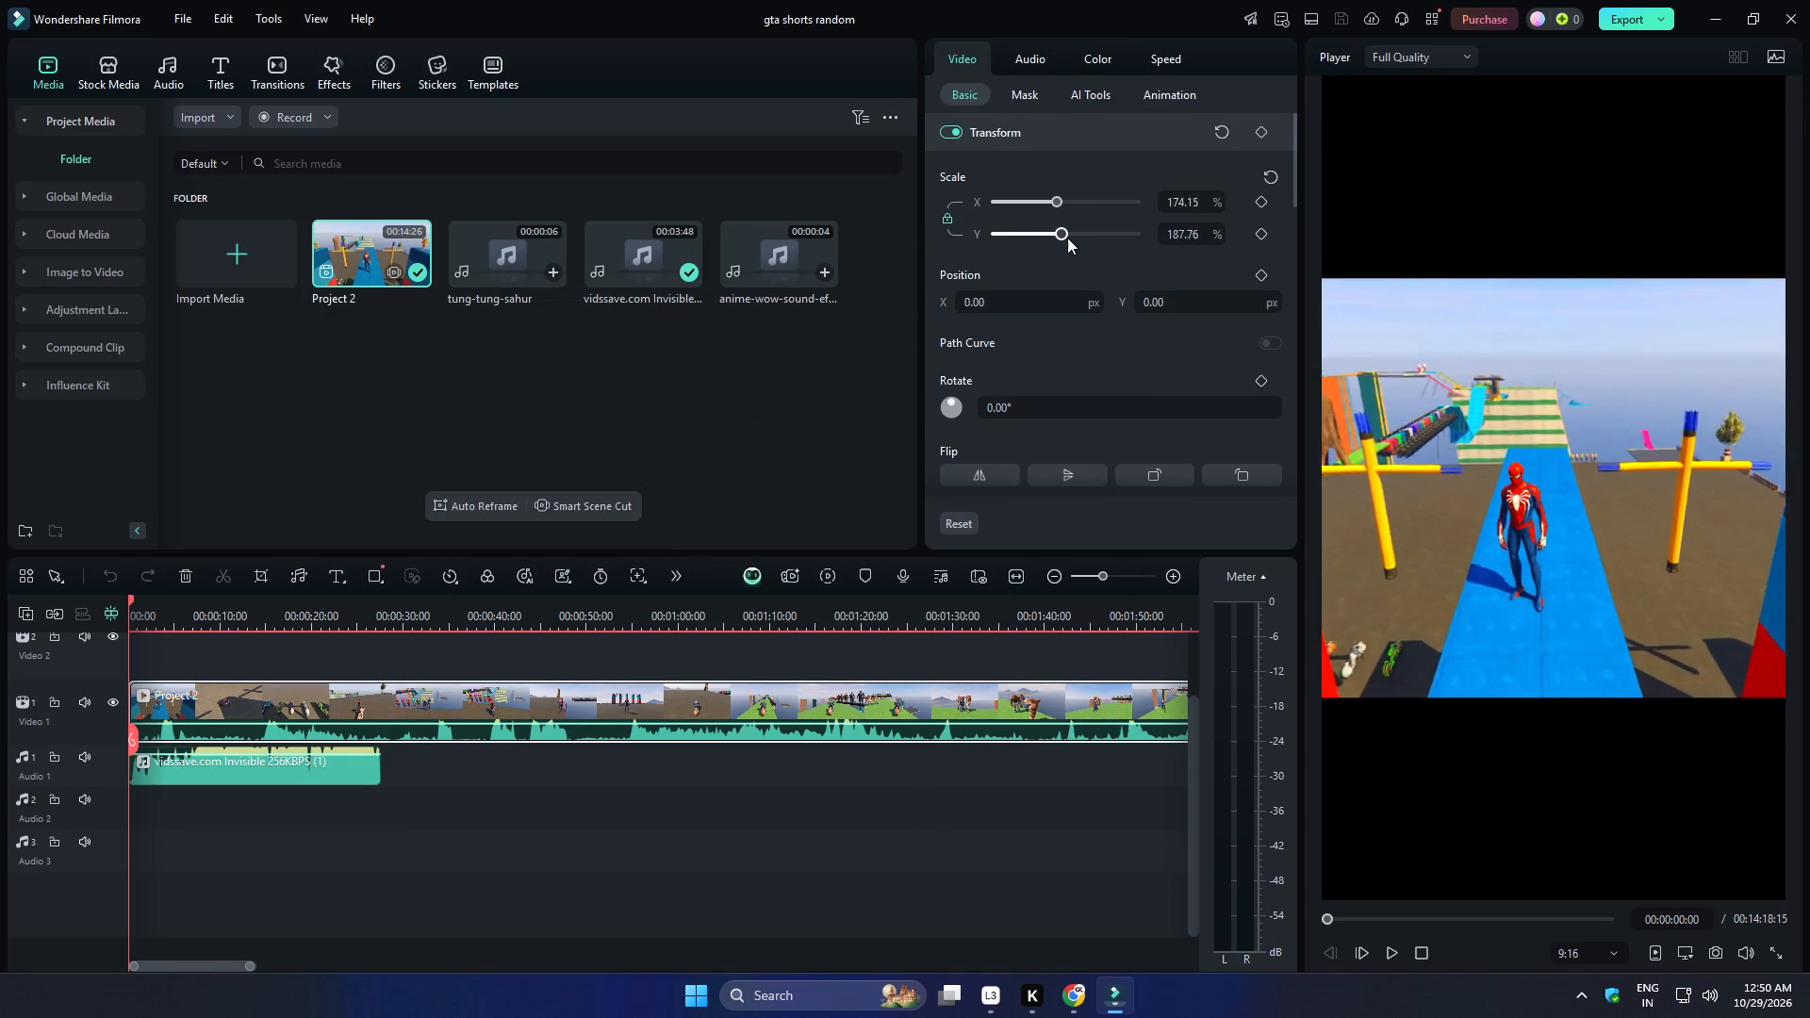
pyautogui.moveTo(1067, 238); pyautogui.dragTo(1106, 238)
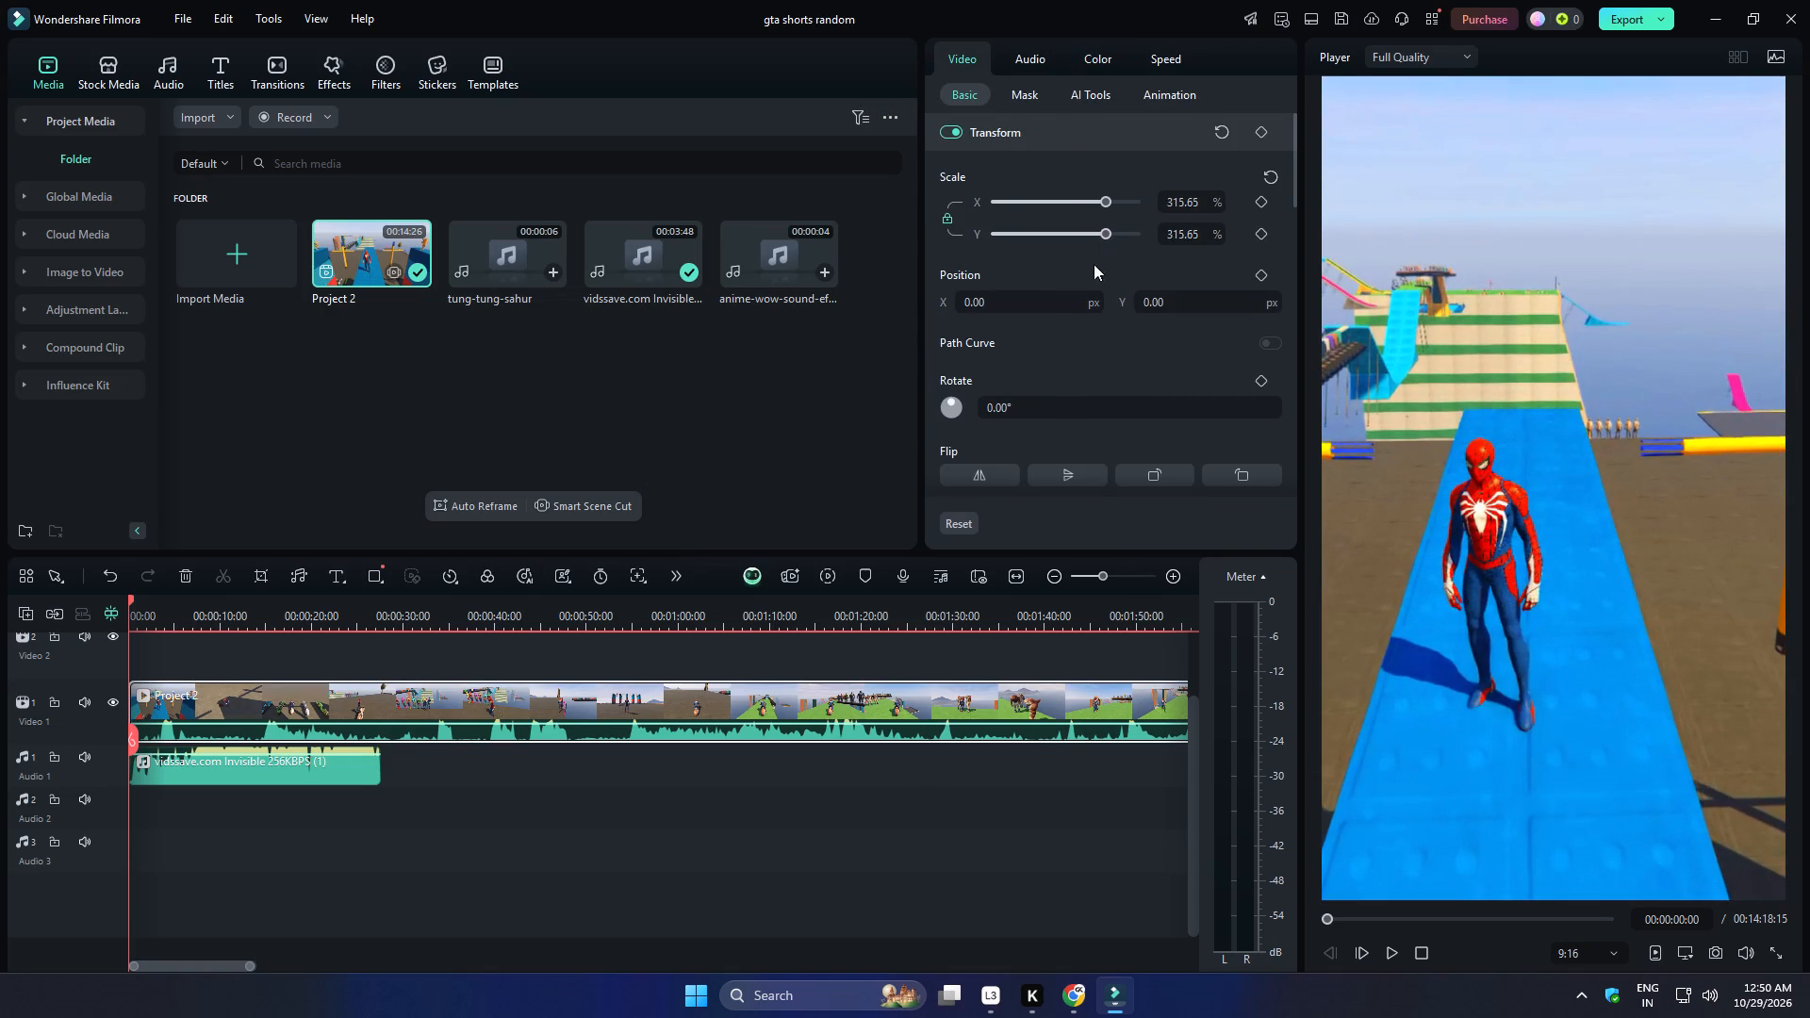
pyautogui.click(1047, 305)
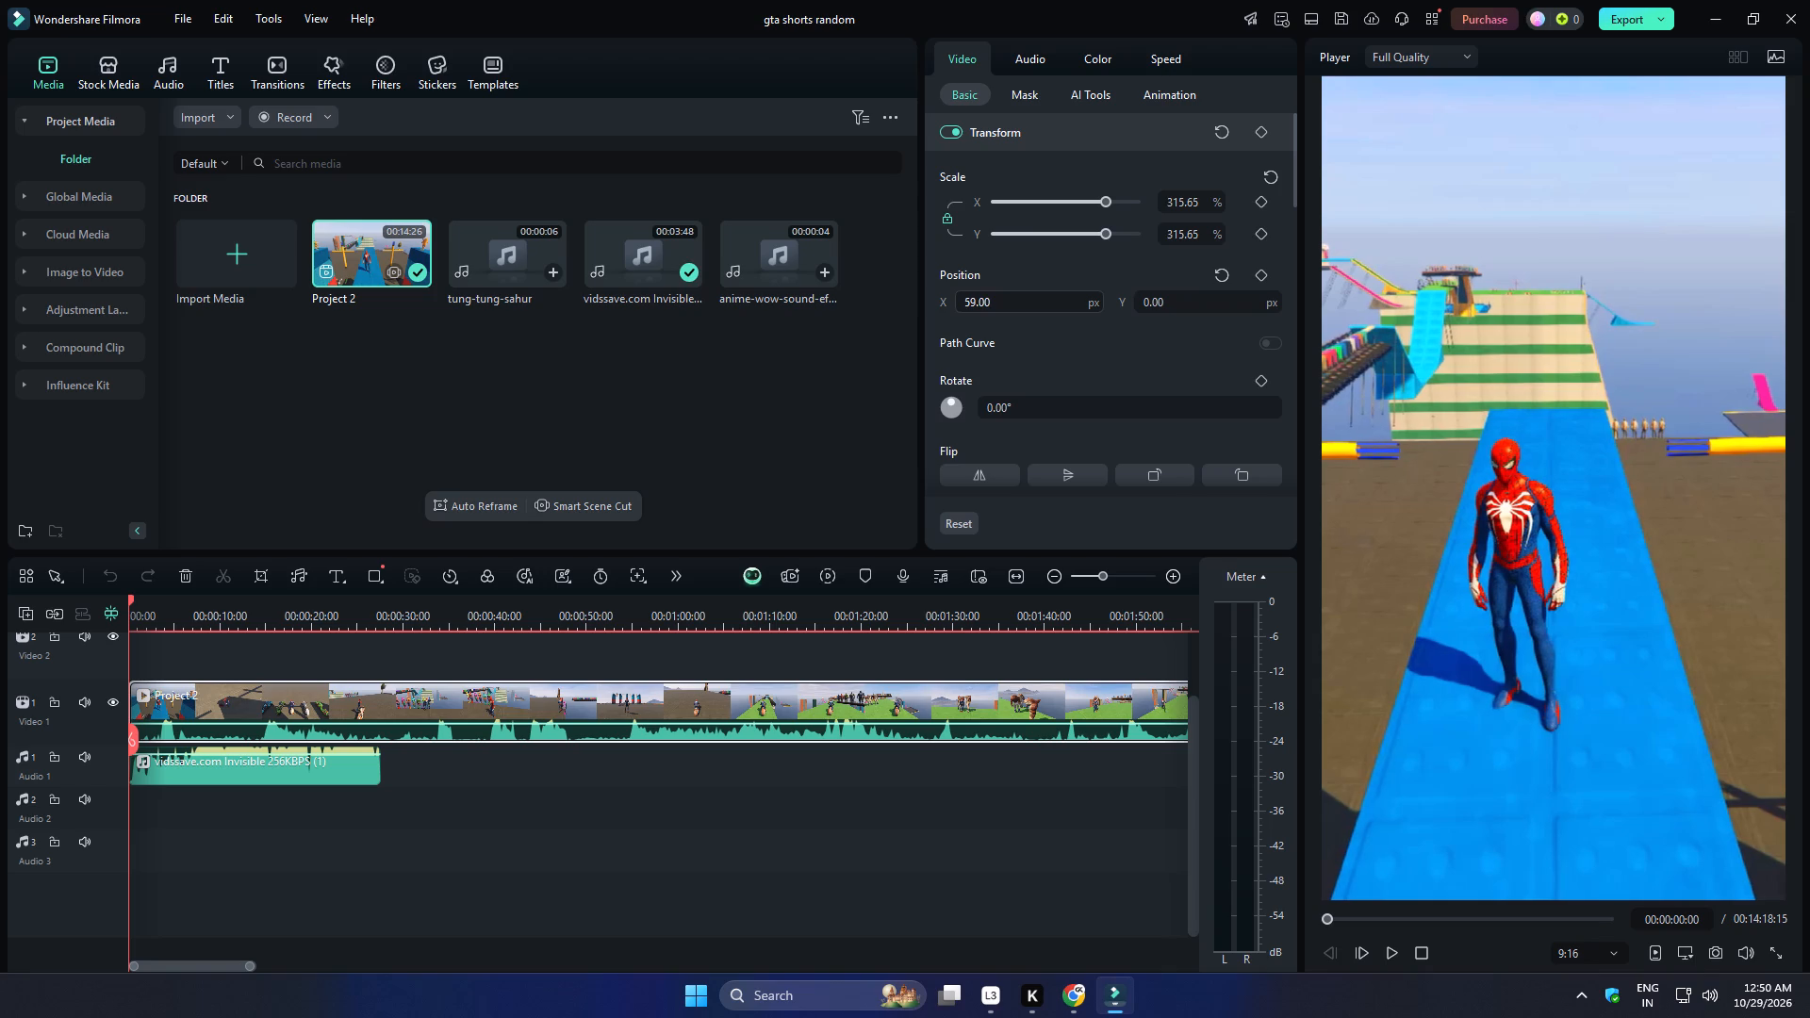
pyautogui.click(1109, 238)
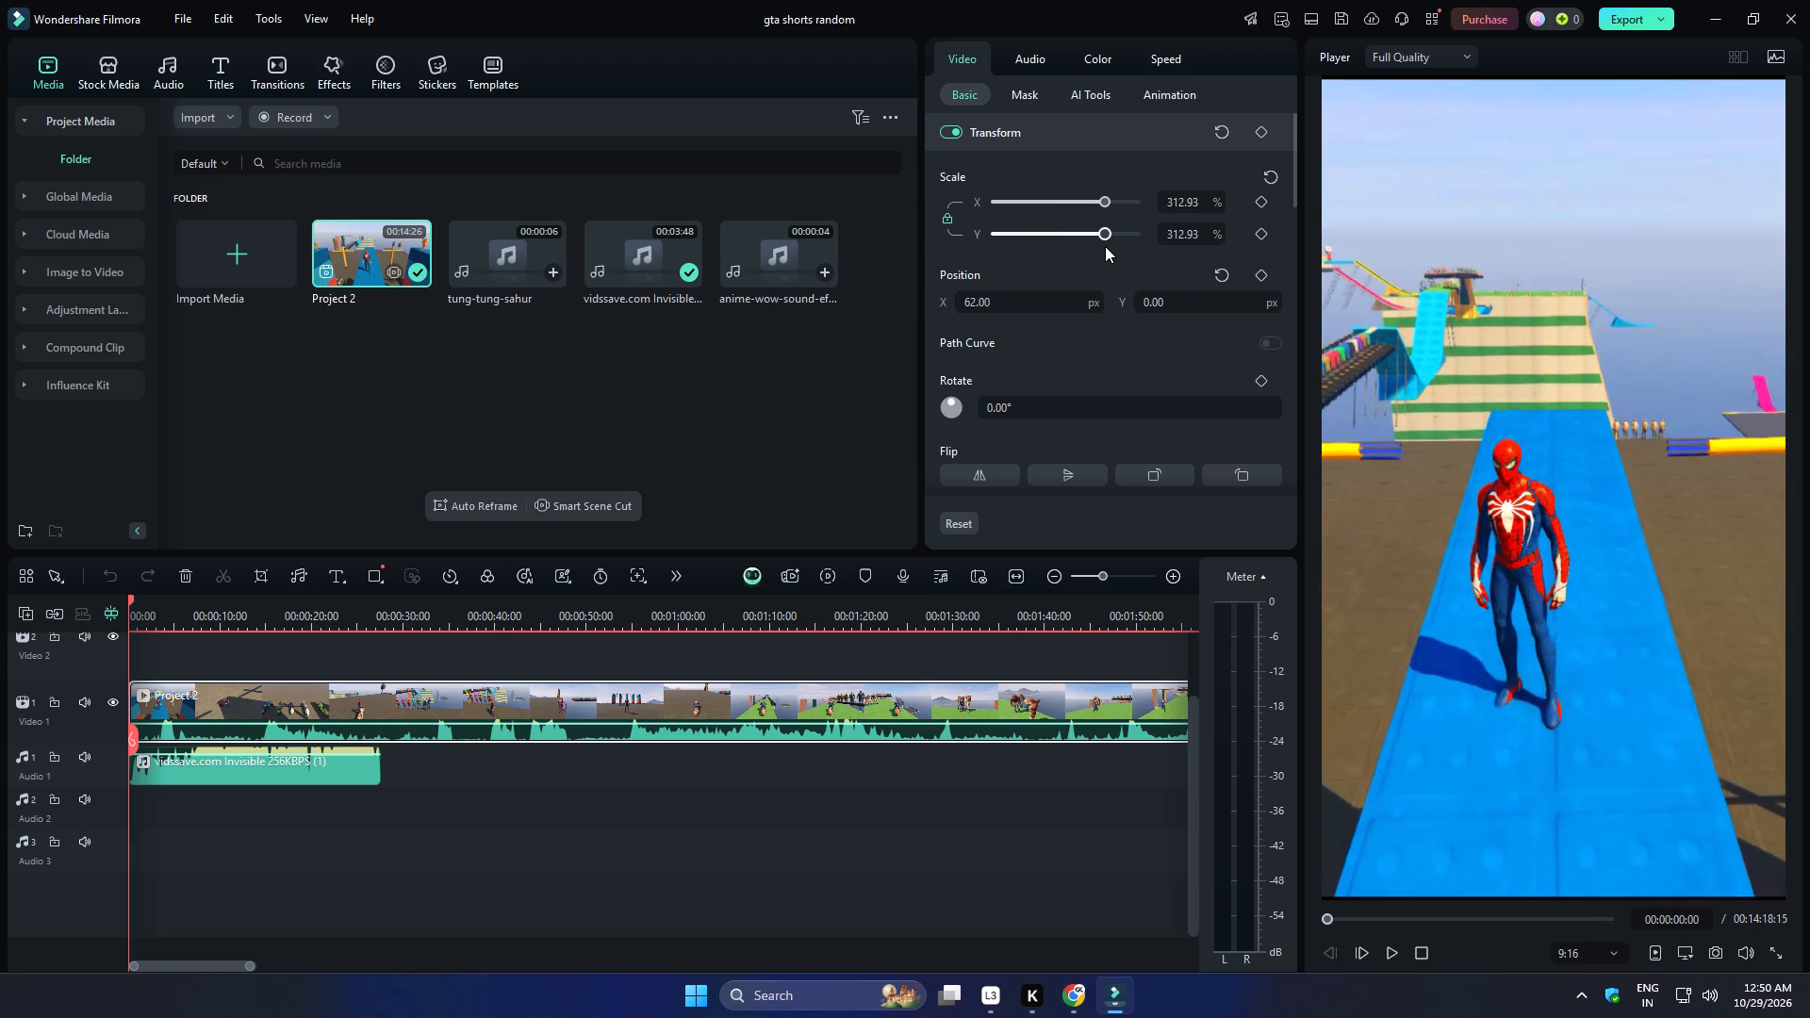
pyautogui.click(1073, 301)
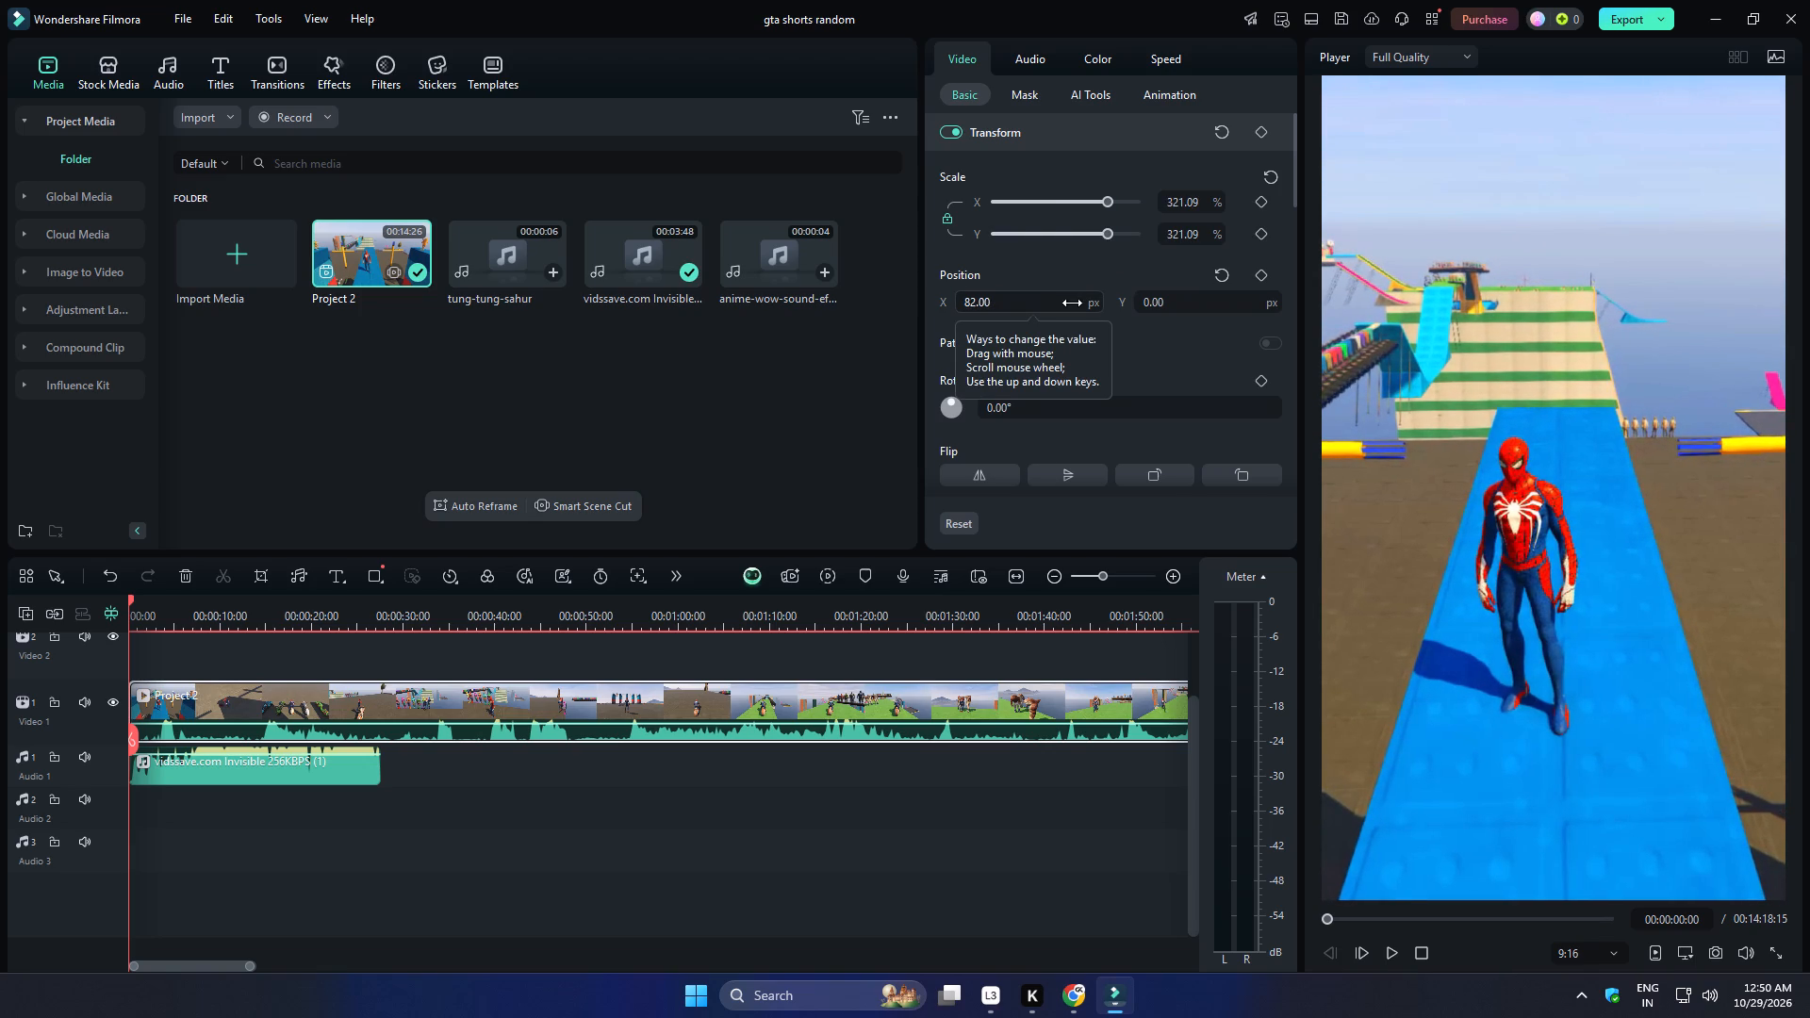
pyautogui.click(918, 933)
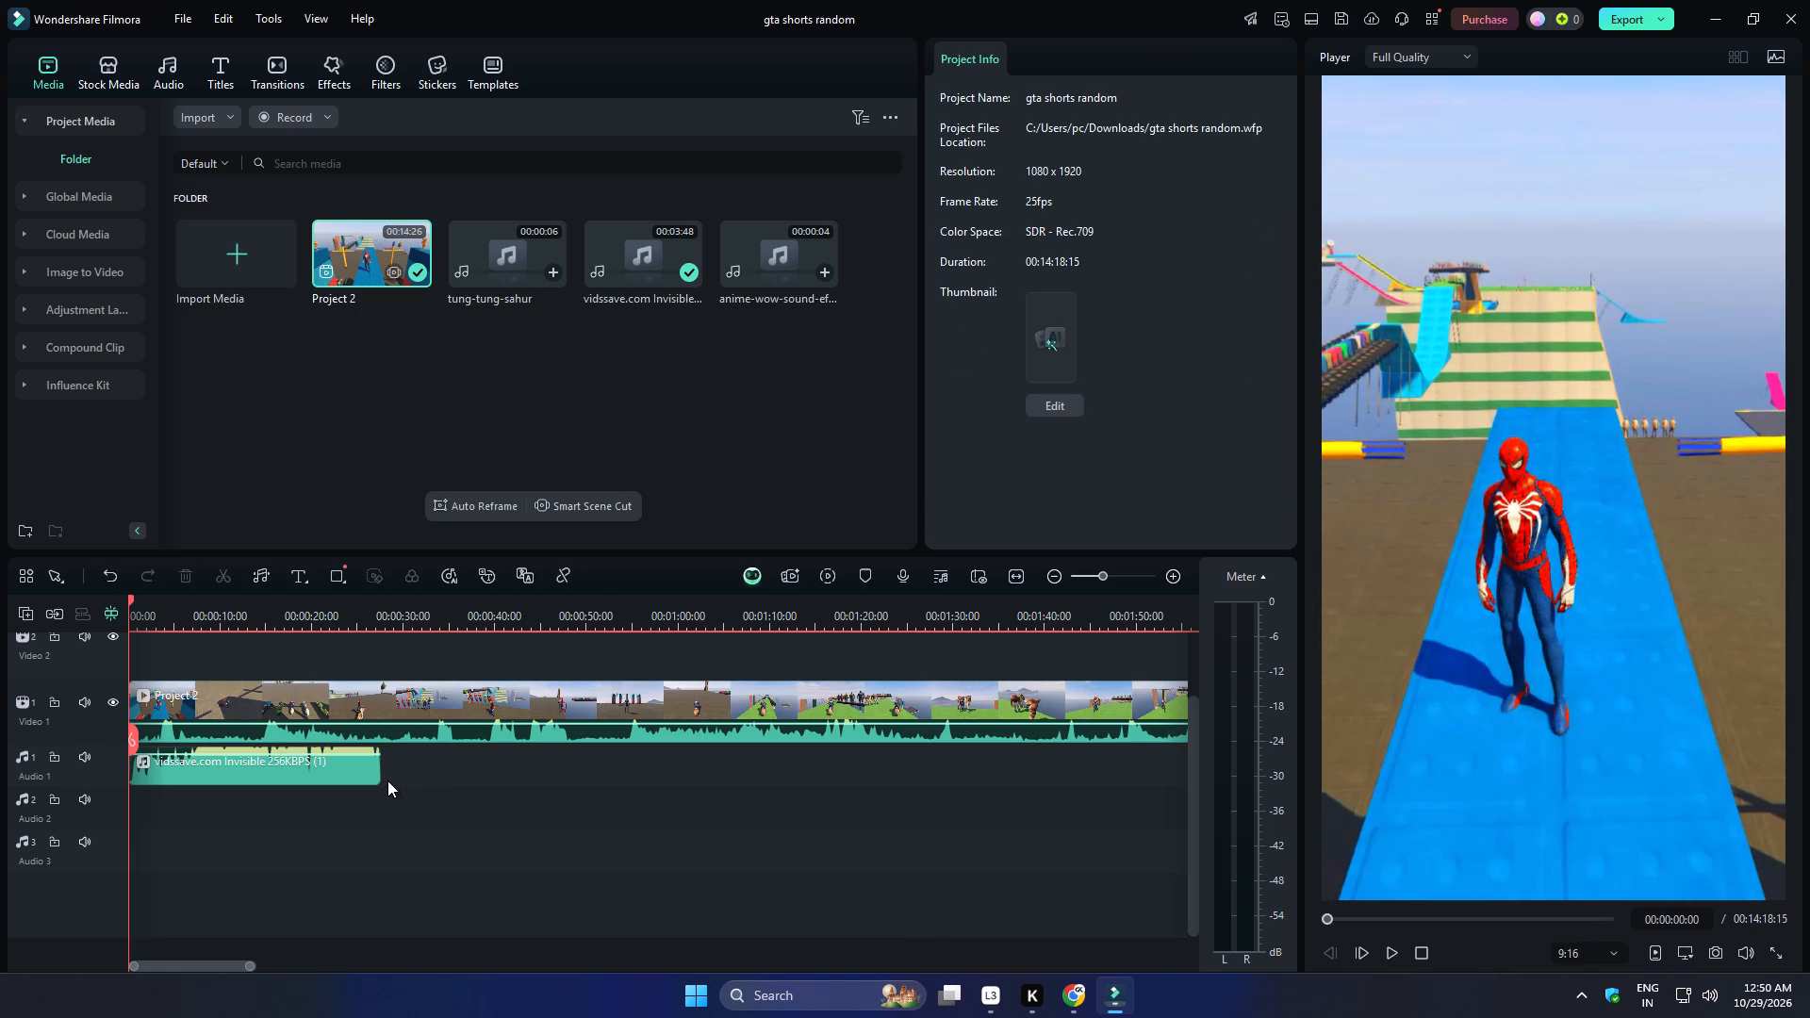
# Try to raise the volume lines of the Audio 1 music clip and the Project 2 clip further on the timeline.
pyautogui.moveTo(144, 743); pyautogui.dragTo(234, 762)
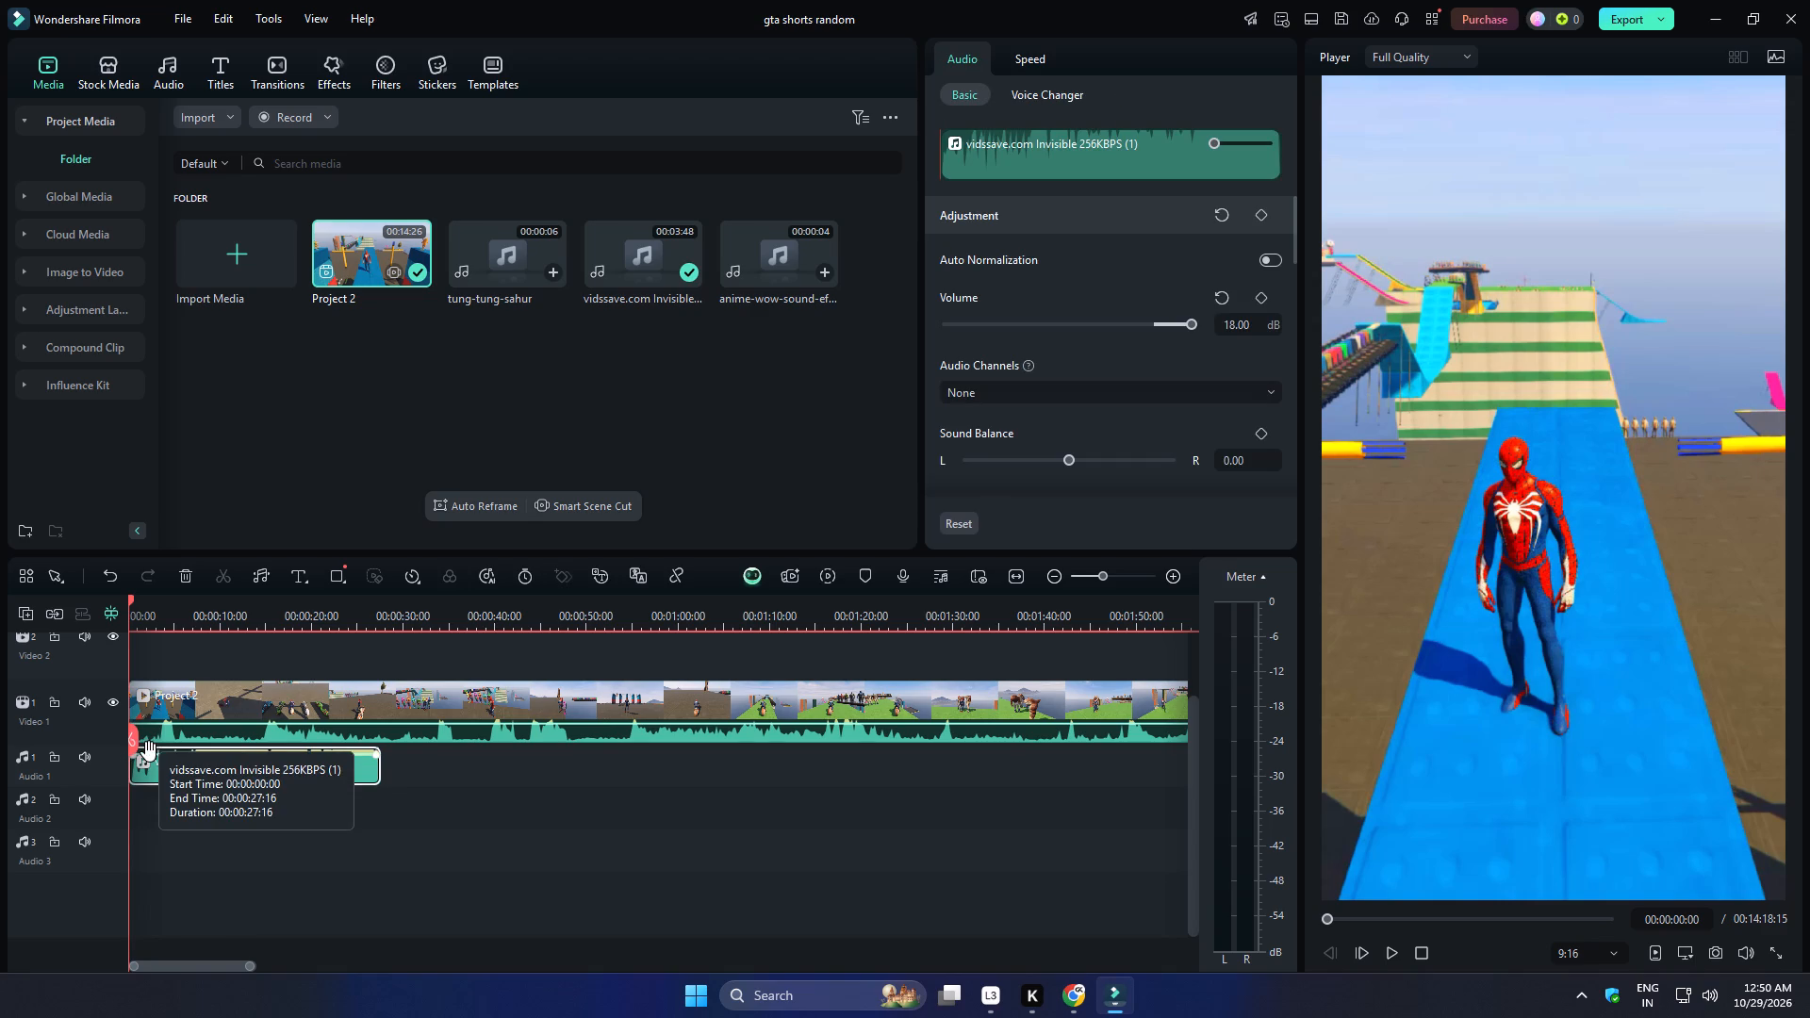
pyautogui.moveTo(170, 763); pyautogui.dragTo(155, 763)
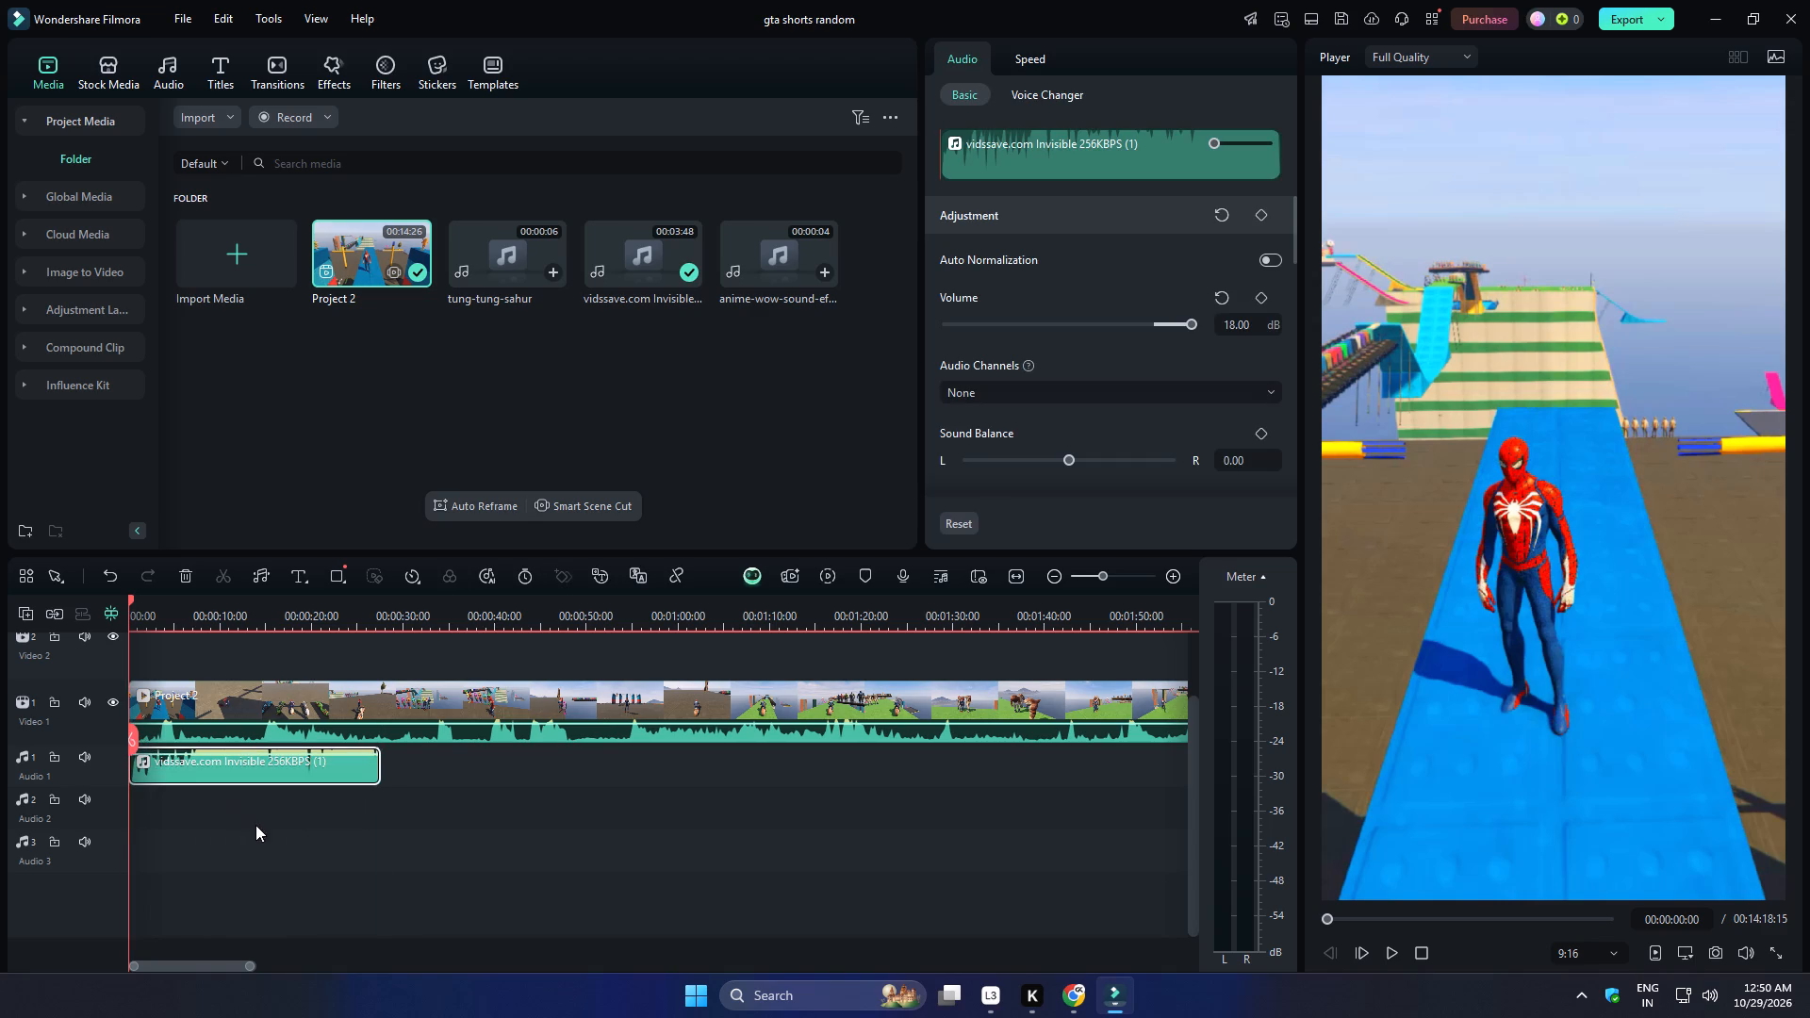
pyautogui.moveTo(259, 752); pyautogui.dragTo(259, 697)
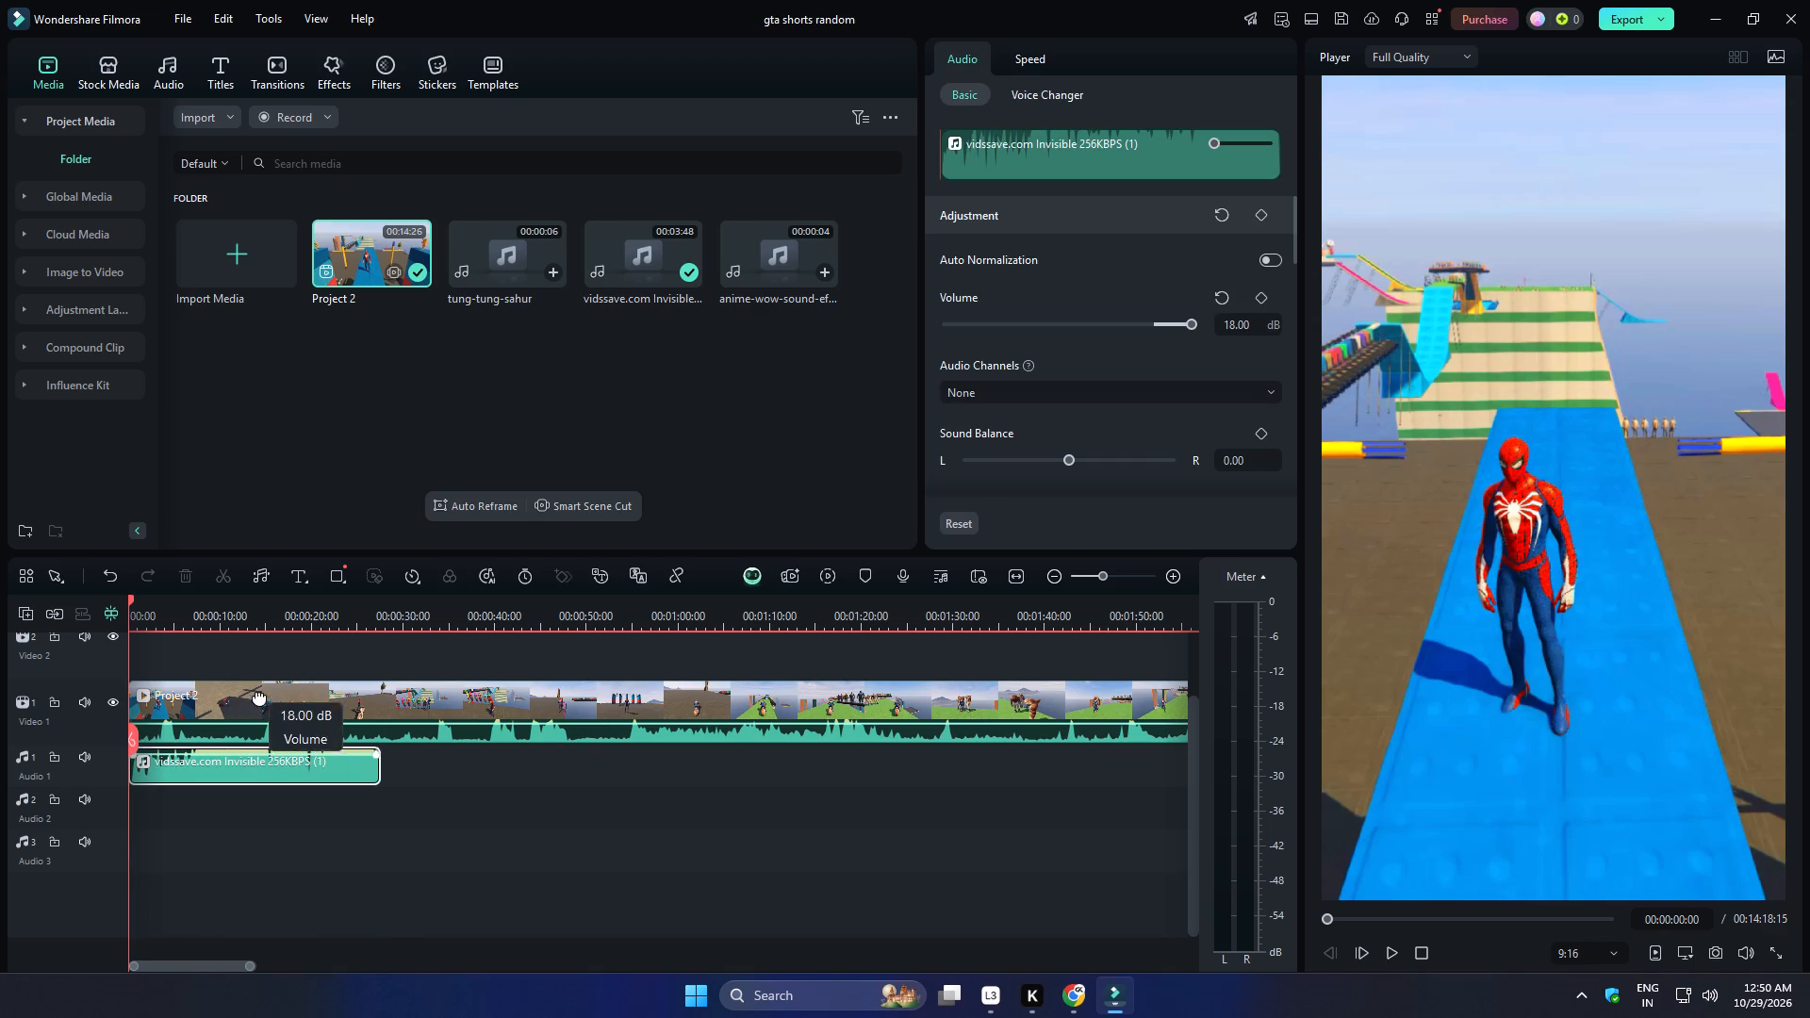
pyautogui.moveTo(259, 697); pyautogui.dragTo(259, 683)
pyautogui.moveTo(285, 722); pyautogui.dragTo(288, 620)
# Save the project with the reframed Project 2 clip.
pyautogui.click(465, 890)
pyautogui.hotkey('ctrl', 's')
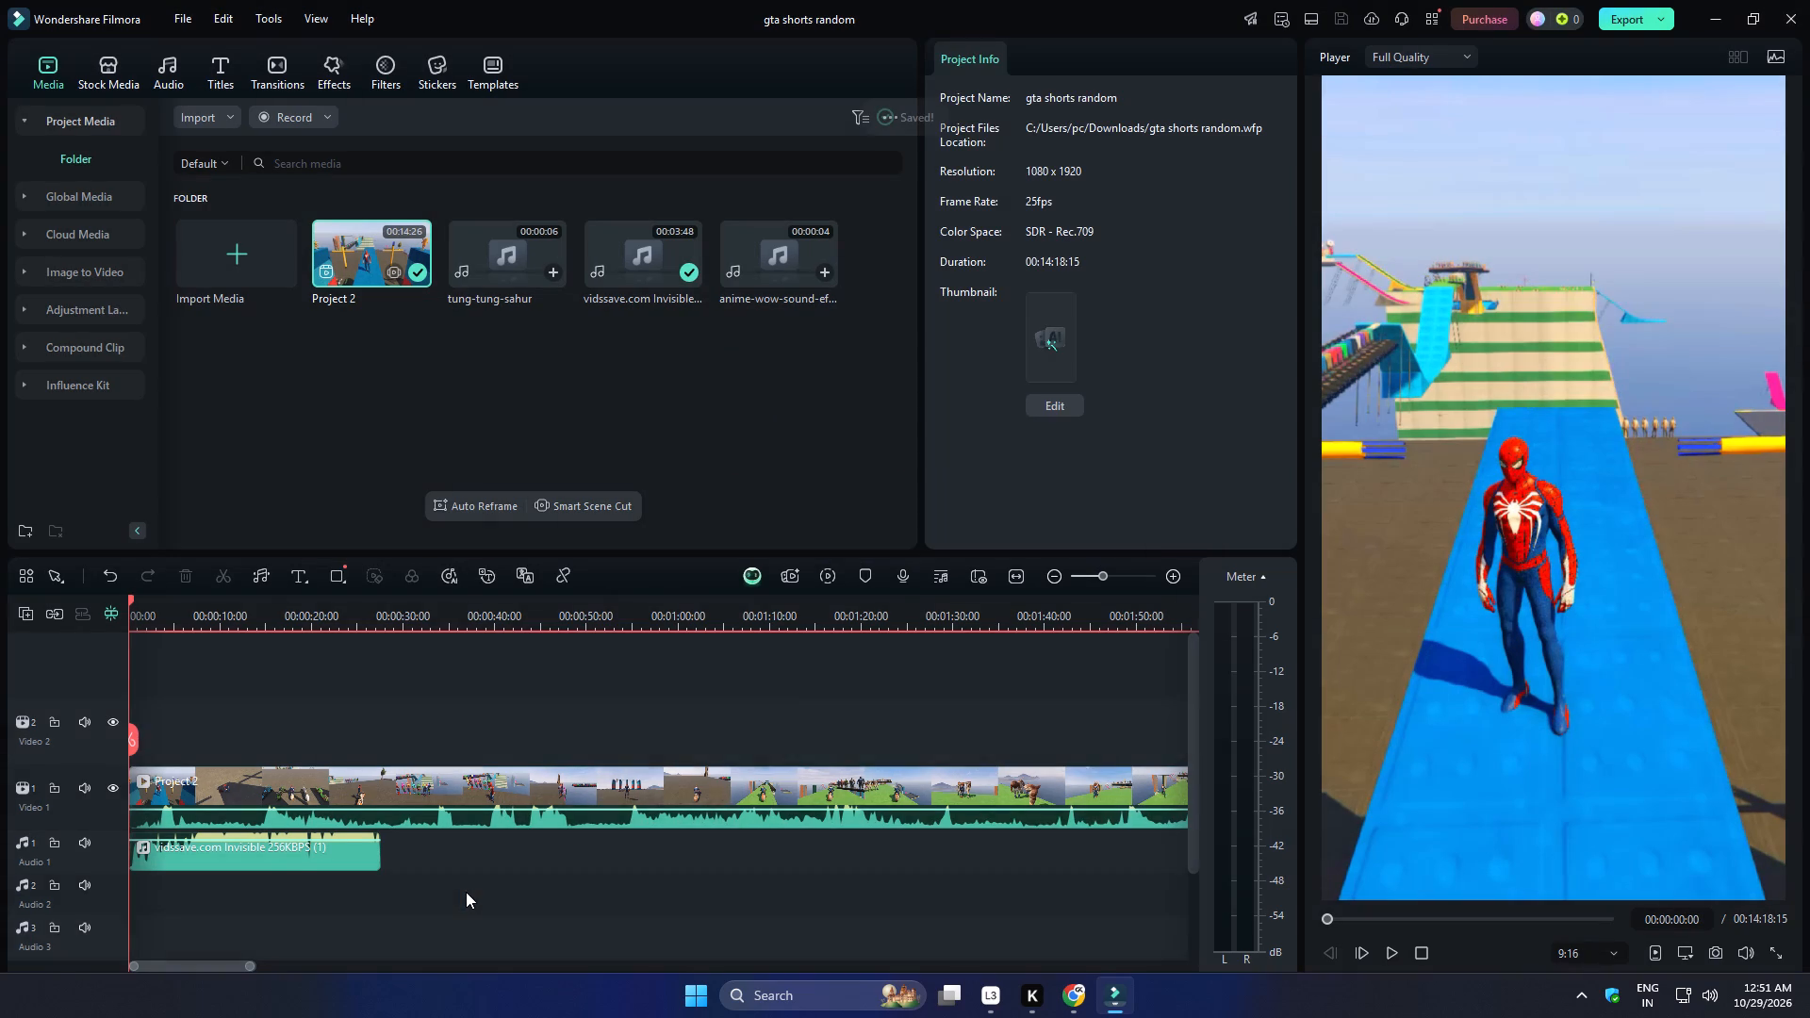
# Extend the end of the Audio 1 music clip along the timeline to about 58 seconds.
pyautogui.scroll(-2, 466, 892)
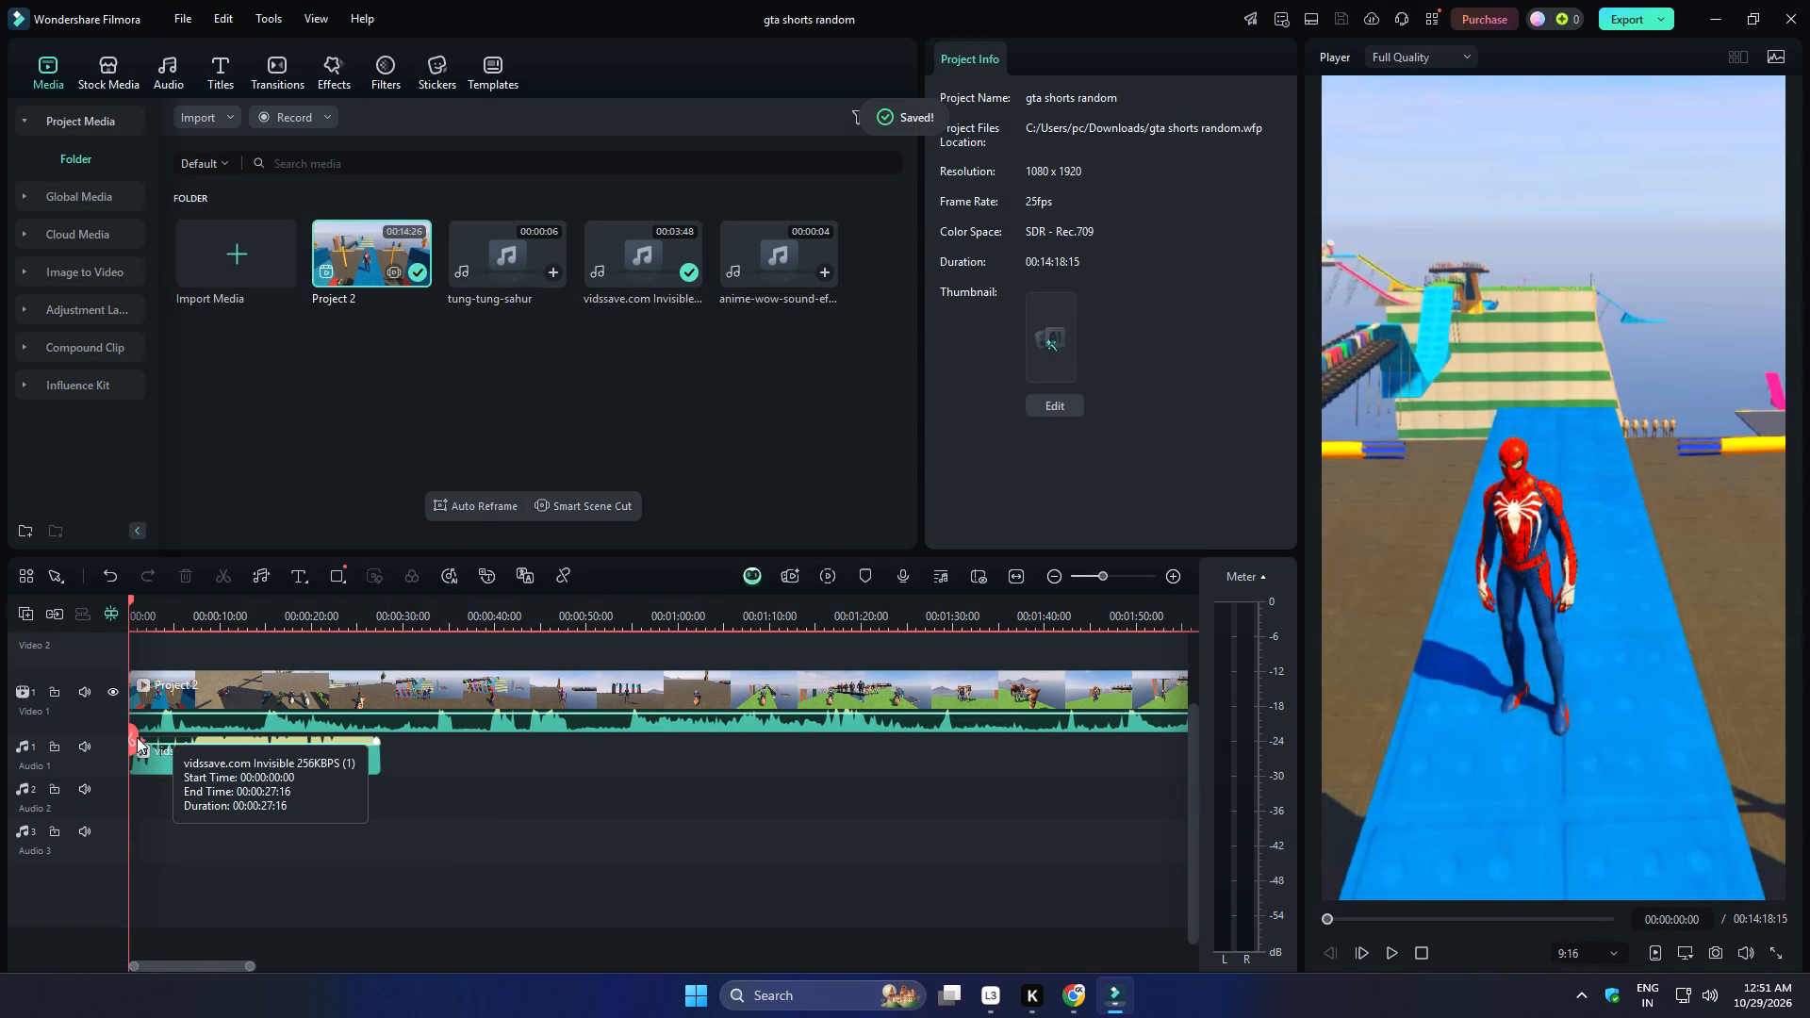
pyautogui.moveTo(134, 737); pyautogui.dragTo(383, 826)
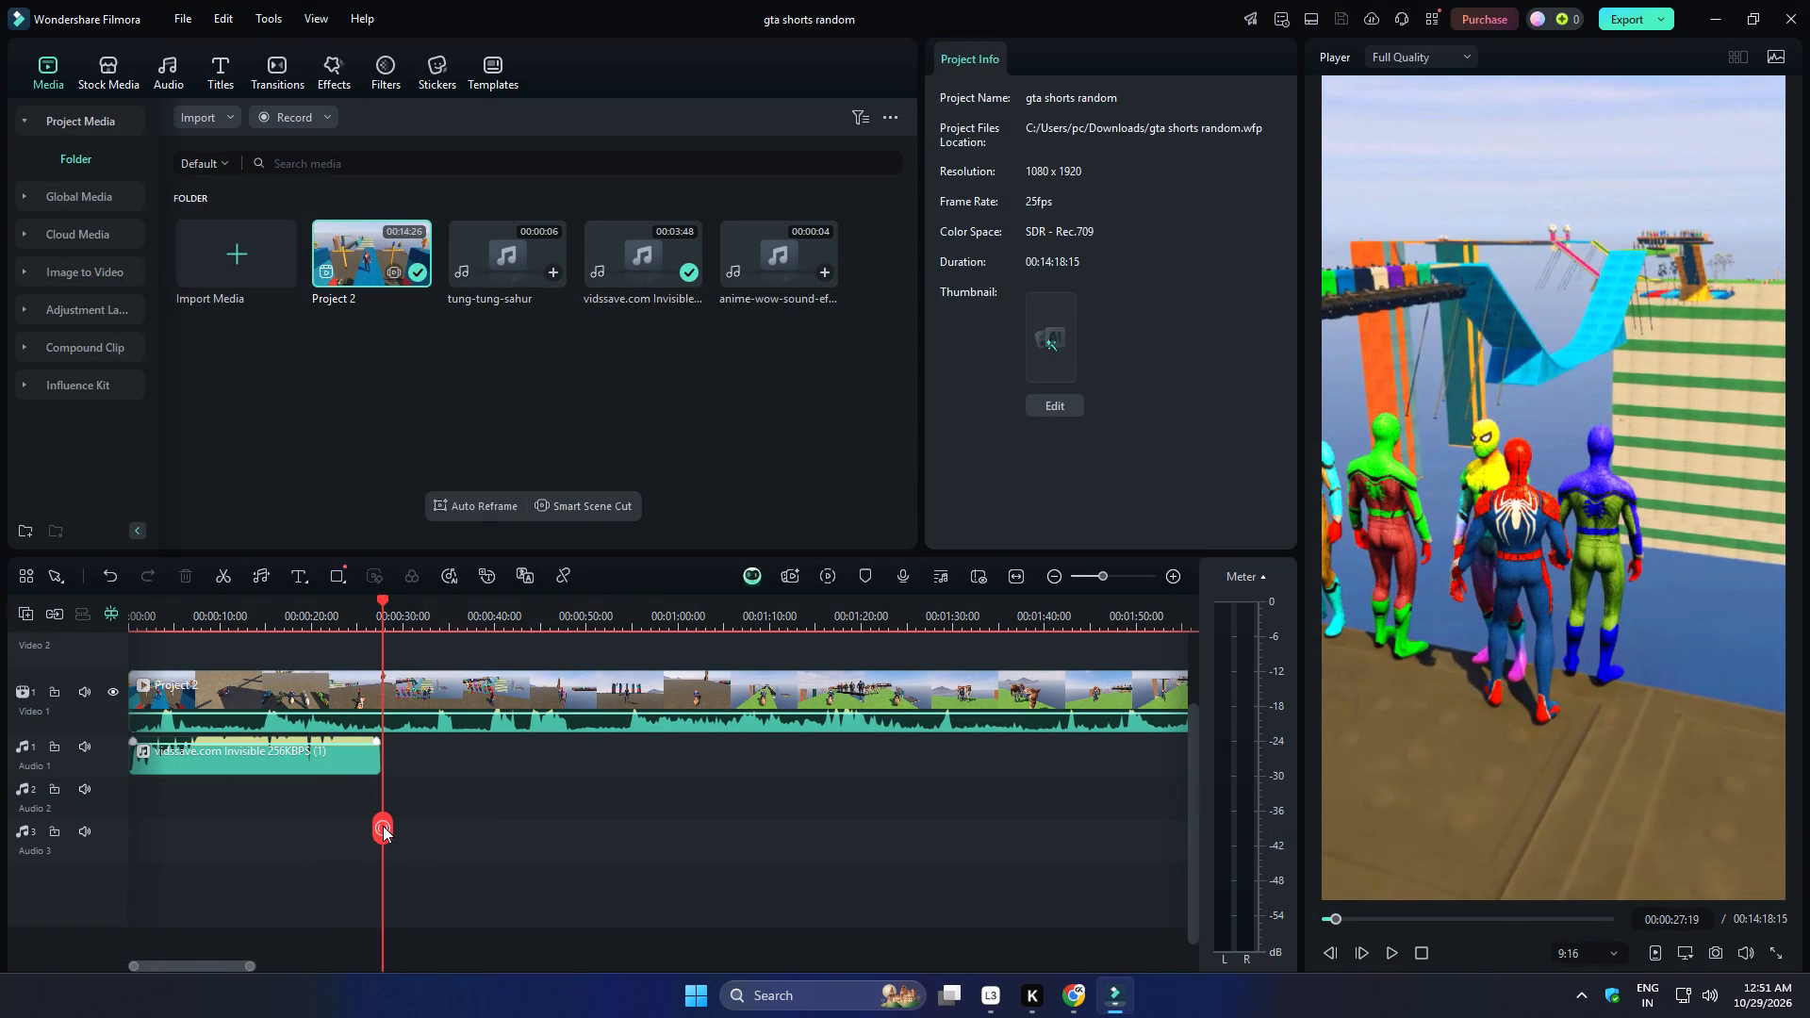
pyautogui.moveTo(383, 826); pyautogui.dragTo(868, 919)
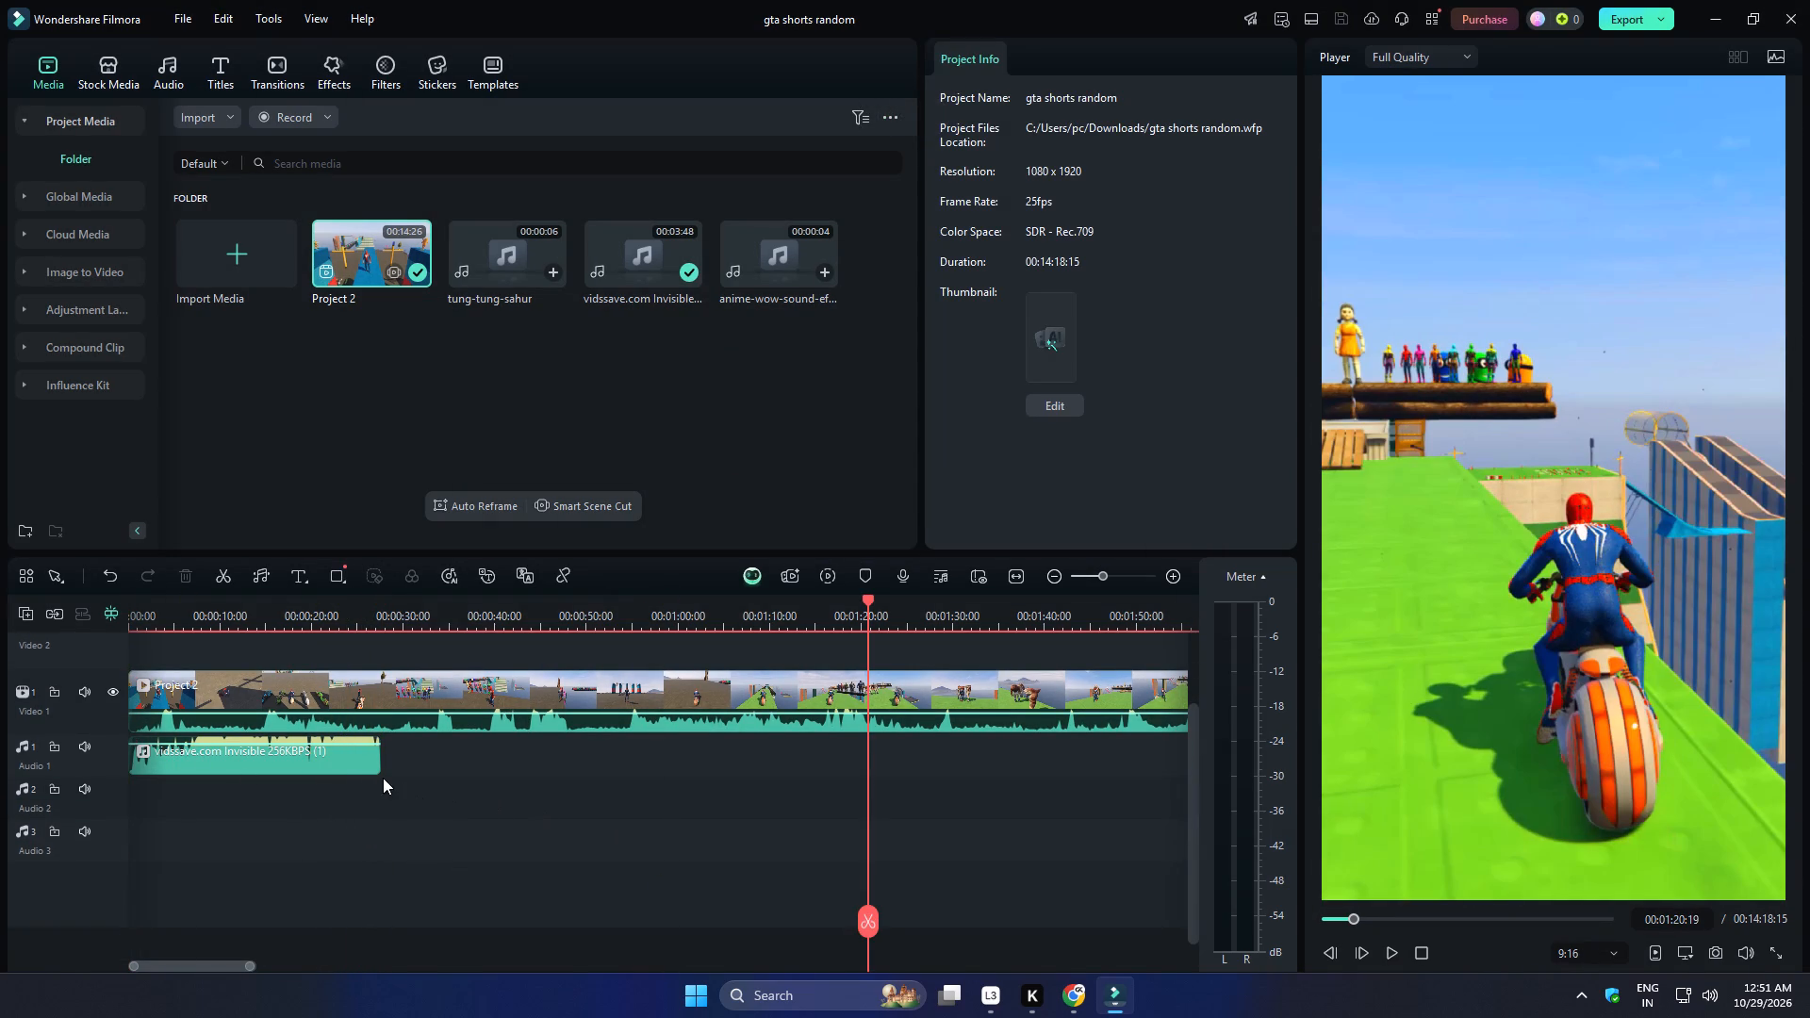
pyautogui.moveTo(378, 771); pyautogui.dragTo(601, 771)
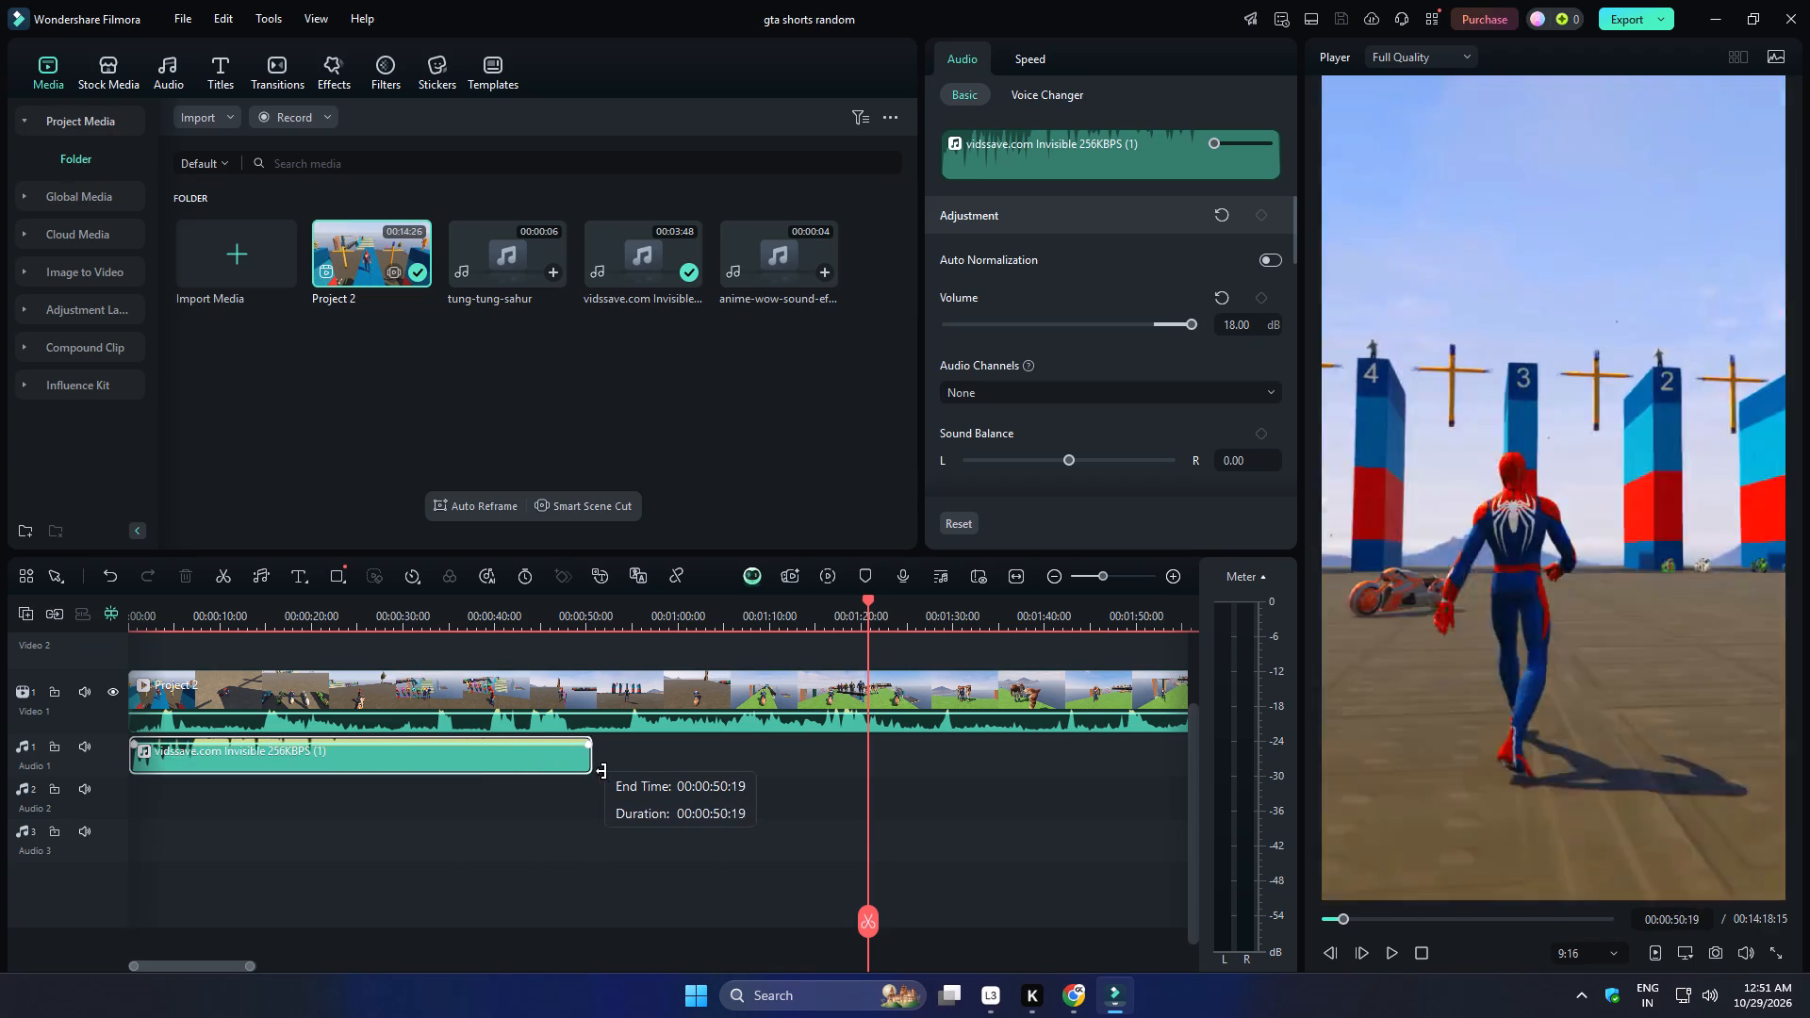
pyautogui.moveTo(601, 771); pyautogui.dragTo(669, 770)
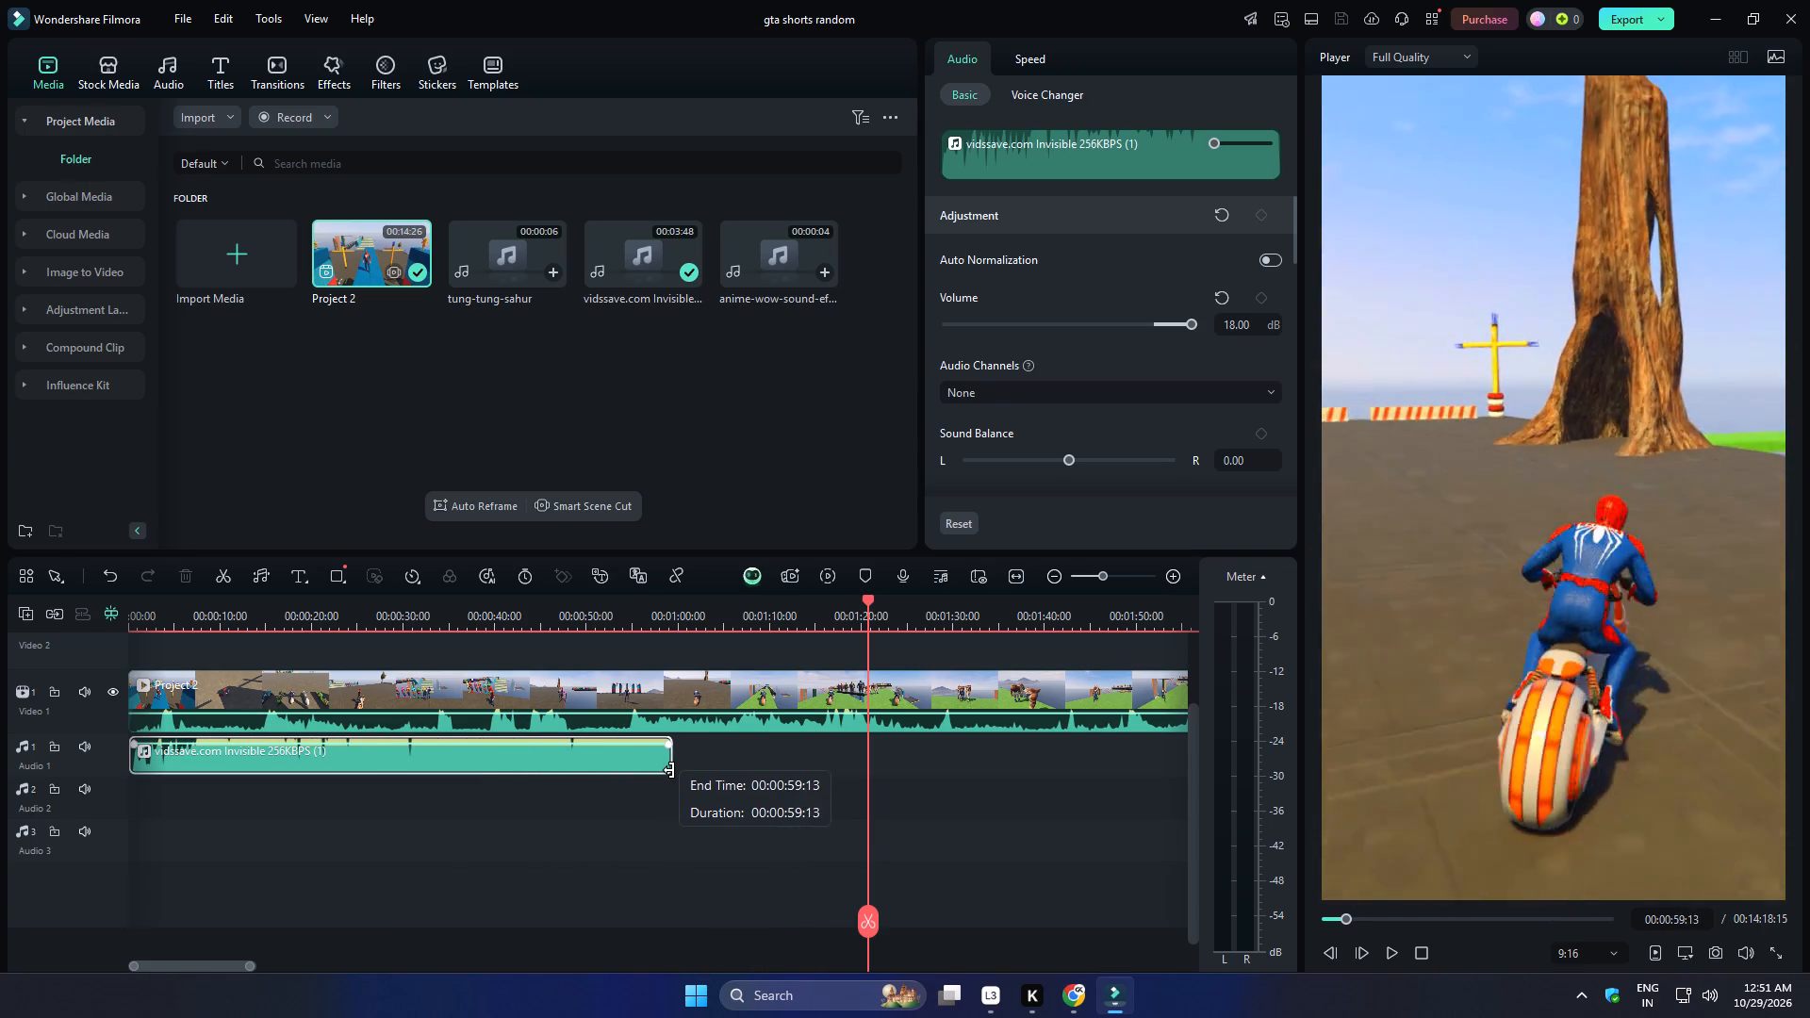
pyautogui.moveTo(669, 770); pyautogui.dragTo(658, 769)
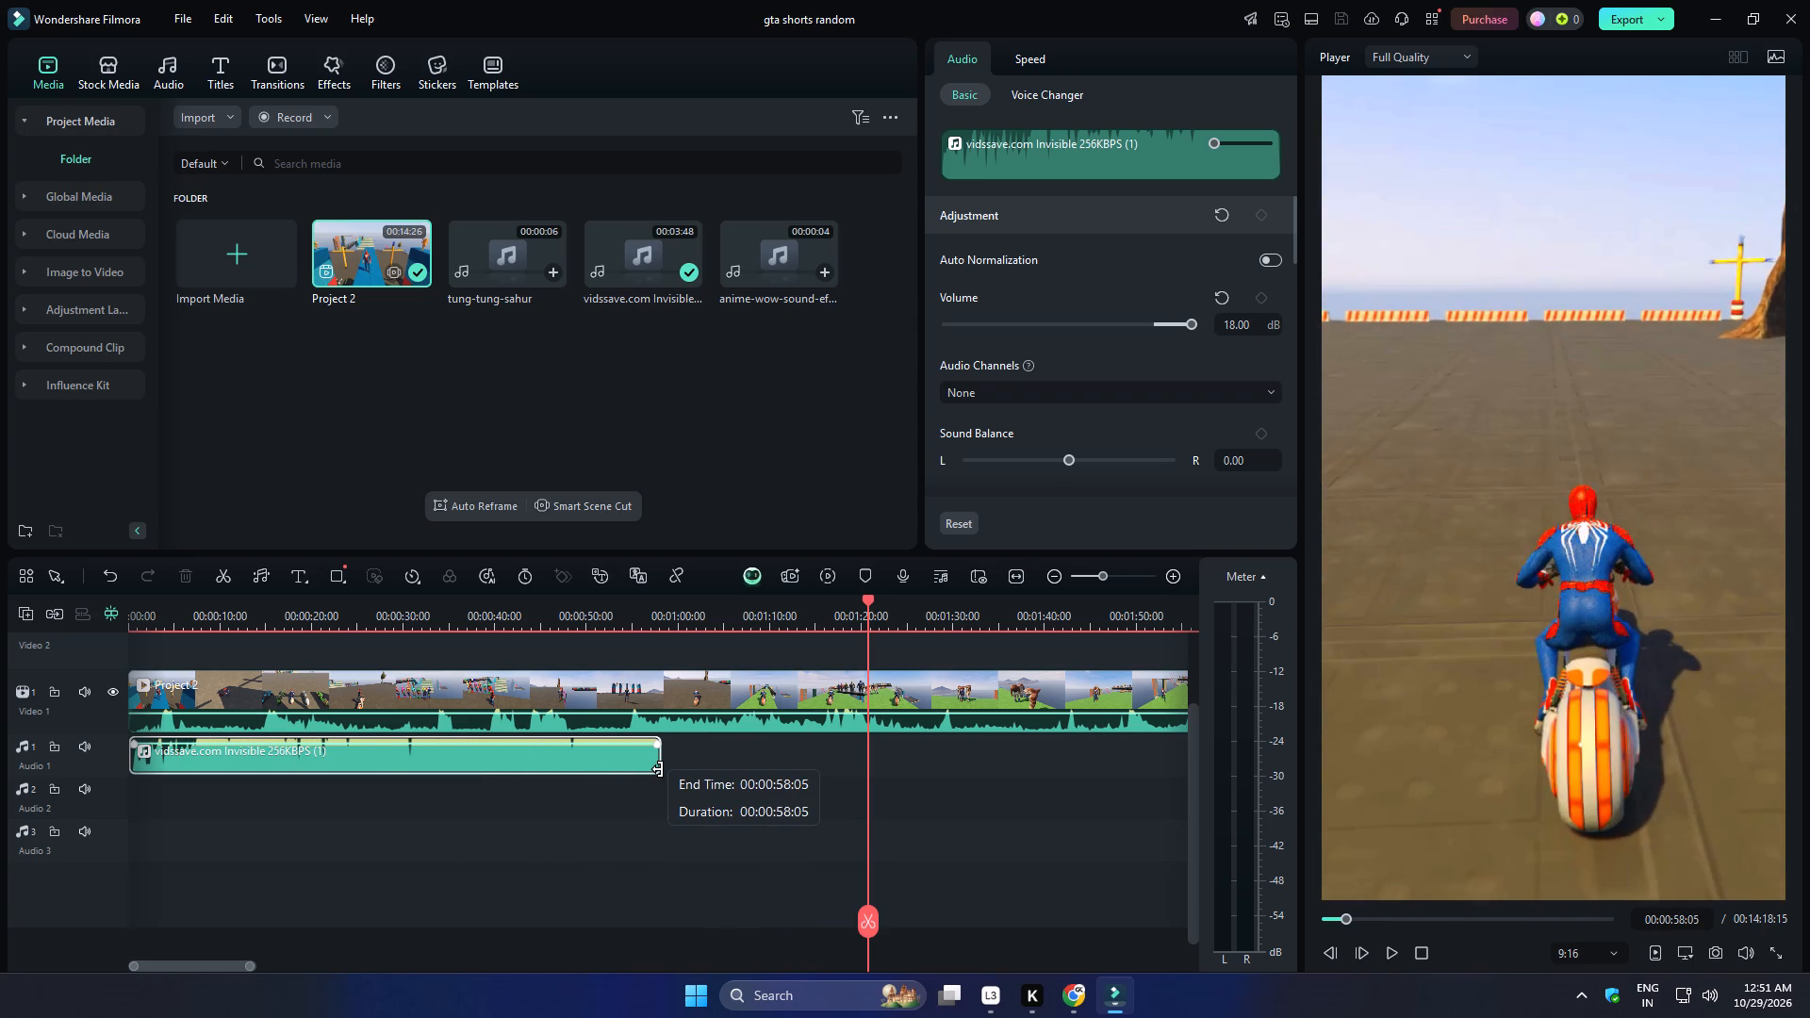
pyautogui.moveTo(658, 769); pyautogui.dragTo(657, 769)
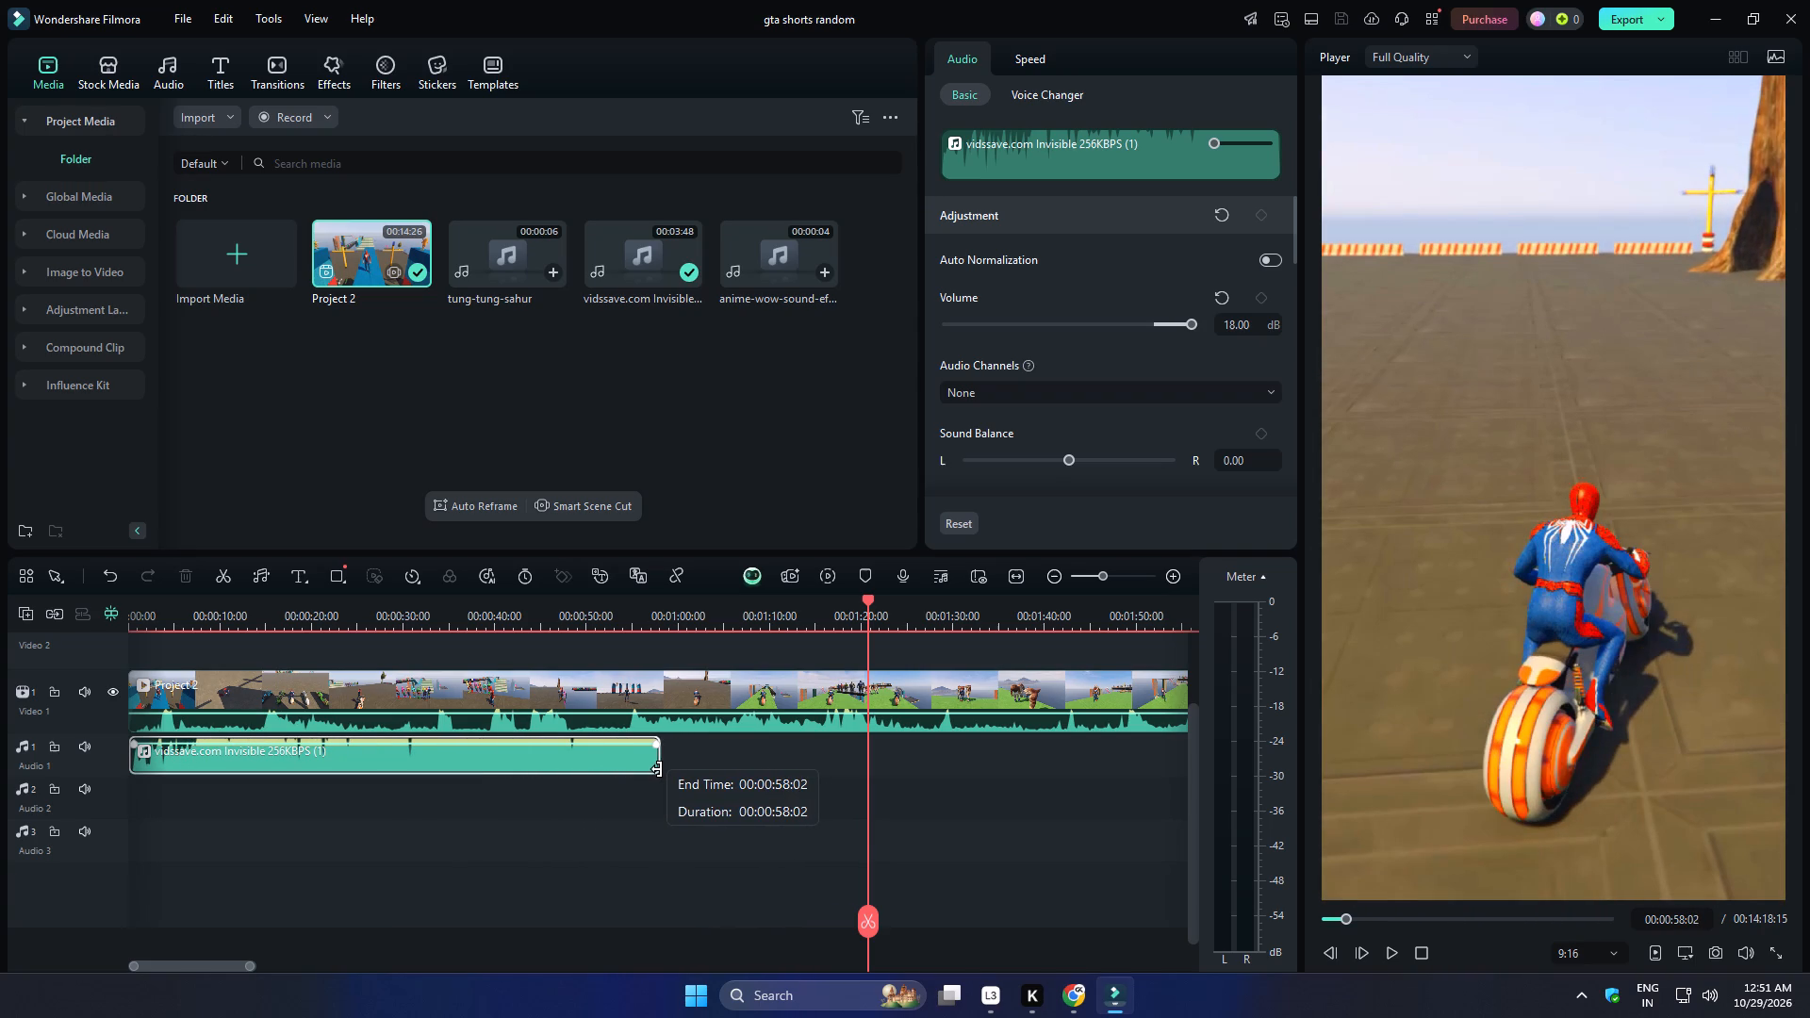
pyautogui.moveTo(657, 769); pyautogui.dragTo(656, 769)
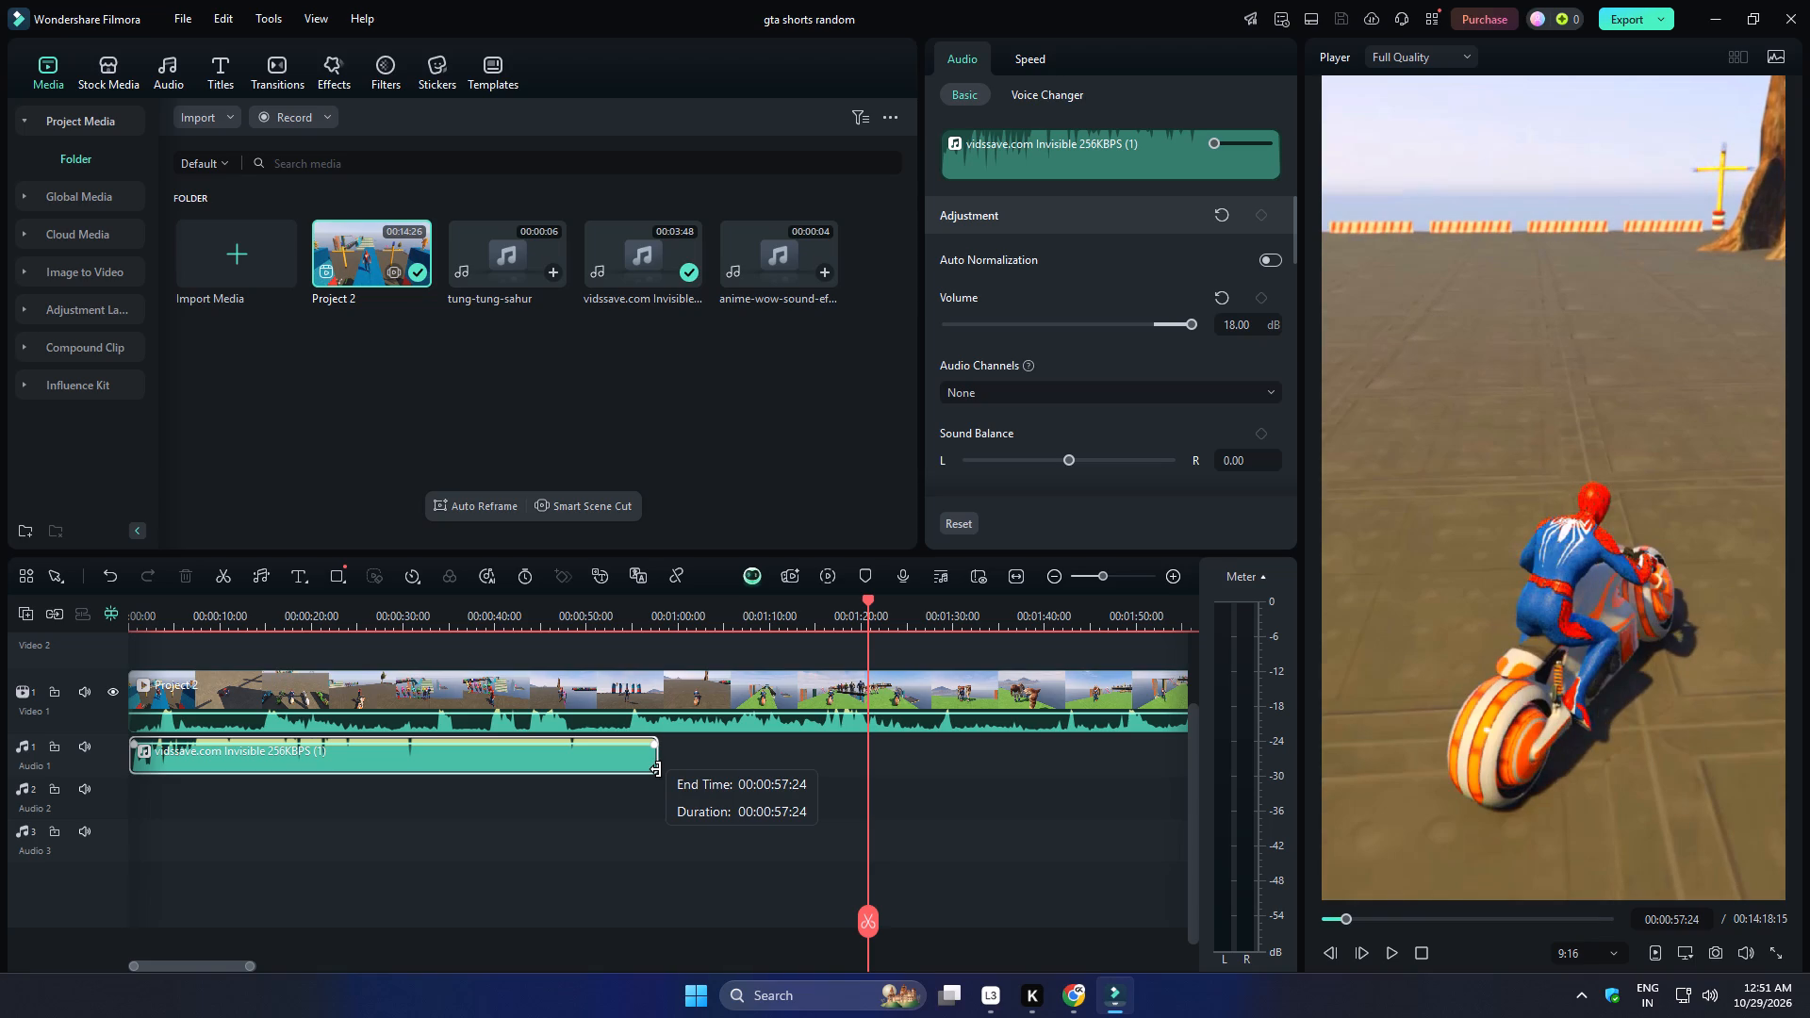
pyautogui.moveTo(656, 769); pyautogui.dragTo(657, 769)
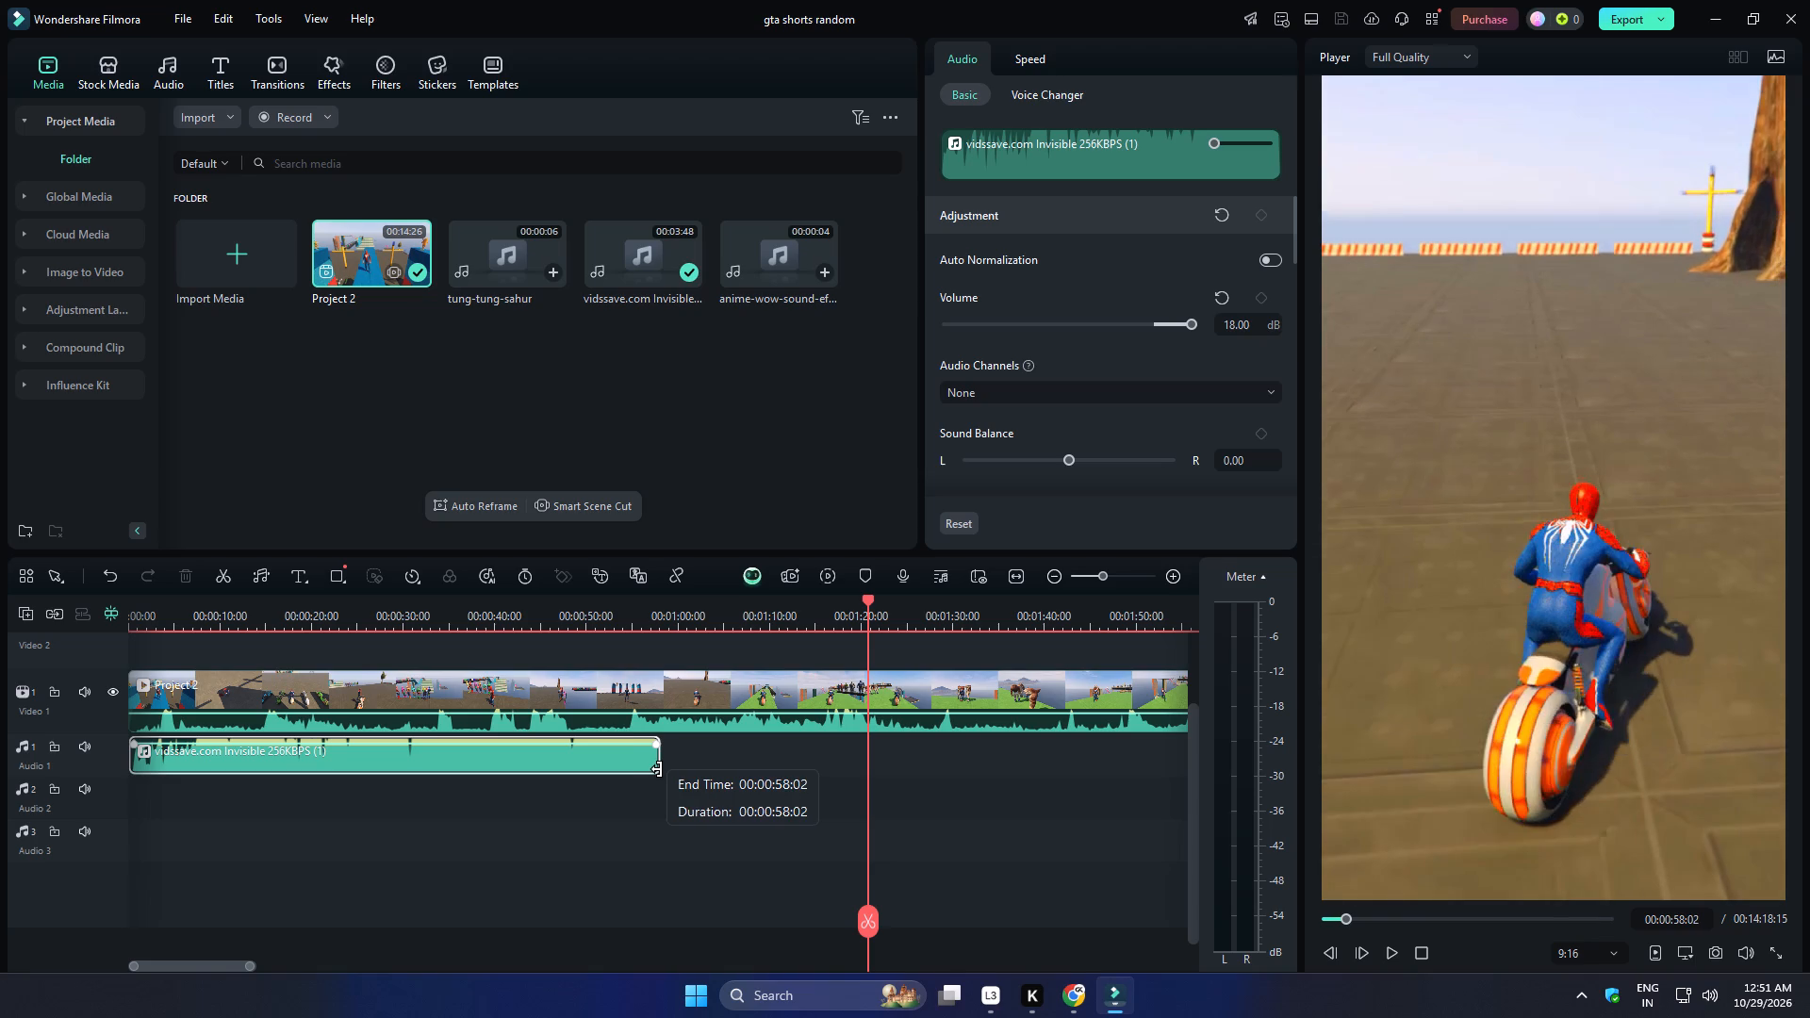
pyautogui.moveTo(657, 769); pyautogui.dragTo(658, 769)
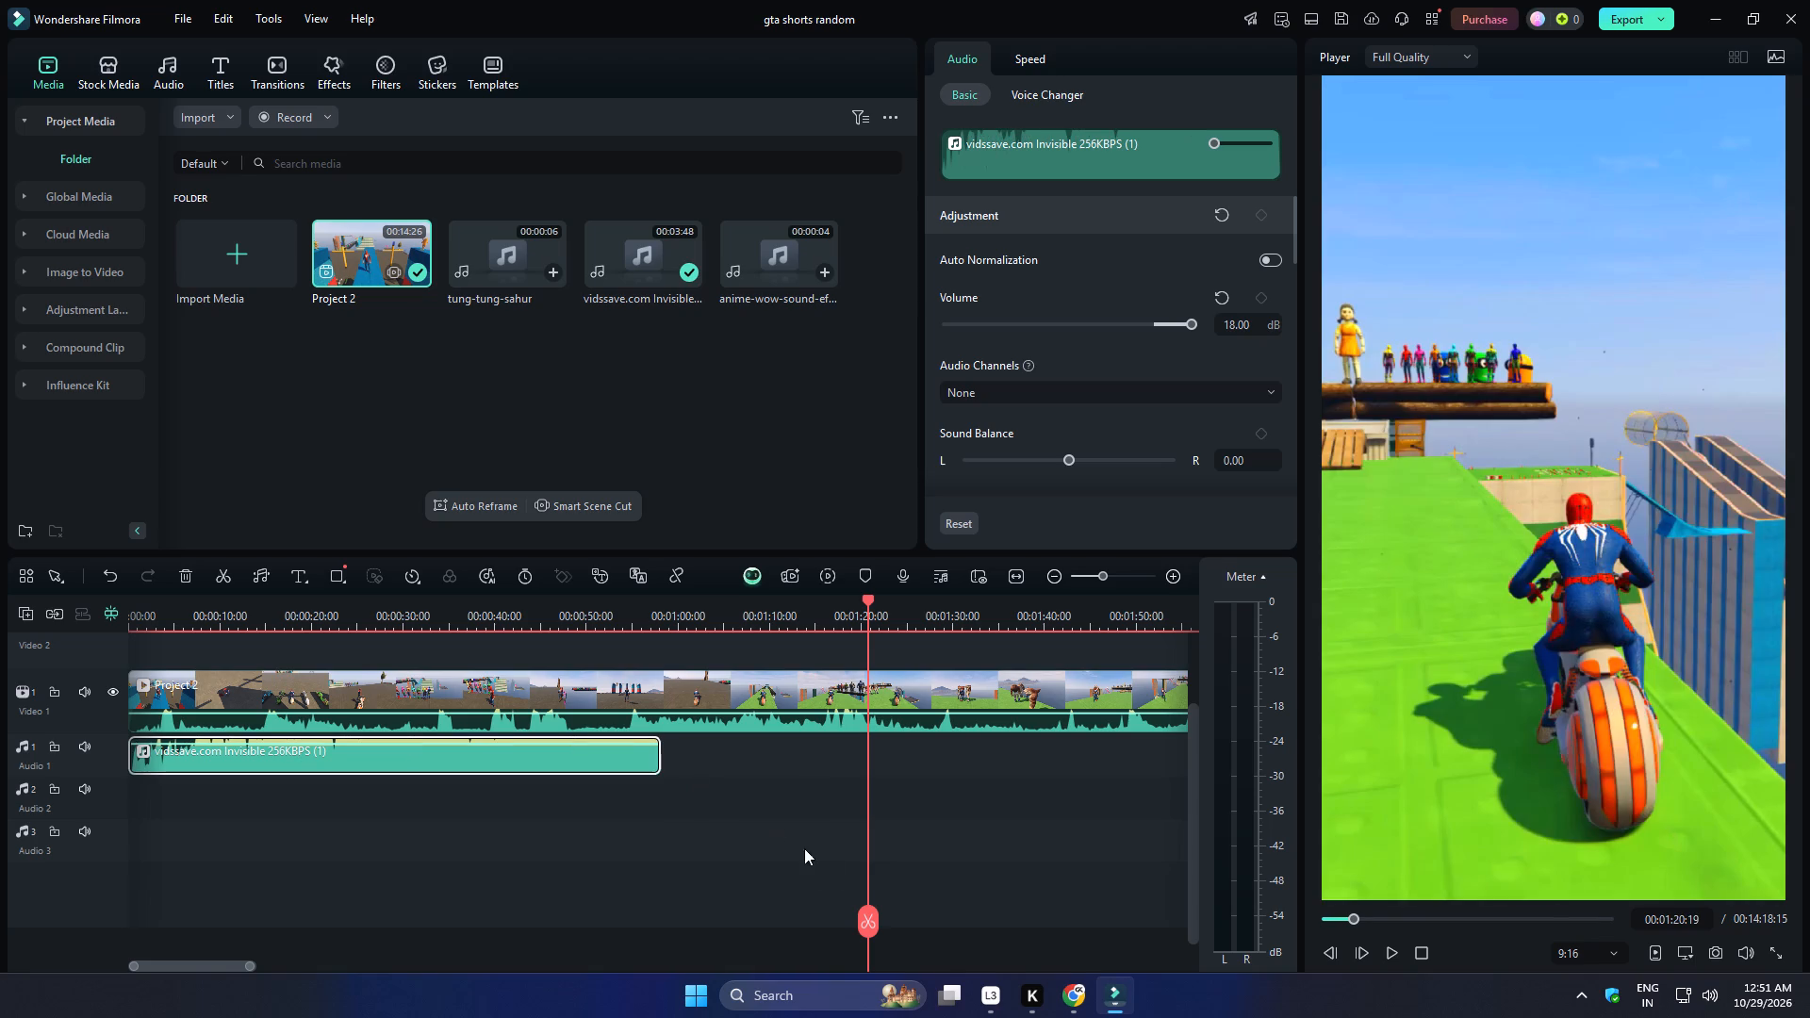
# Fine-tune the end of the Audio 1 music clip to exactly 00:00:58:00.
pyautogui.moveTo(860, 914); pyautogui.dragTo(666, 893)
pyautogui.keyDown('ctrl'); pyautogui.scroll(9, 683, 888); pyautogui.keyUp('ctrl')
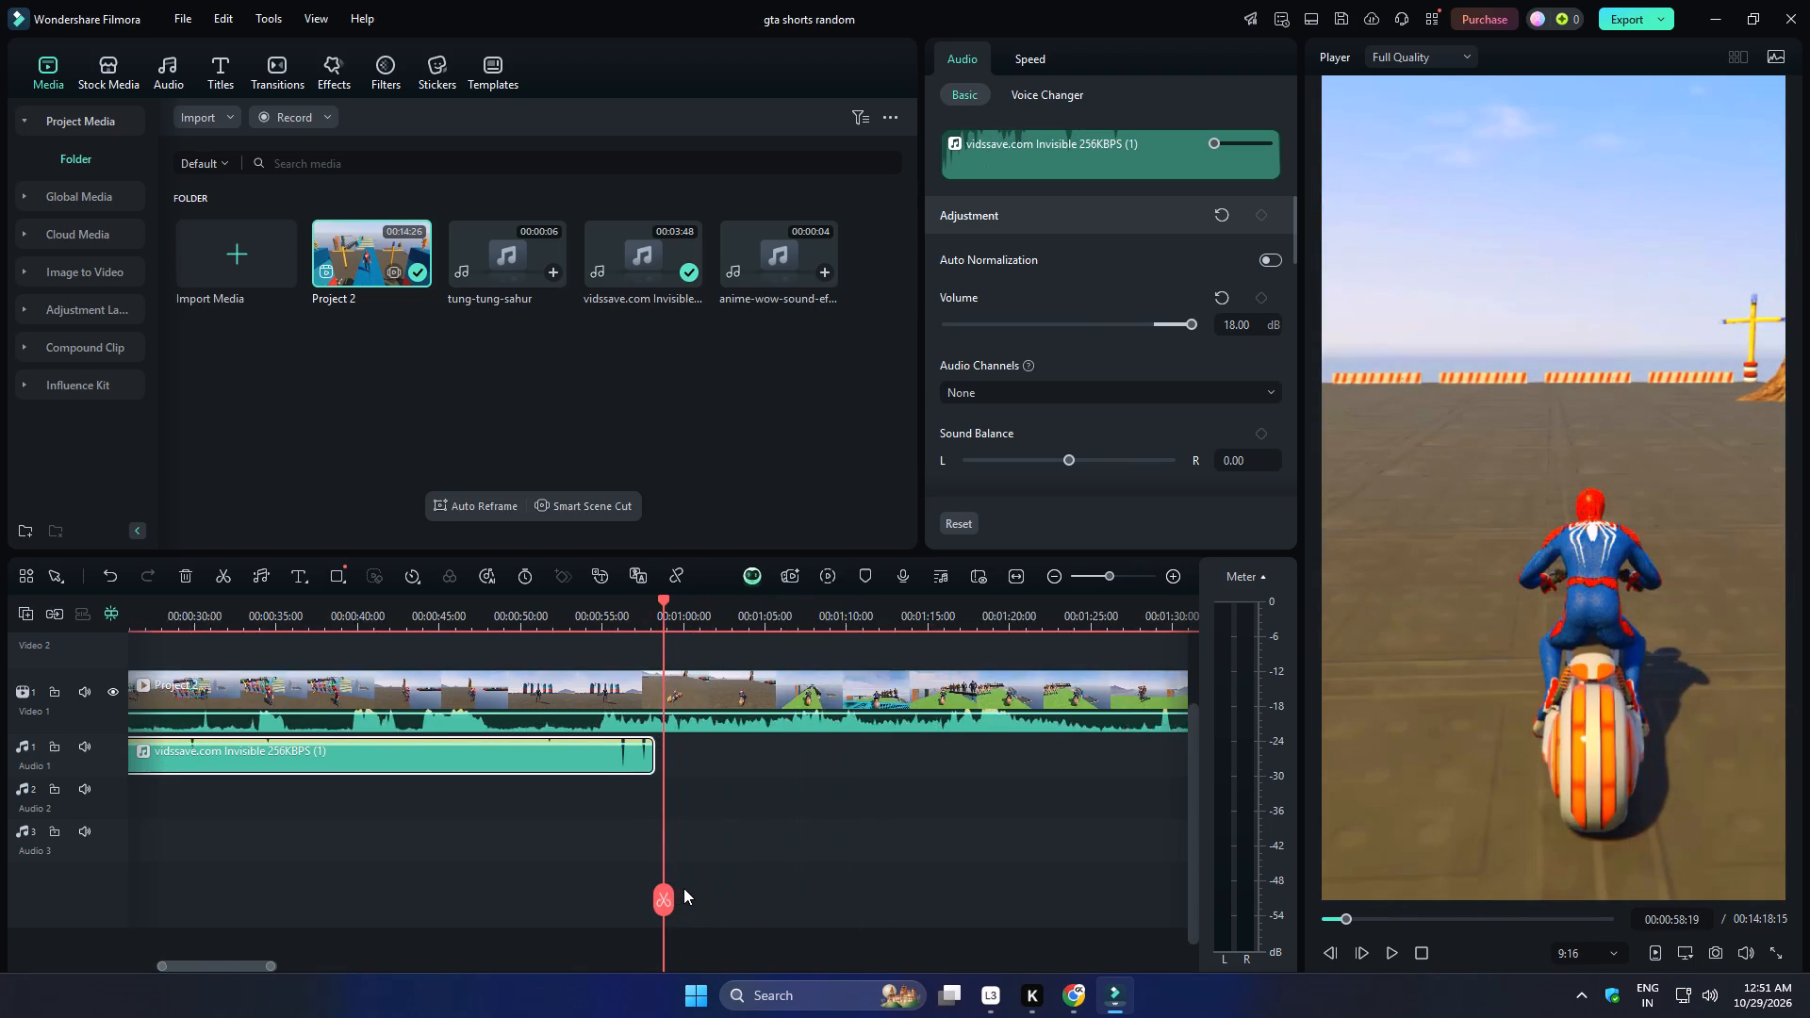
pyautogui.keyDown('ctrl'); pyautogui.scroll(20, 683, 888); pyautogui.keyUp('ctrl')
pyautogui.keyDown('ctrl'); pyautogui.scroll(3, 683, 888); pyautogui.keyUp('ctrl')
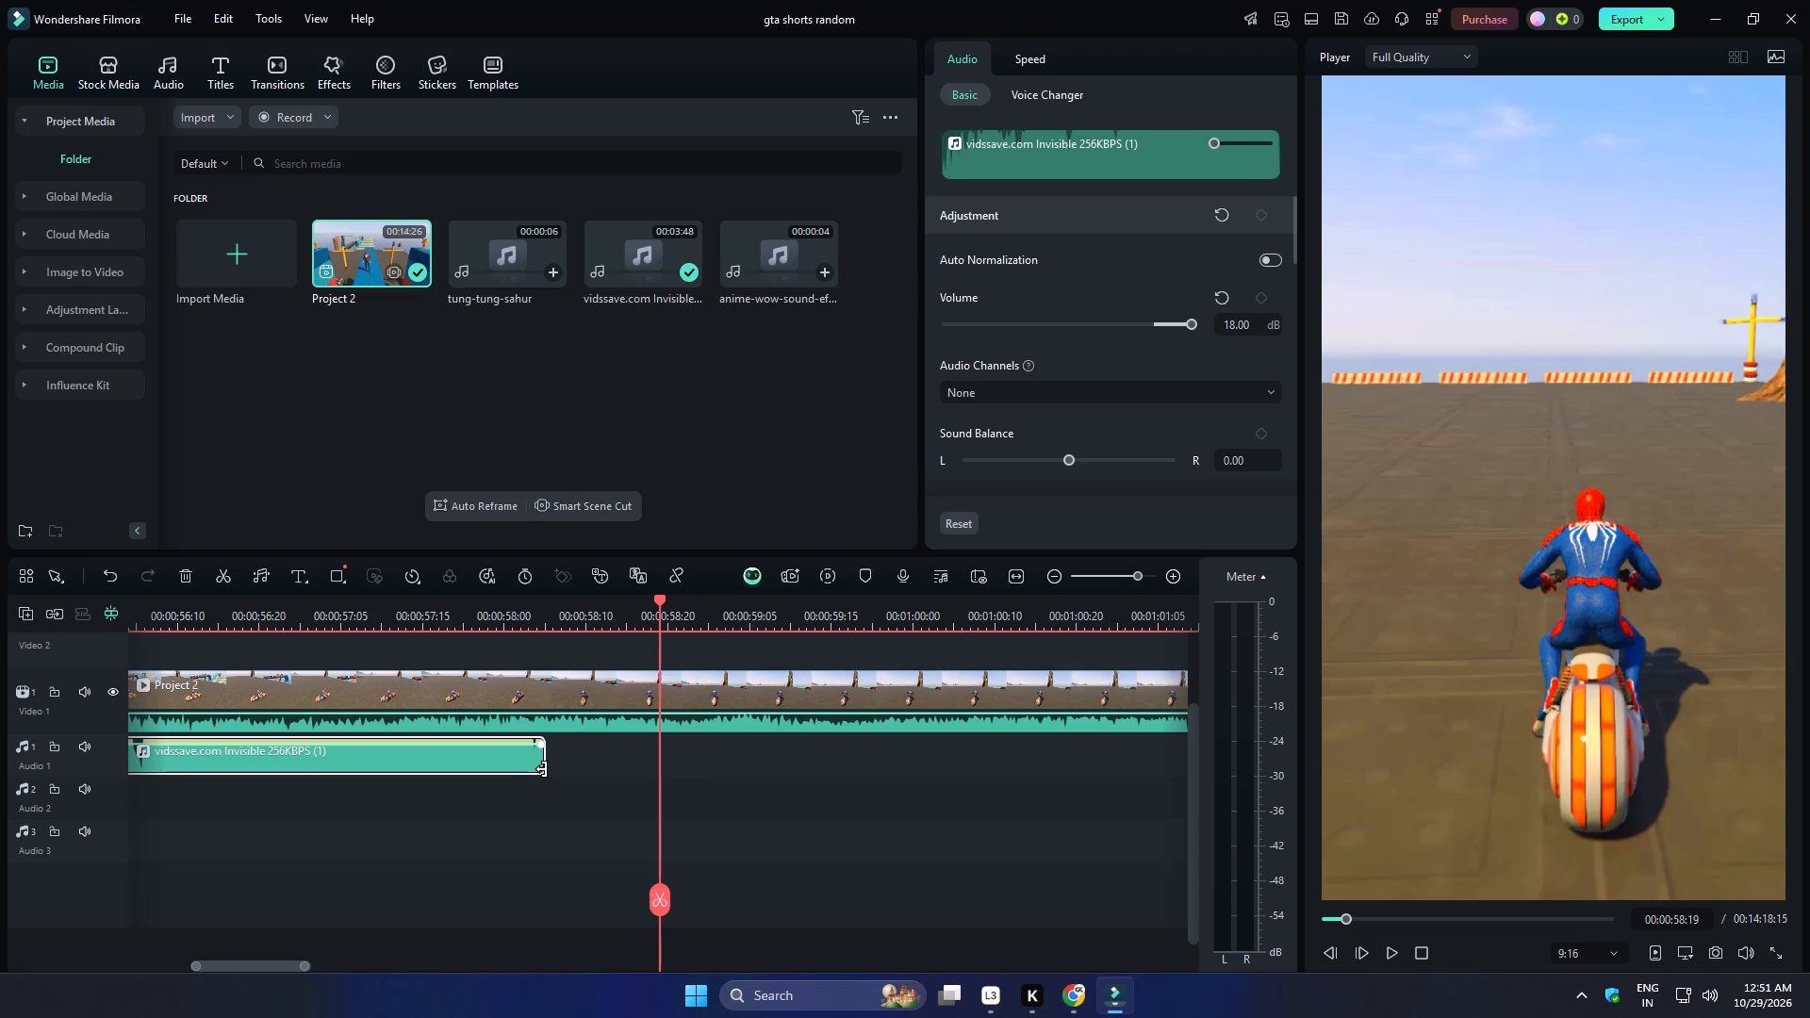
pyautogui.moveTo(542, 769); pyautogui.dragTo(535, 769)
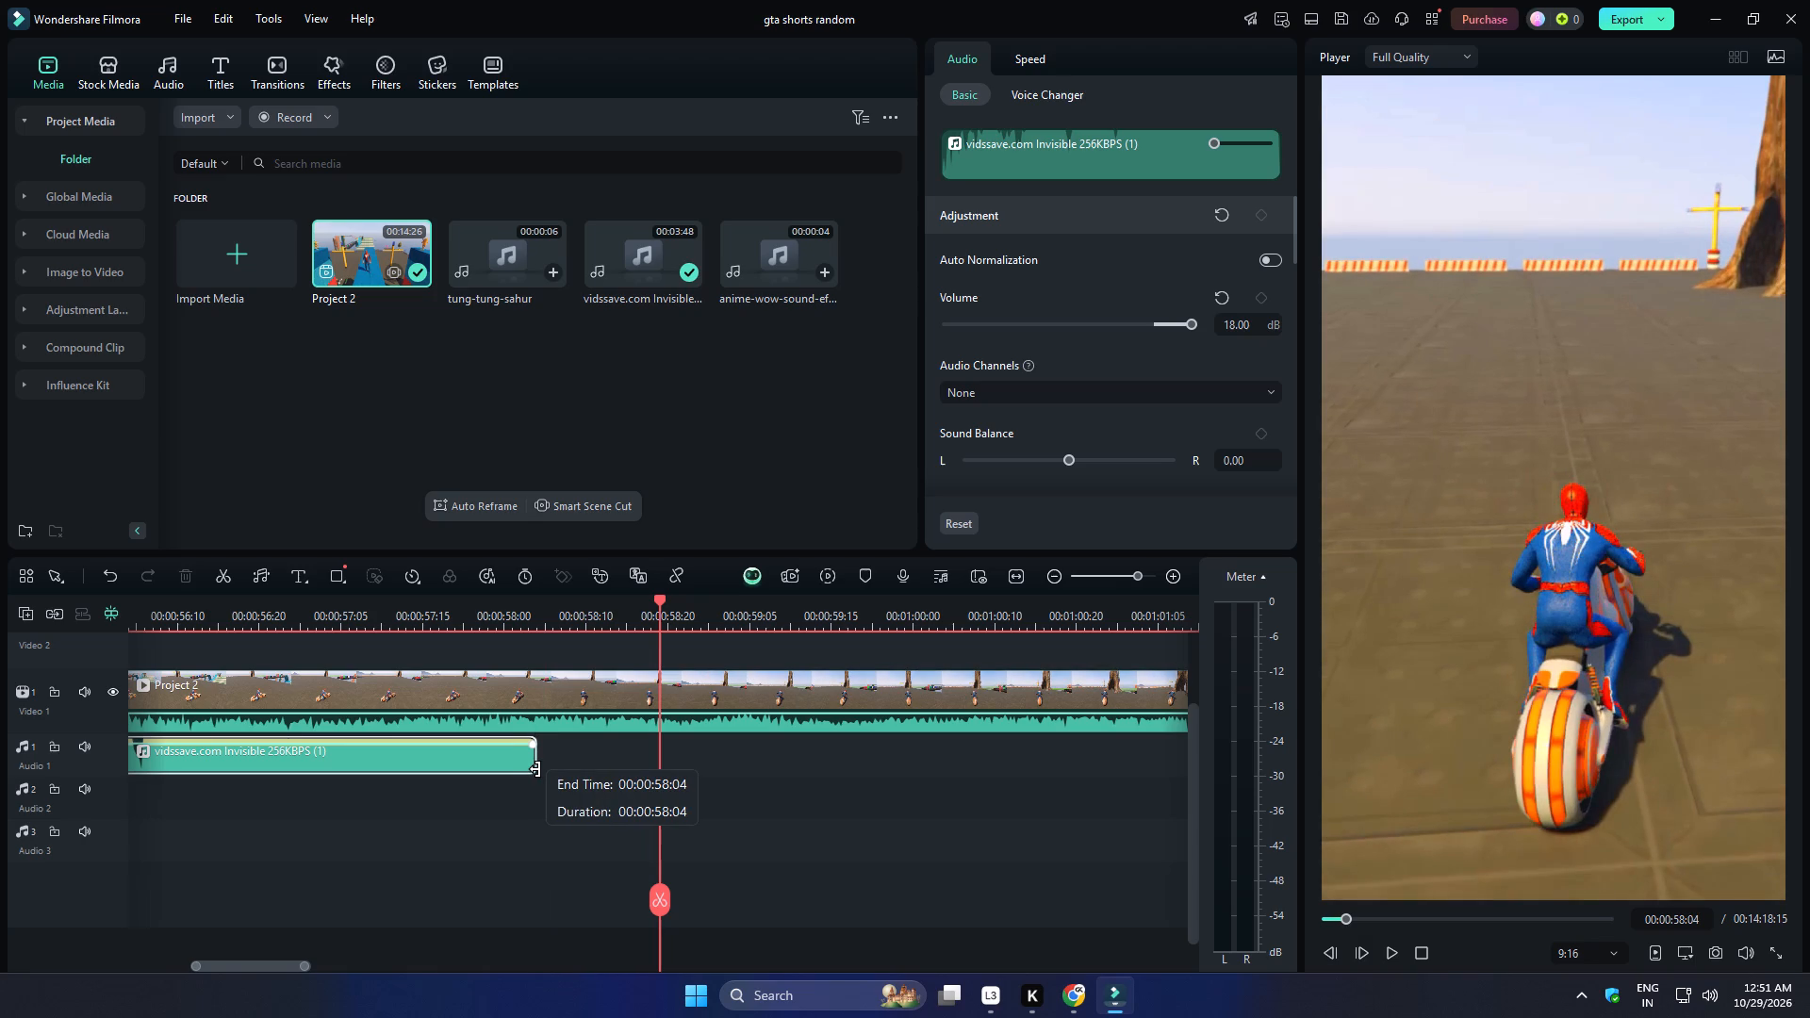
pyautogui.moveTo(535, 769); pyautogui.dragTo(524, 769)
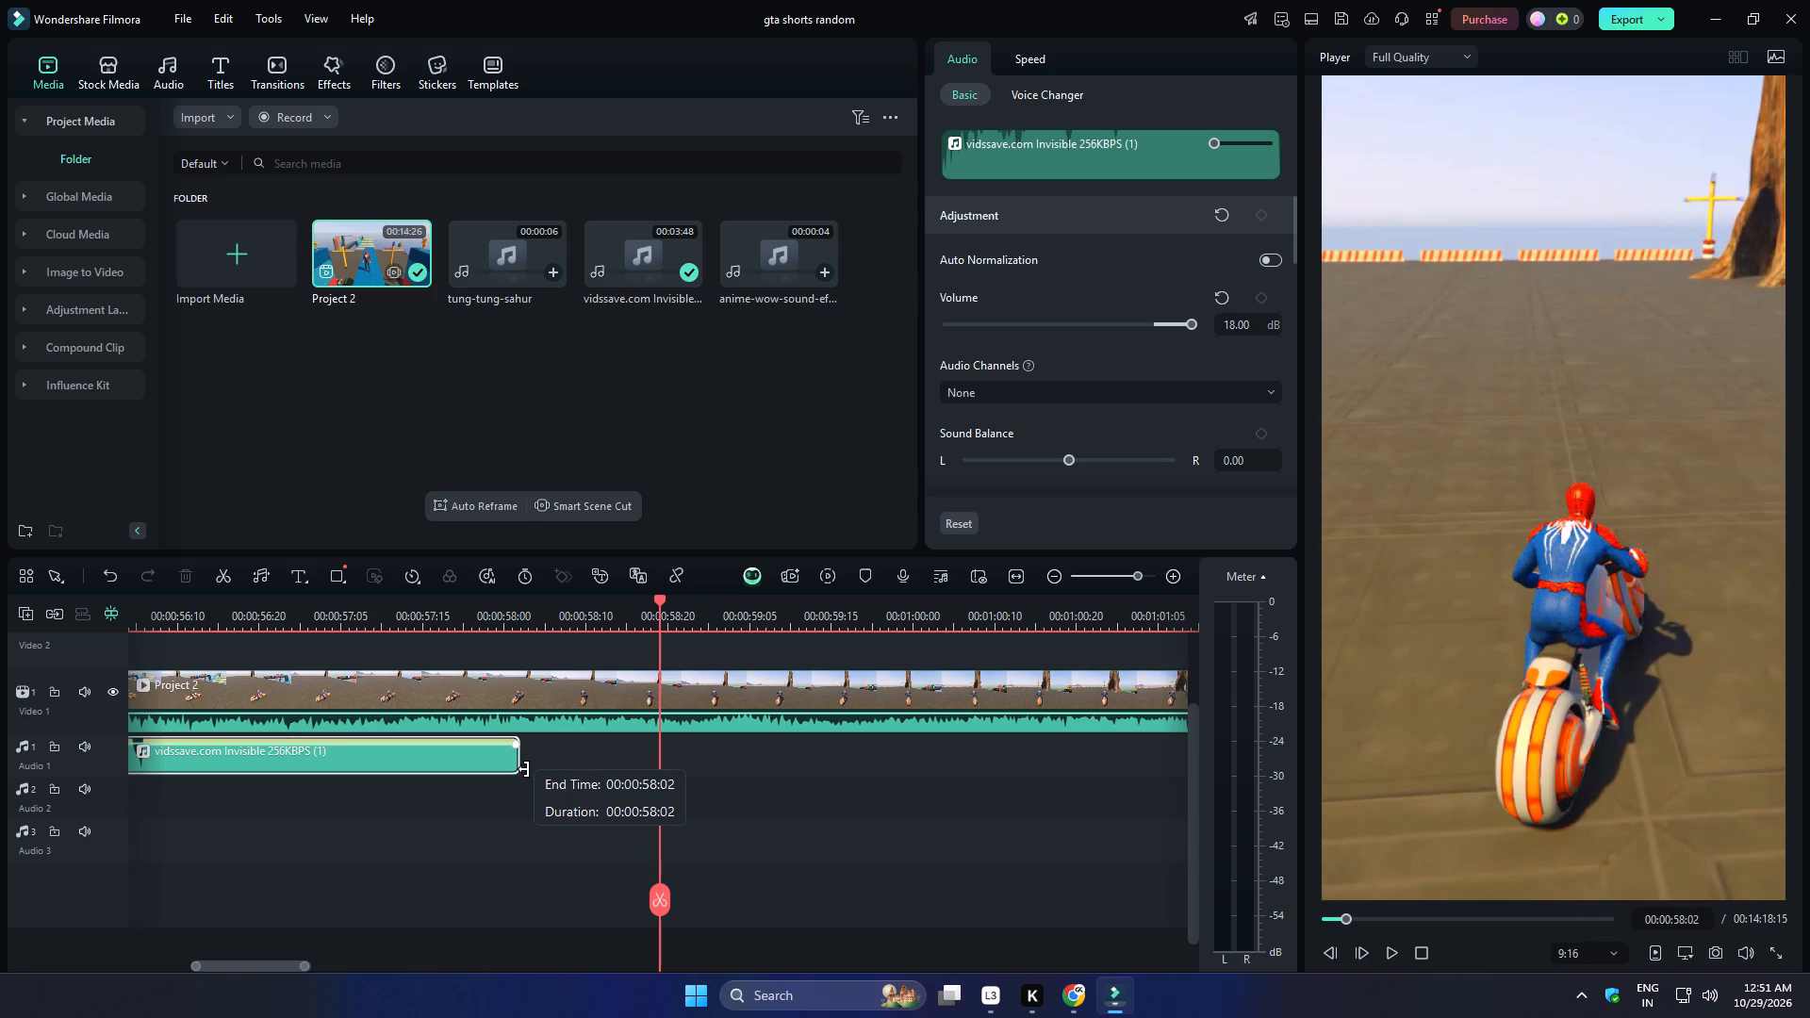
pyautogui.moveTo(524, 769); pyautogui.dragTo(507, 767)
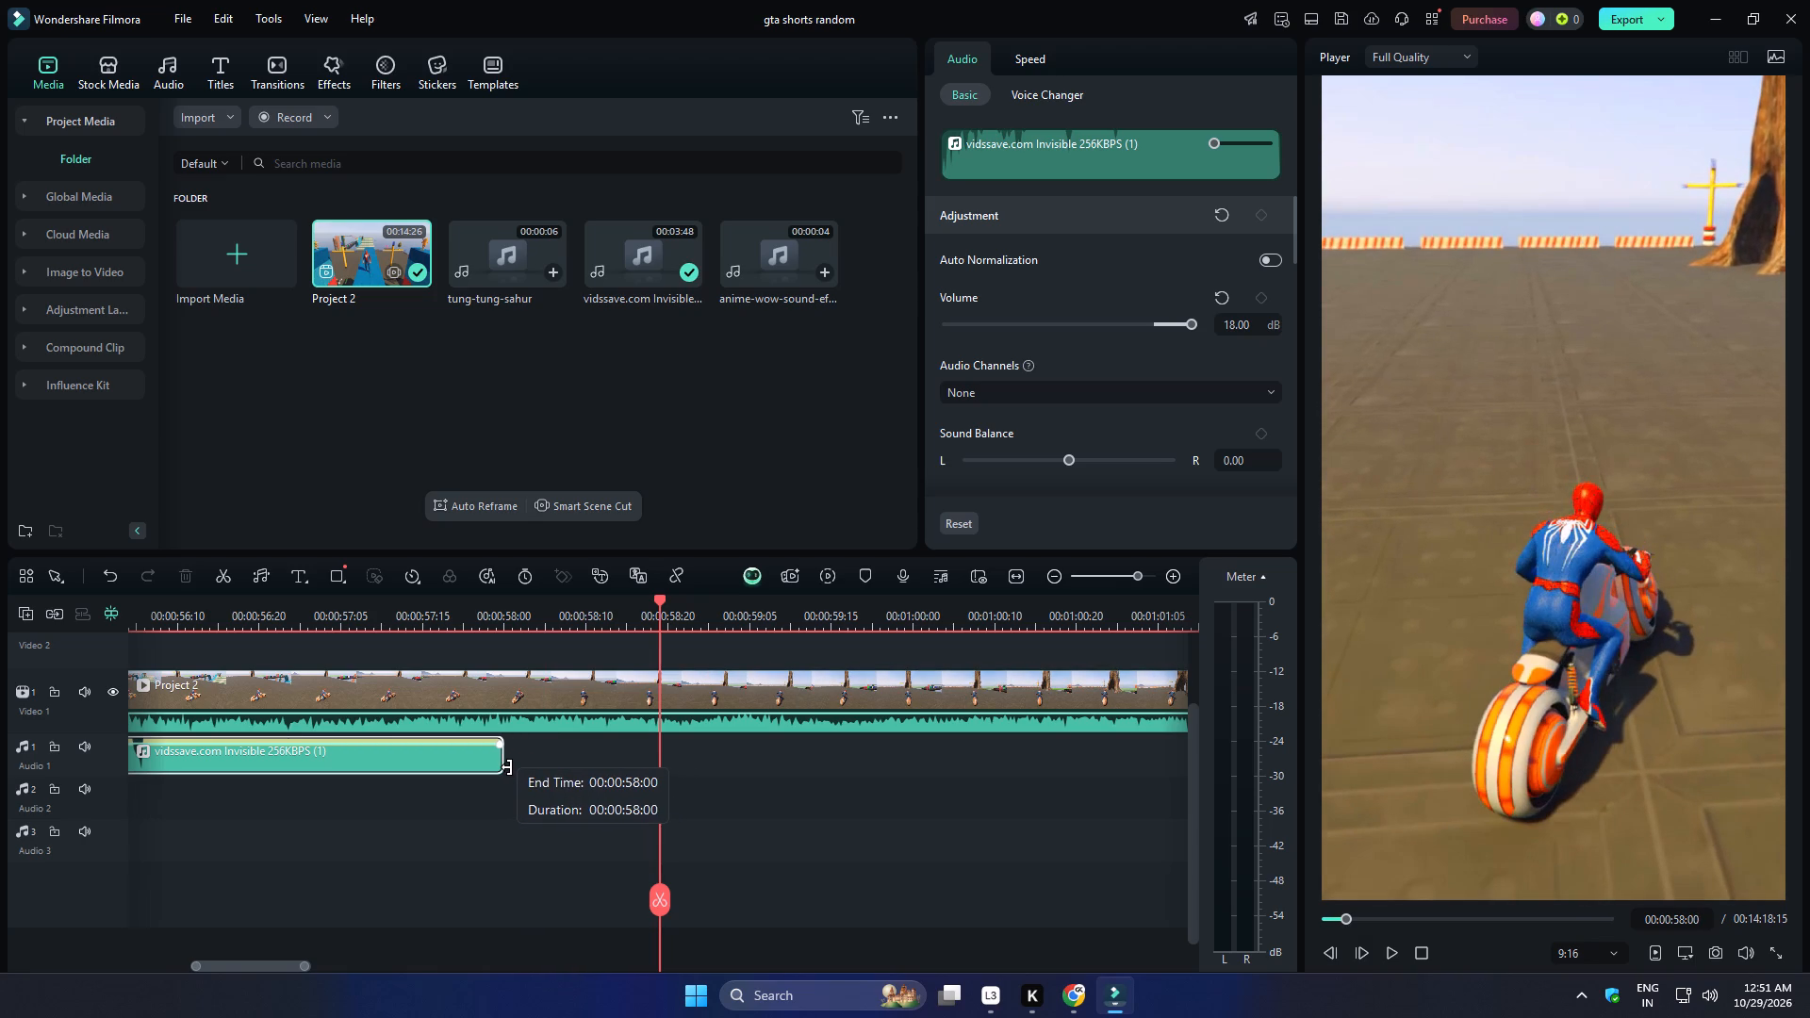
pyautogui.moveTo(507, 767); pyautogui.dragTo(506, 767)
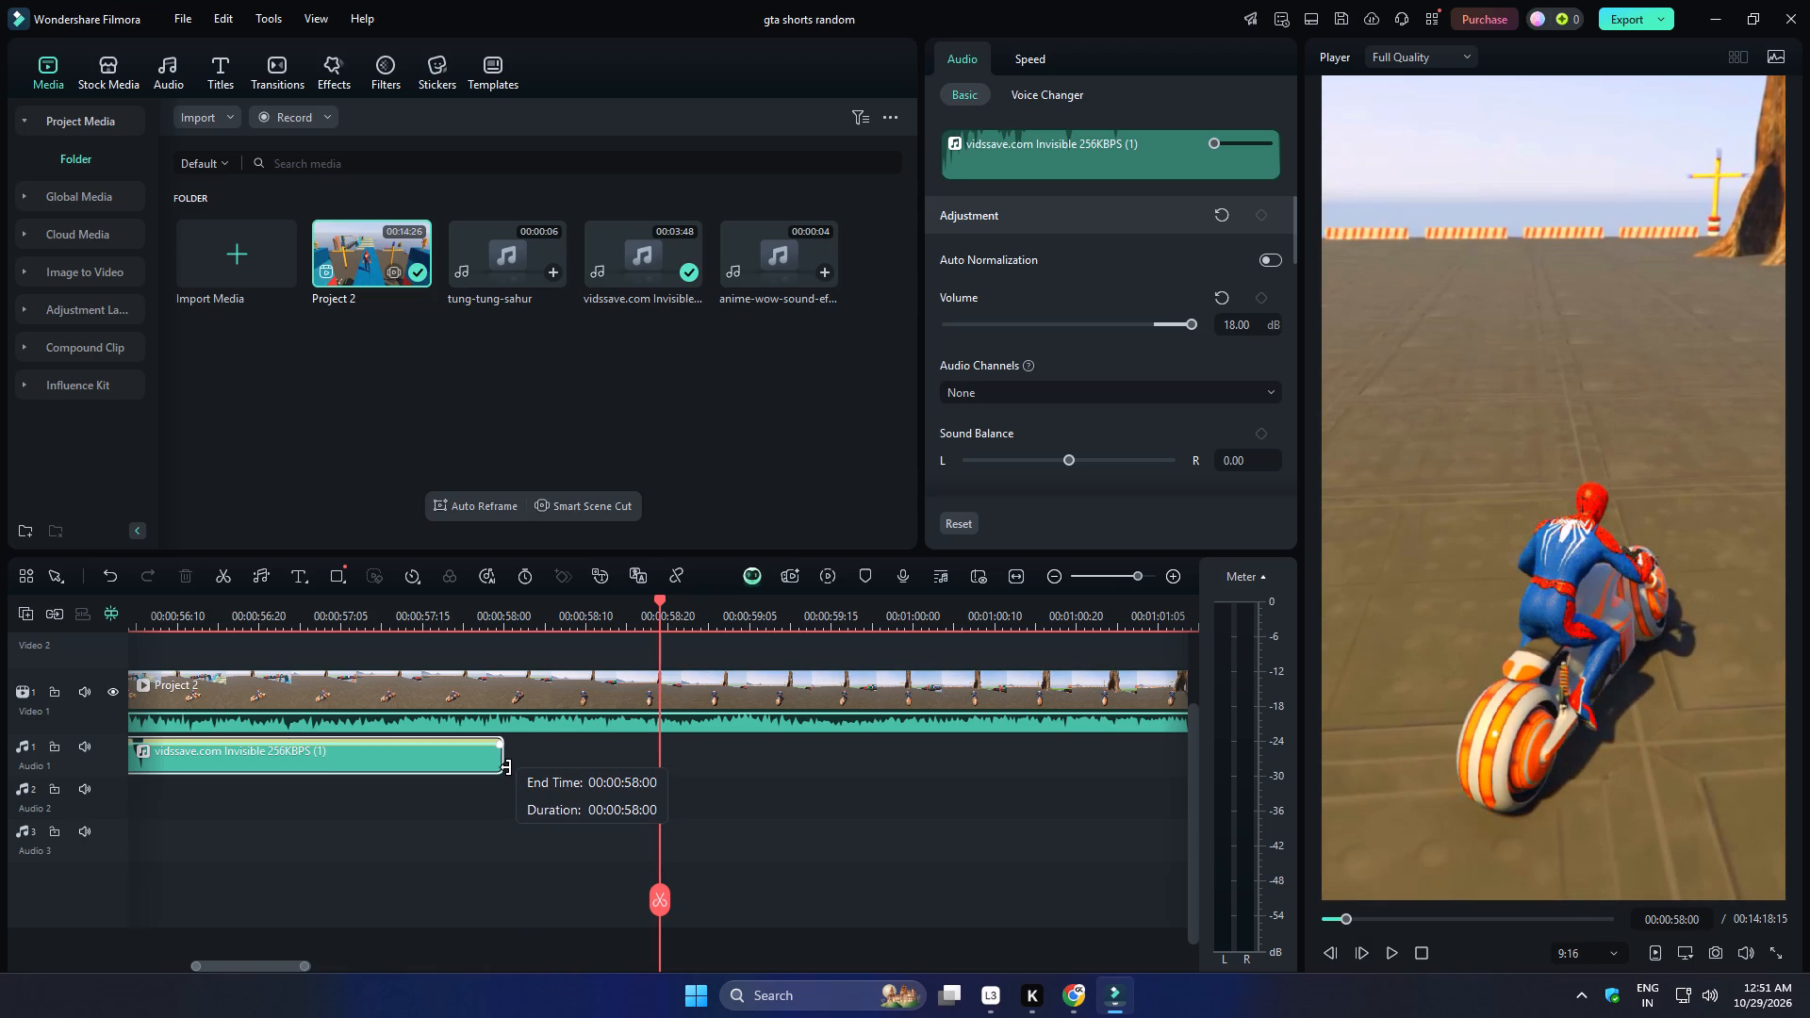
pyautogui.moveTo(506, 767); pyautogui.dragTo(498, 767)
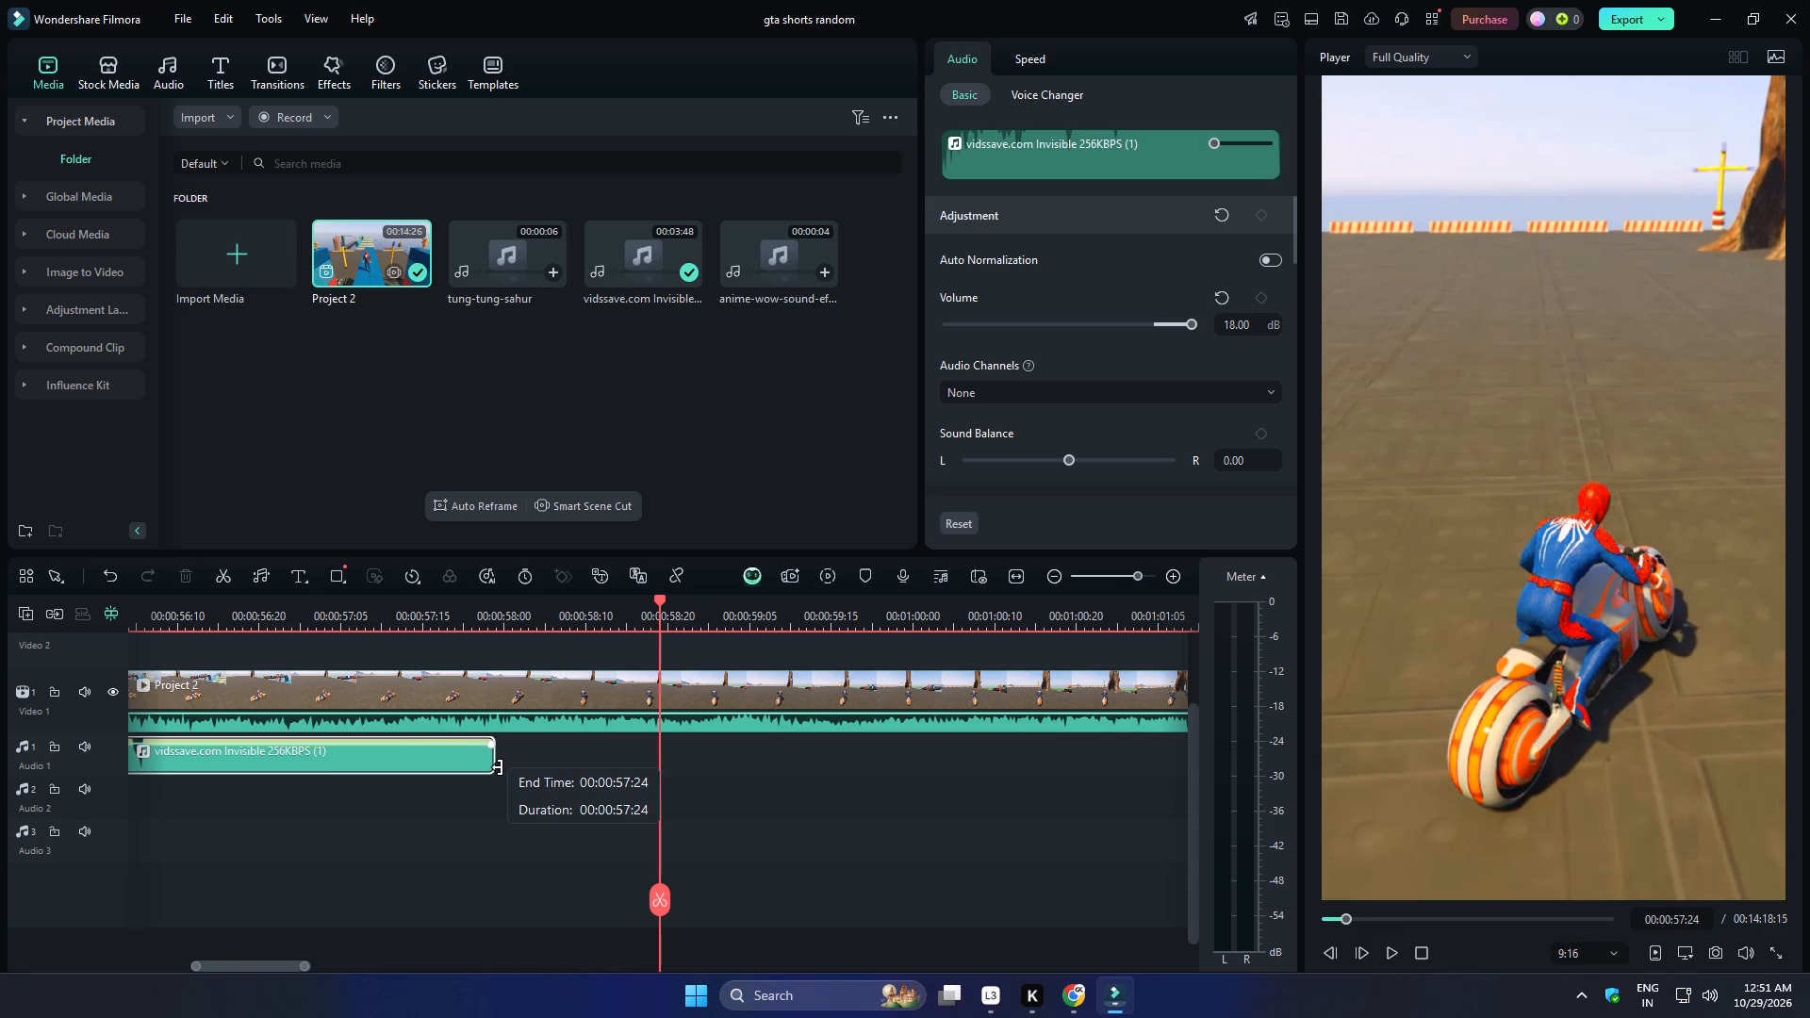
pyautogui.moveTo(498, 767); pyautogui.dragTo(505, 767)
pyautogui.click(502, 767)
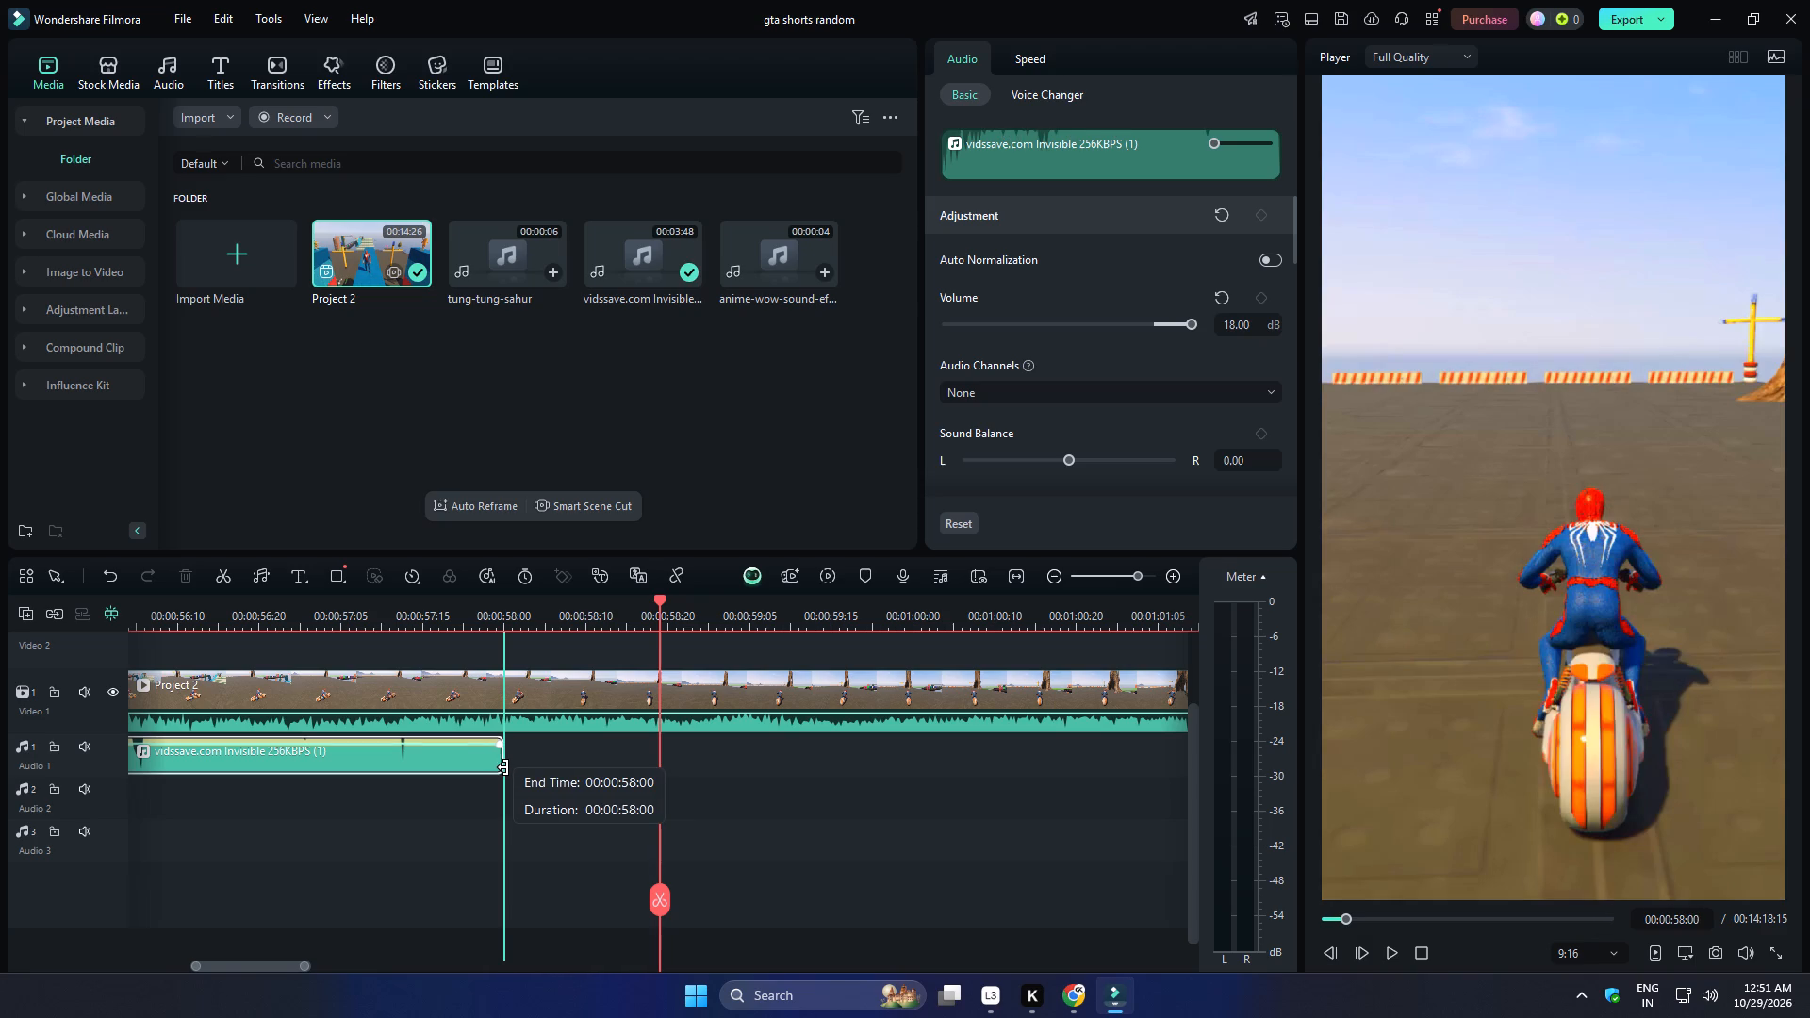
pyautogui.click(503, 767)
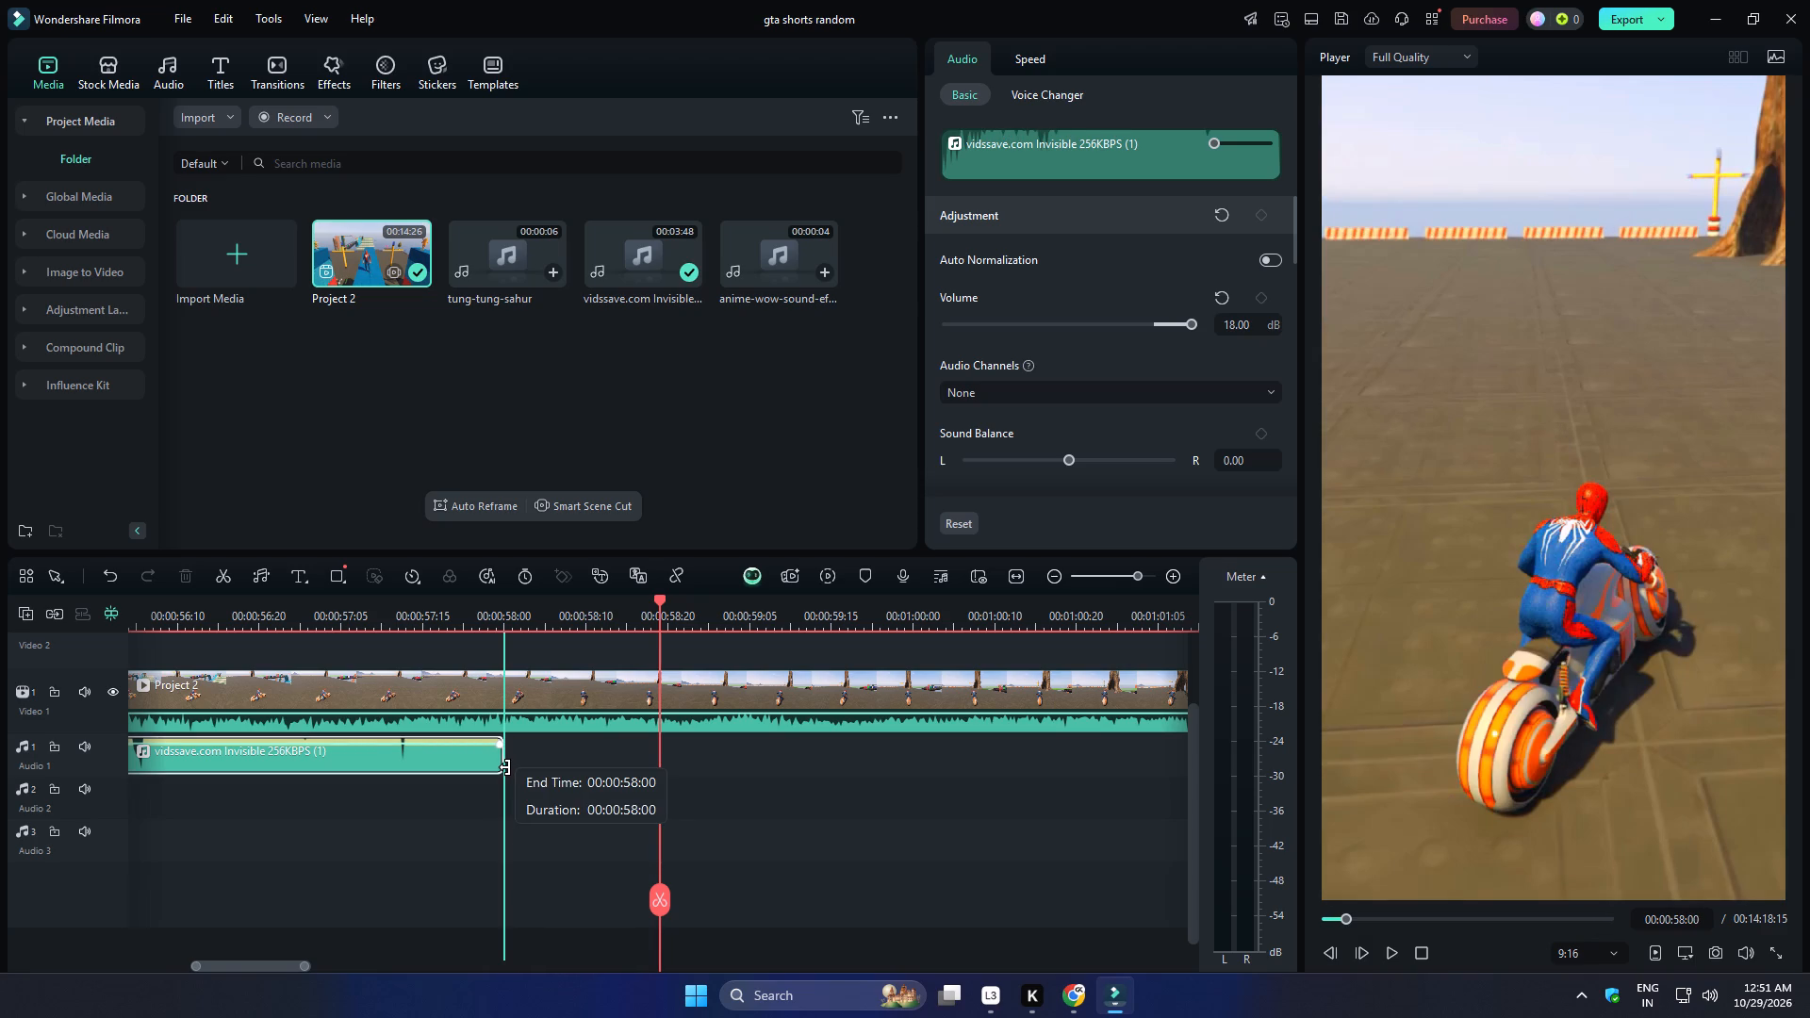
pyautogui.click(767, 824)
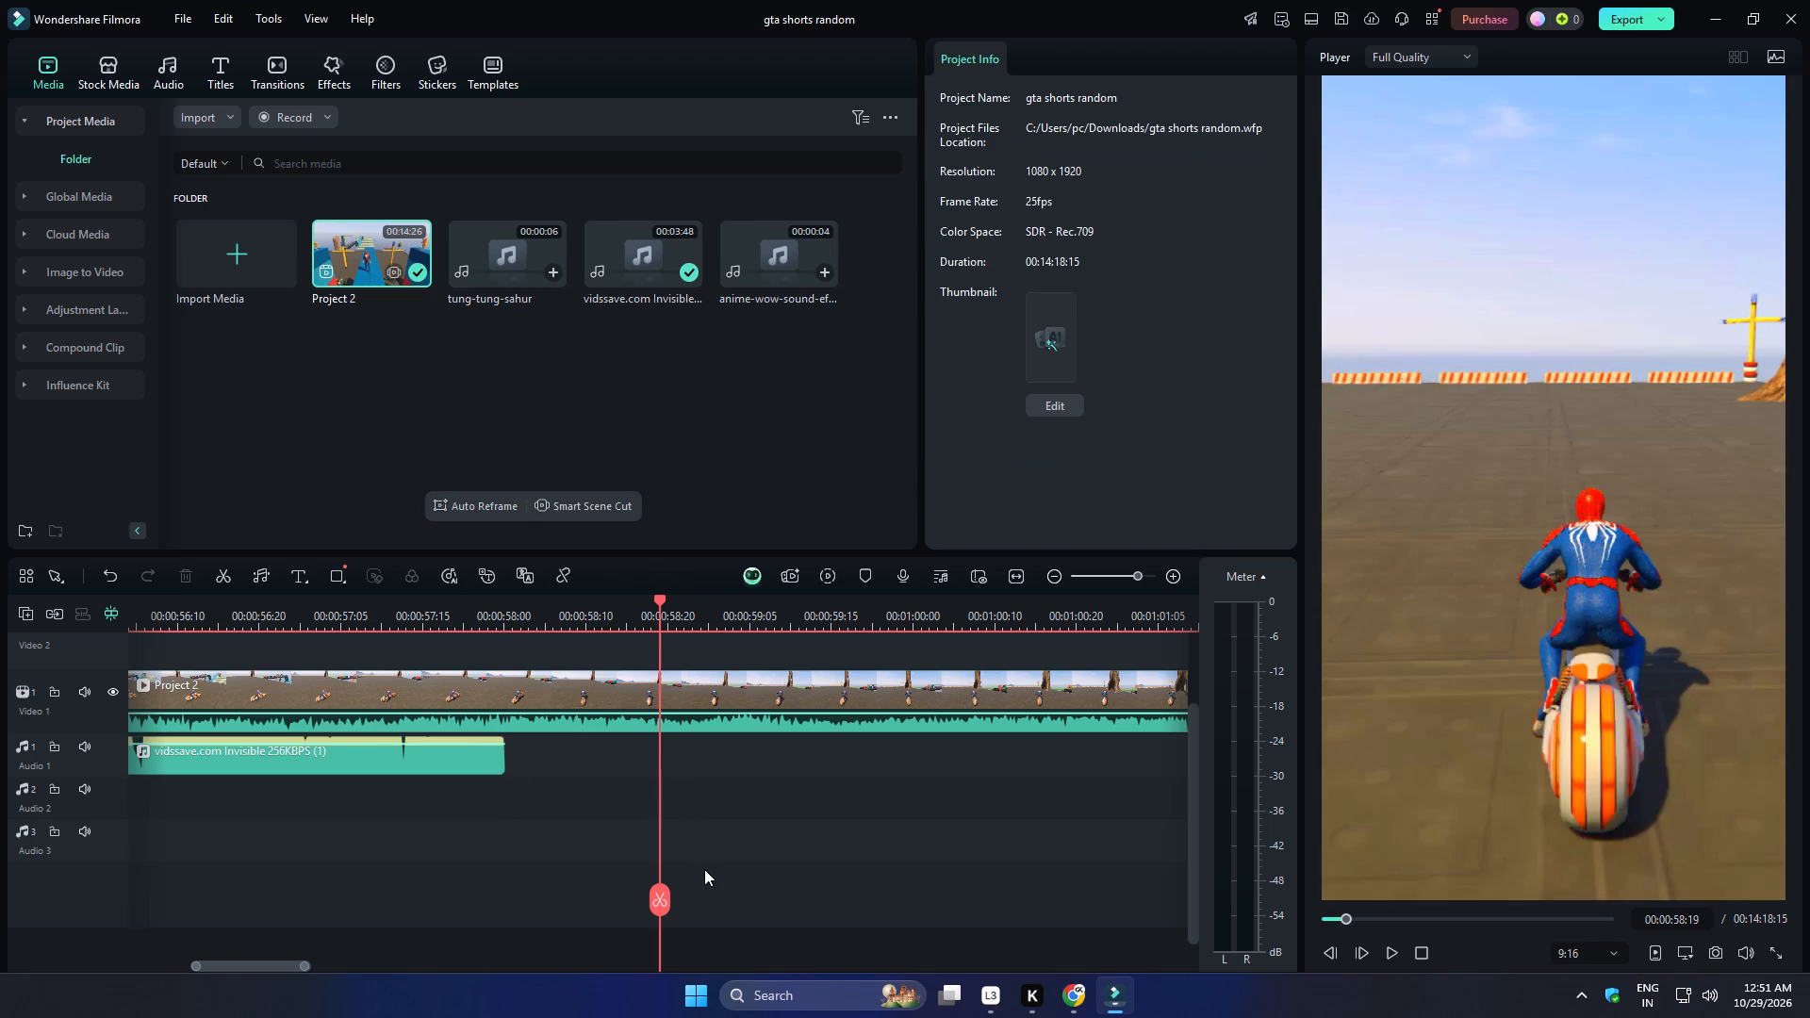
# Save the project with the lengthened music clip.
pyautogui.hotkey('ctrl', 's')
pyautogui.hotkey('ctrl', 's')
pyautogui.hotkey('ctrl', 's')
pyautogui.hotkey('ctrl', 's')
pyautogui.hotkey('ctrl', 's')
pyautogui.hotkey('ctrl', 's')
pyautogui.hotkey('ctrl', 's')
pyautogui.hotkey('ctrl', 's')
pyautogui.hotkey('ctrl', 's')
# Play the short from the start to review the video with its music, and scrub through the opening seconds.
pyautogui.moveTo(1332, 915); pyautogui.dragTo(1220, 918)
pyautogui.hotkey('ctrl', 's')
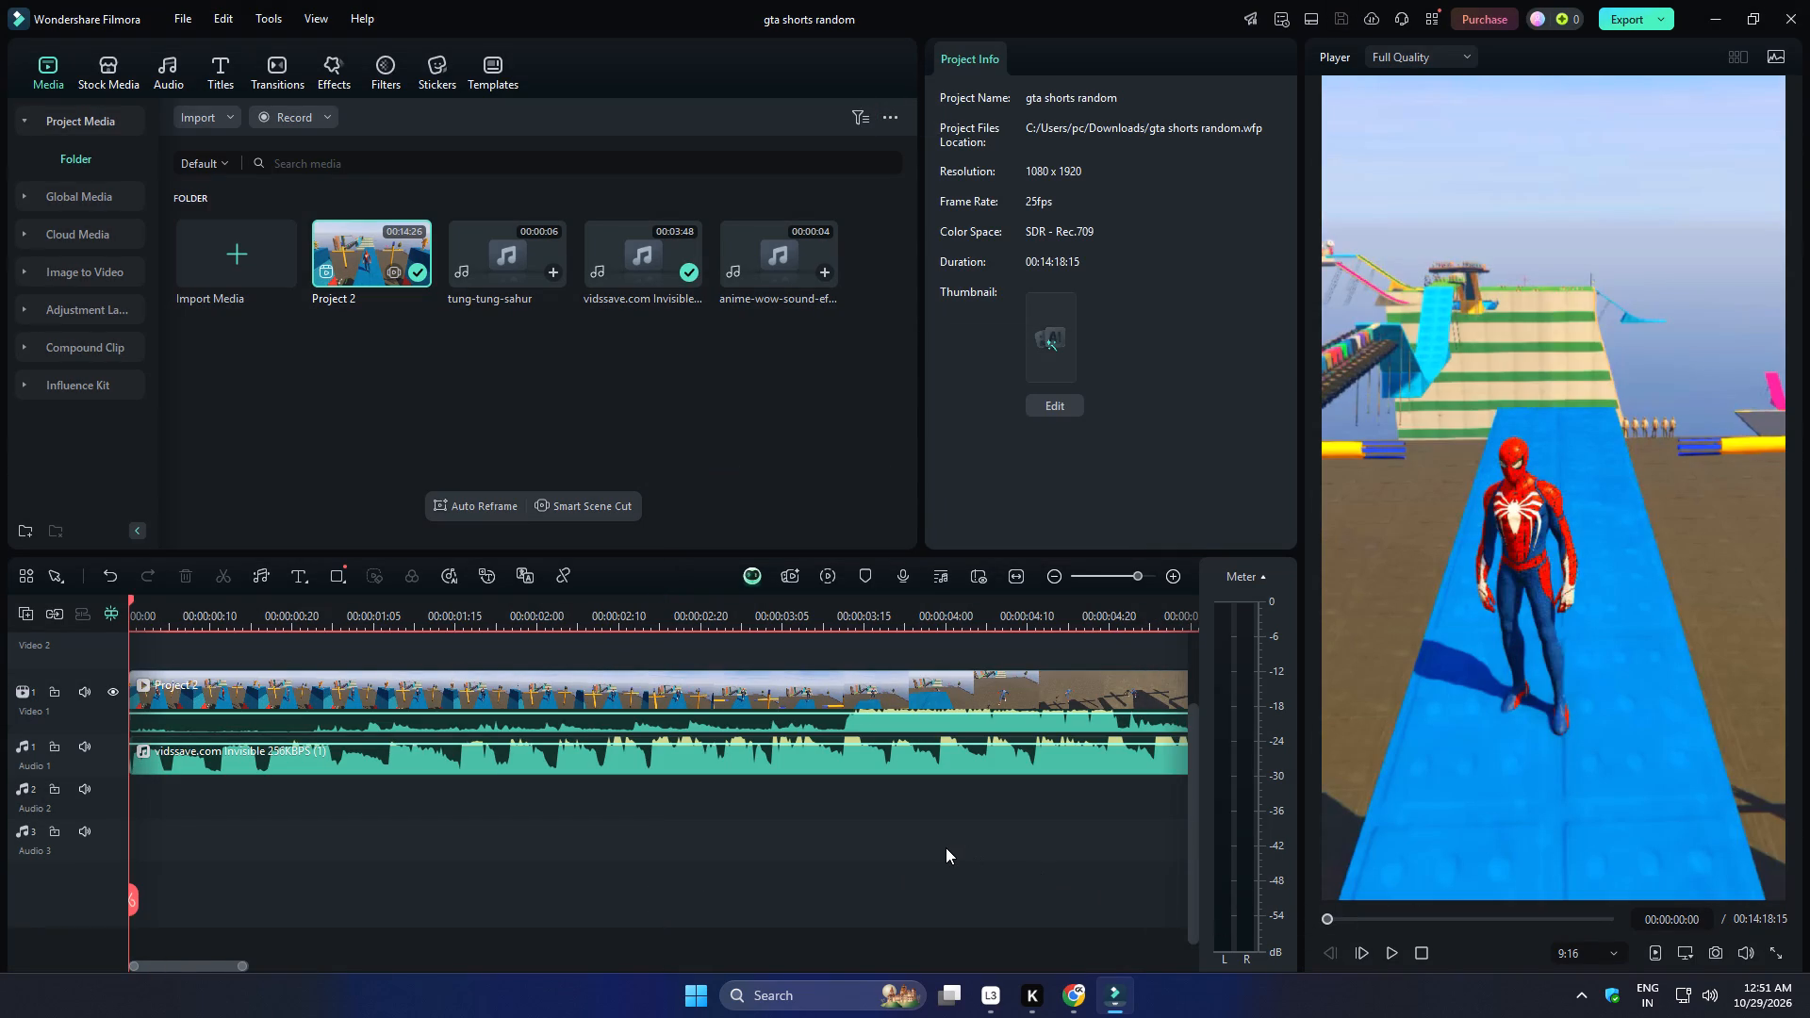
pyautogui.click(1396, 956)
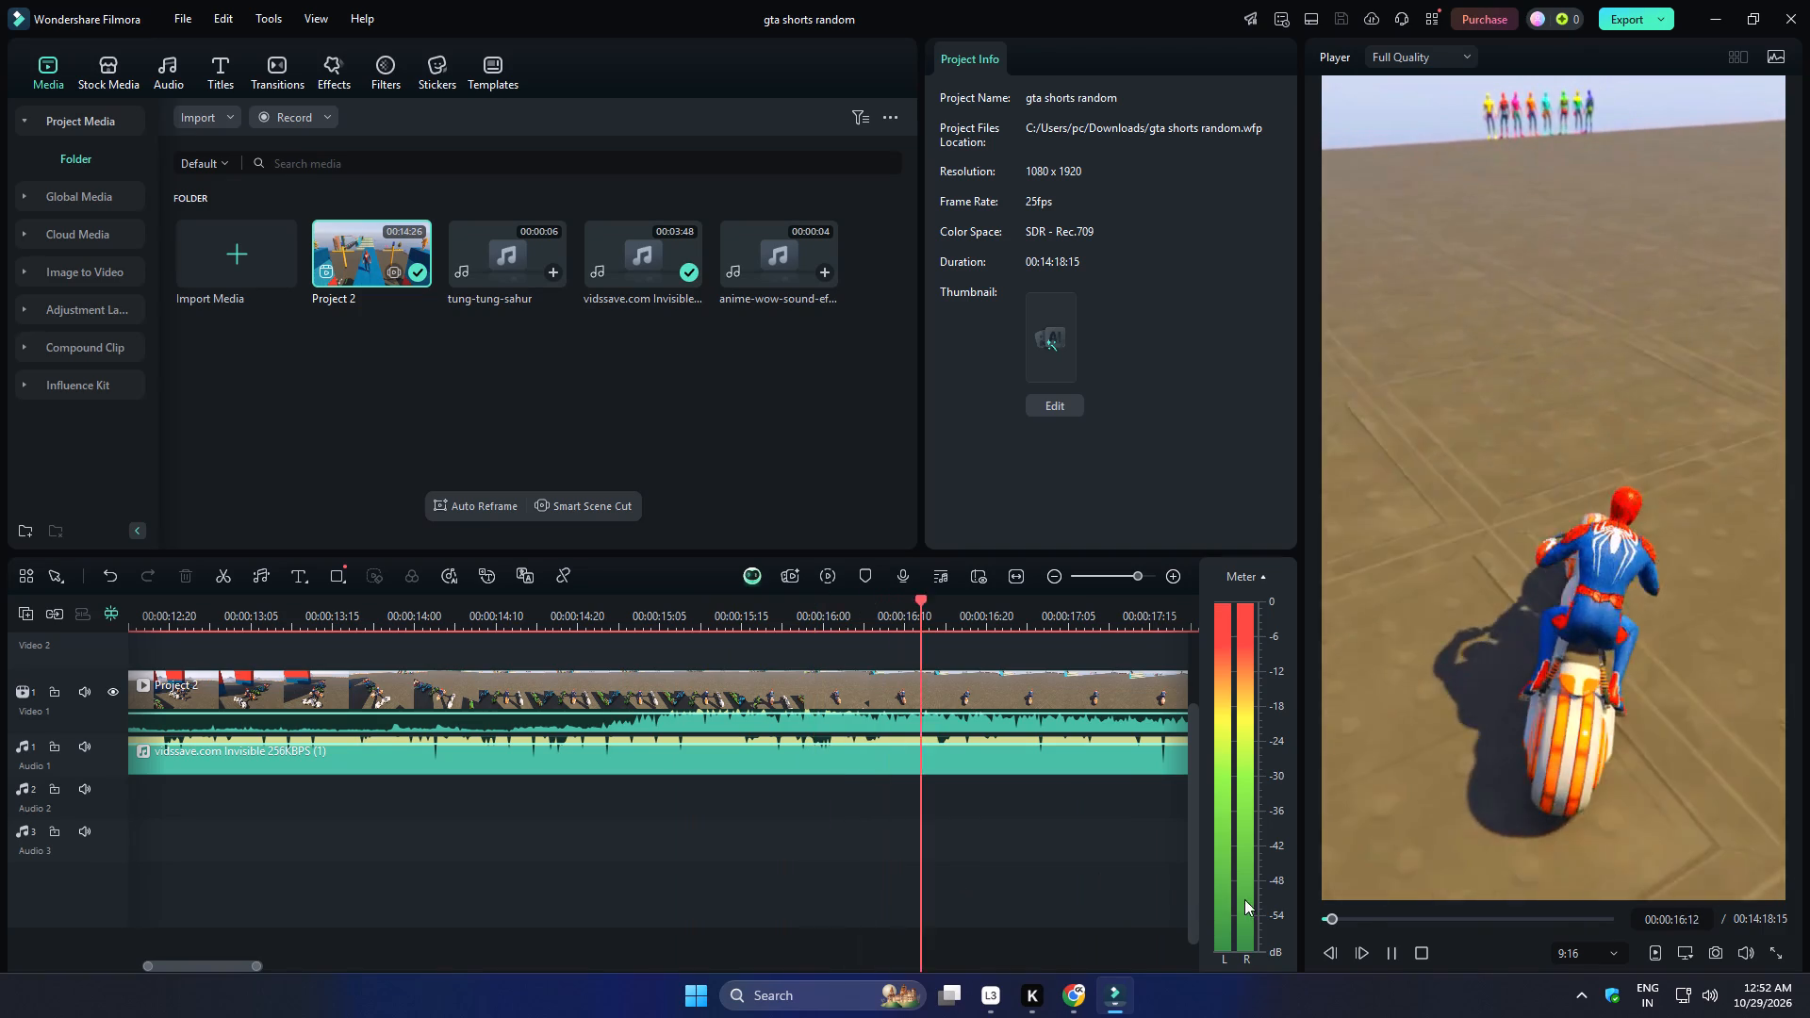
pyautogui.click(1380, 947)
pyautogui.keyDown('ctrl'); pyautogui.scroll(-9, 755, 843); pyautogui.keyUp('ctrl')
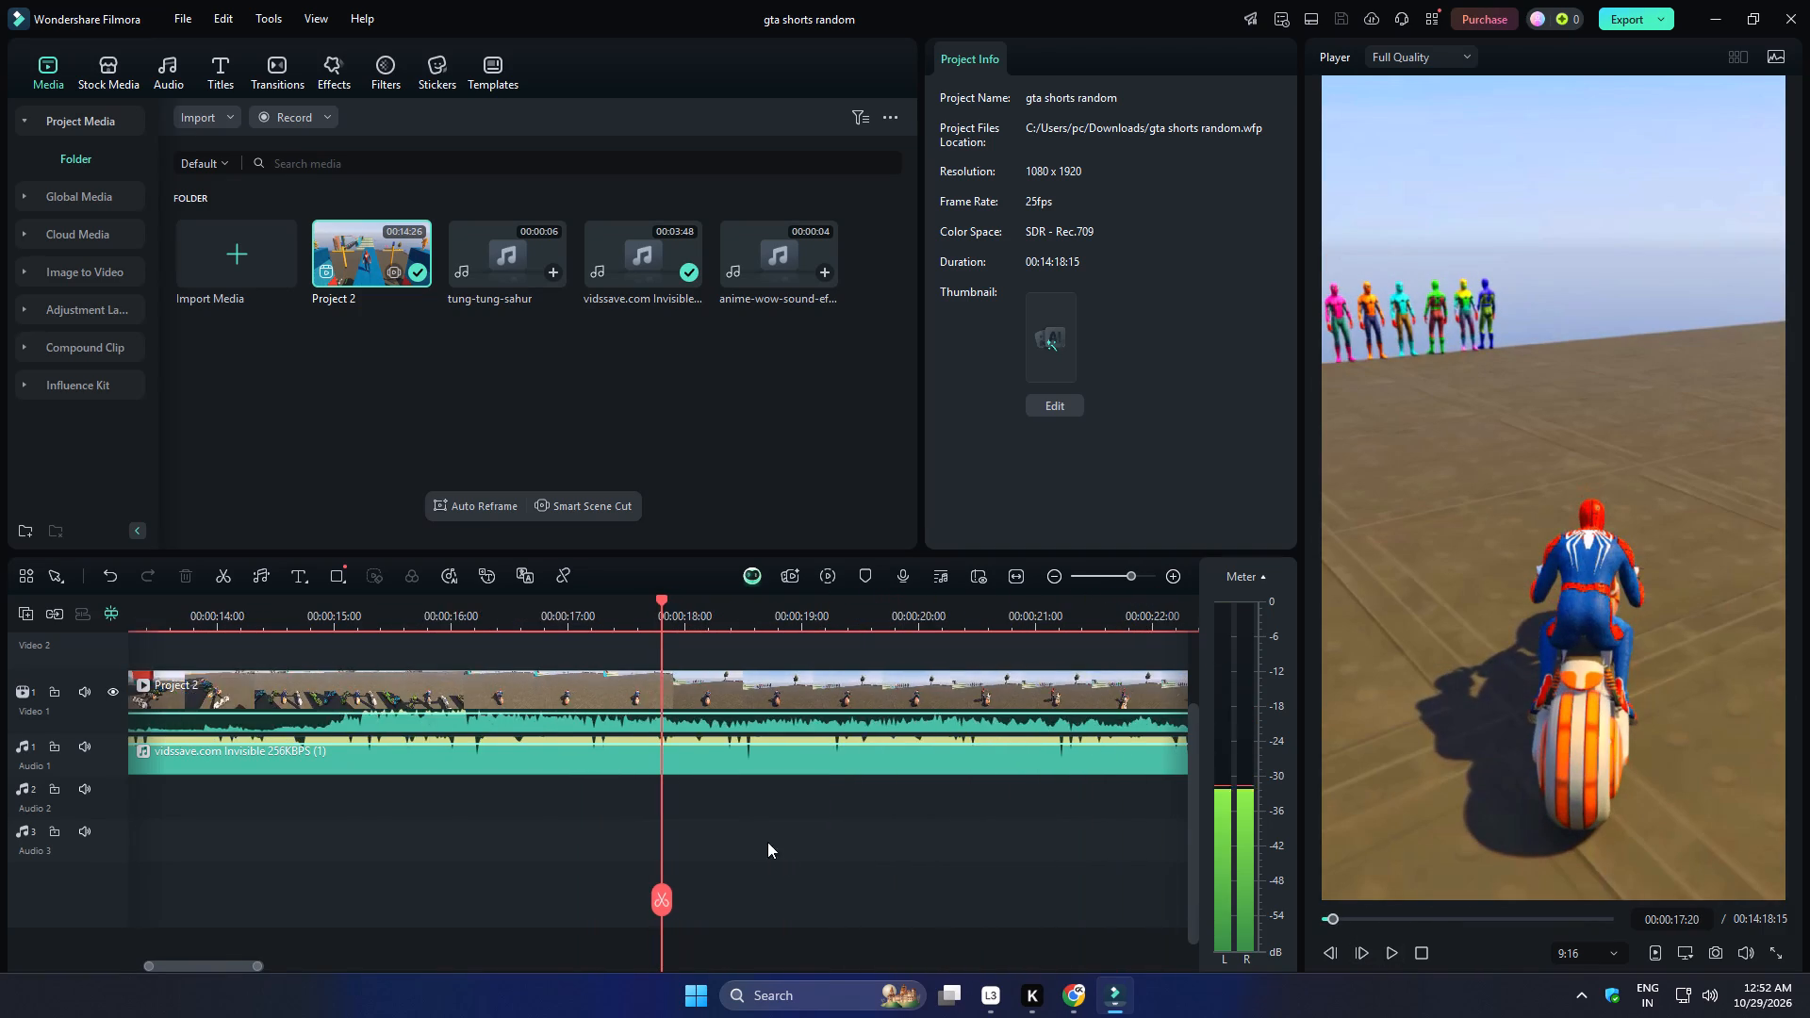
pyautogui.keyDown('ctrl'); pyautogui.scroll(-10, 767, 842); pyautogui.keyUp('ctrl')
pyautogui.moveTo(1325, 919); pyautogui.dragTo(1278, 919)
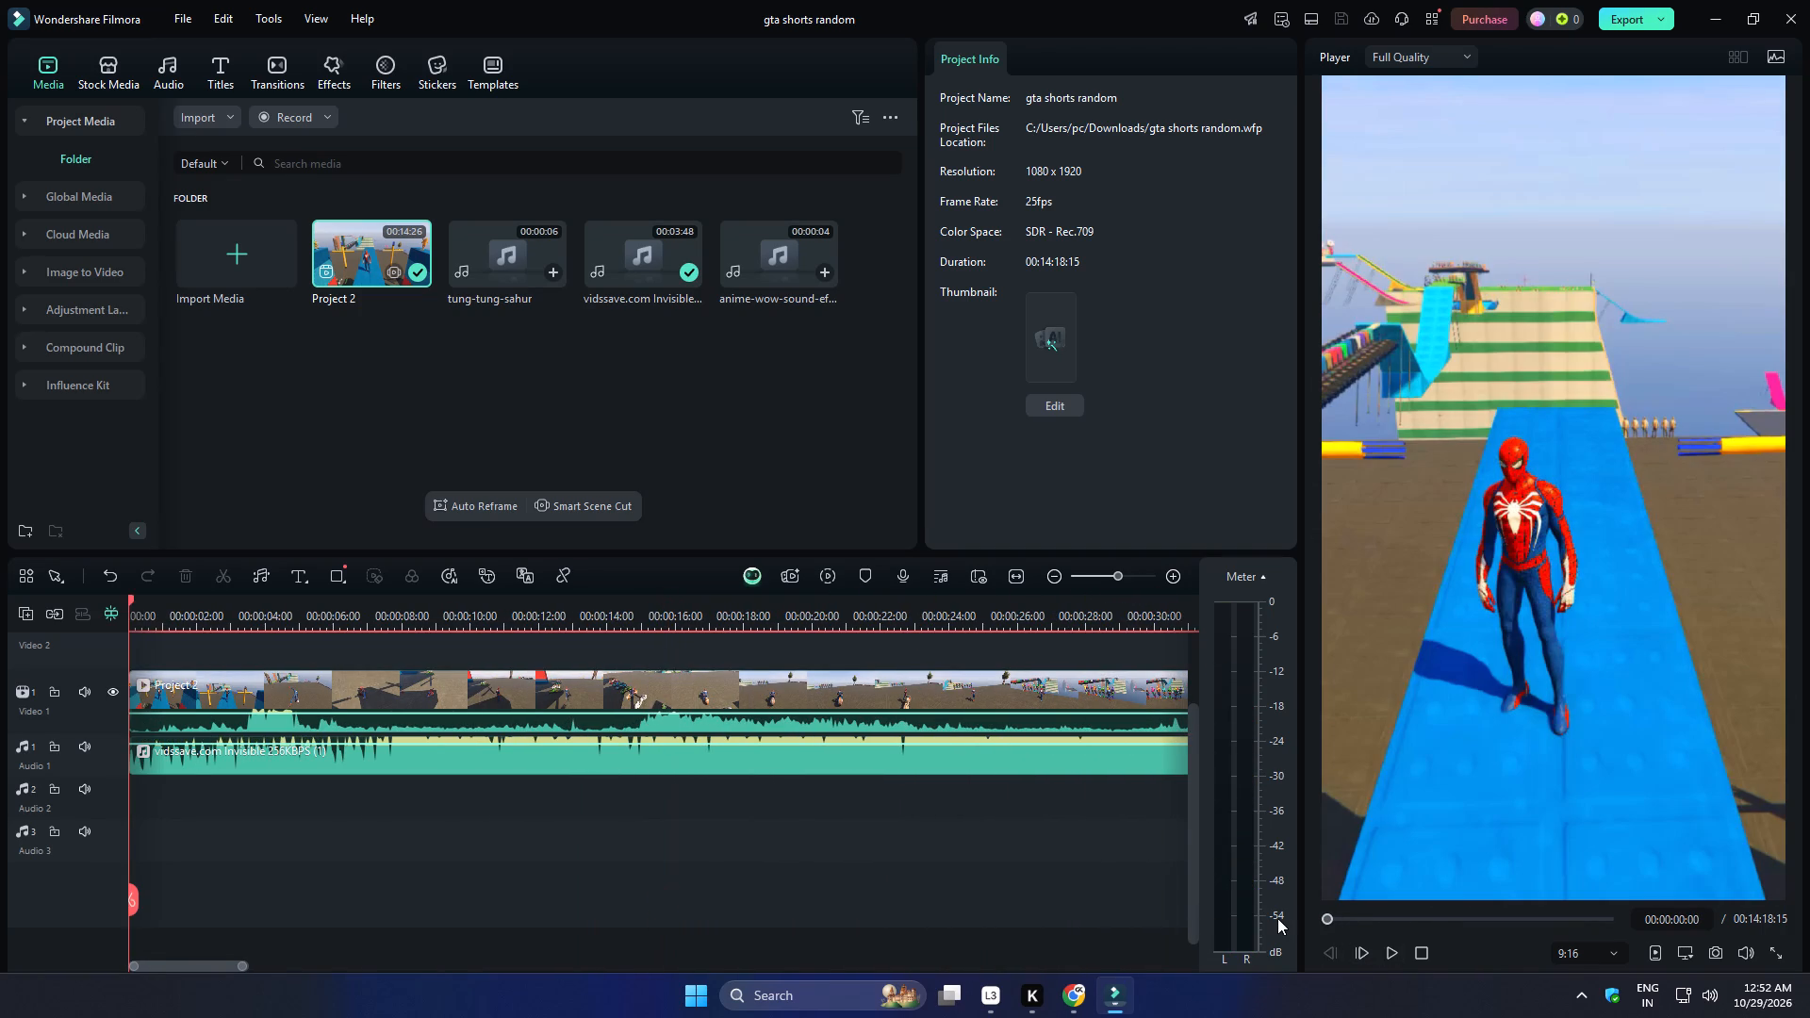
pyautogui.hotkey('ctrl', 's')
pyautogui.moveTo(1326, 916); pyautogui.dragTo(1335, 916)
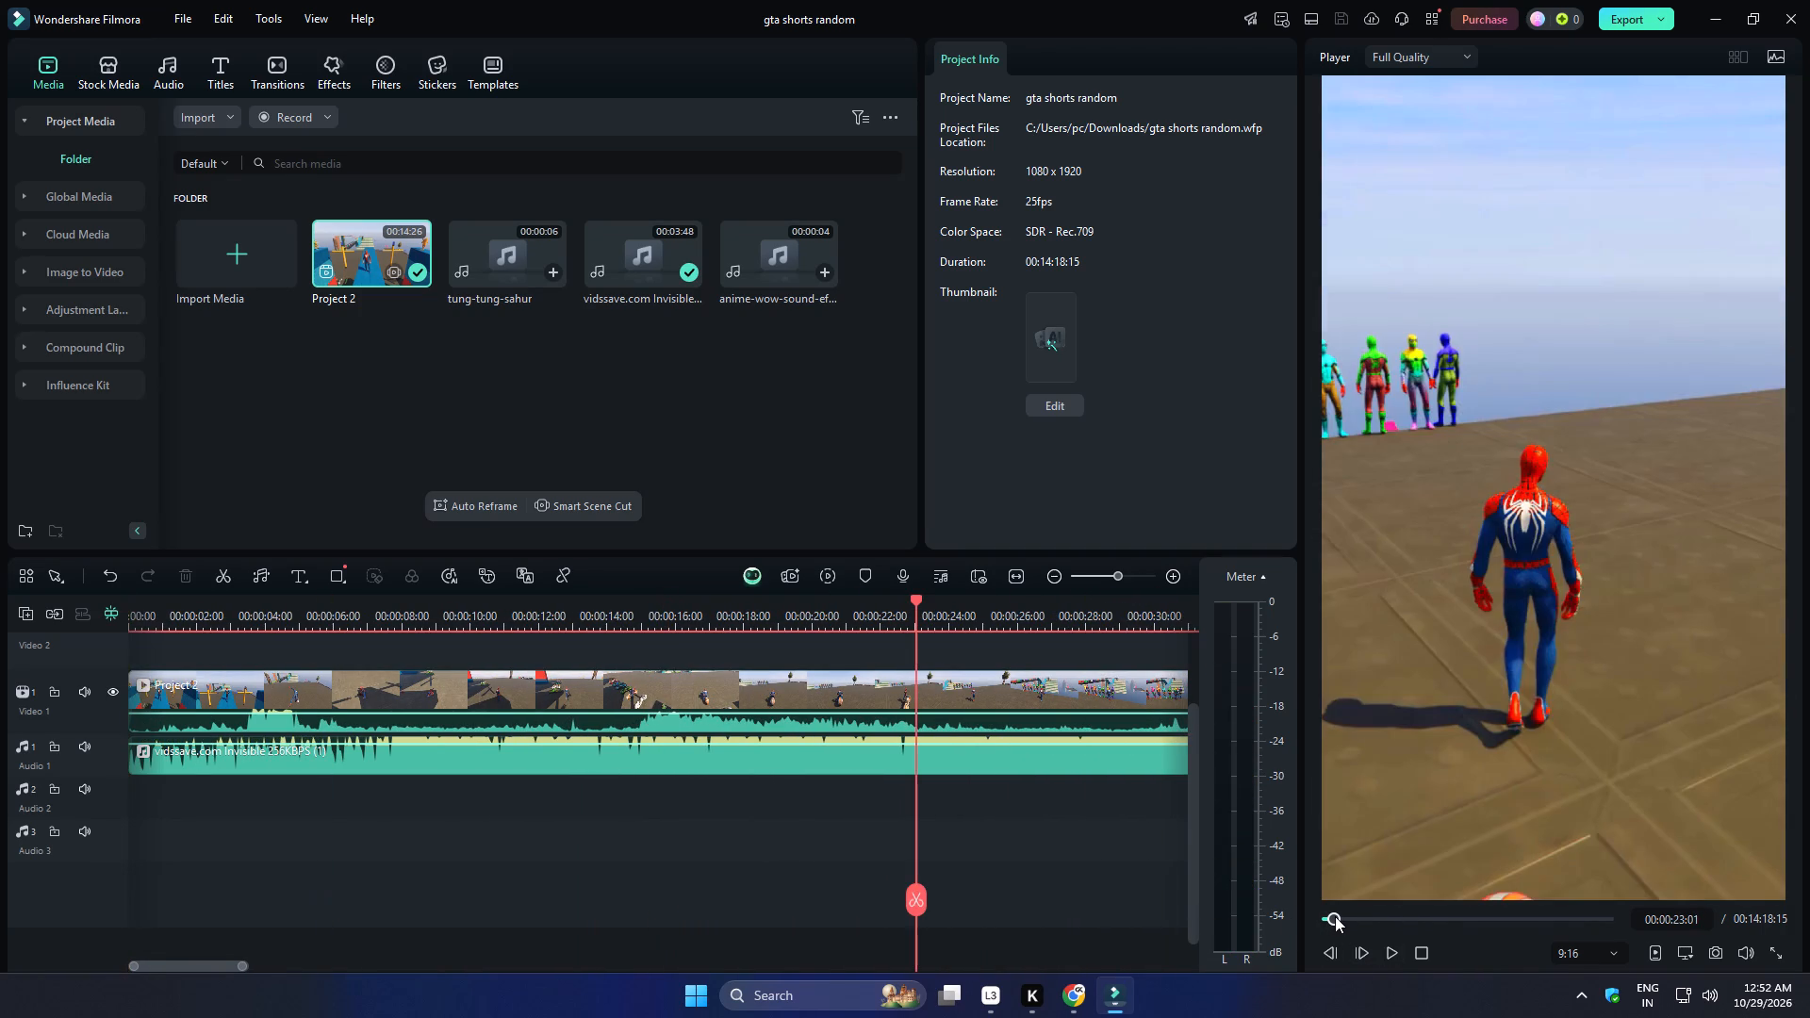
pyautogui.moveTo(1335, 916); pyautogui.dragTo(1331, 916)
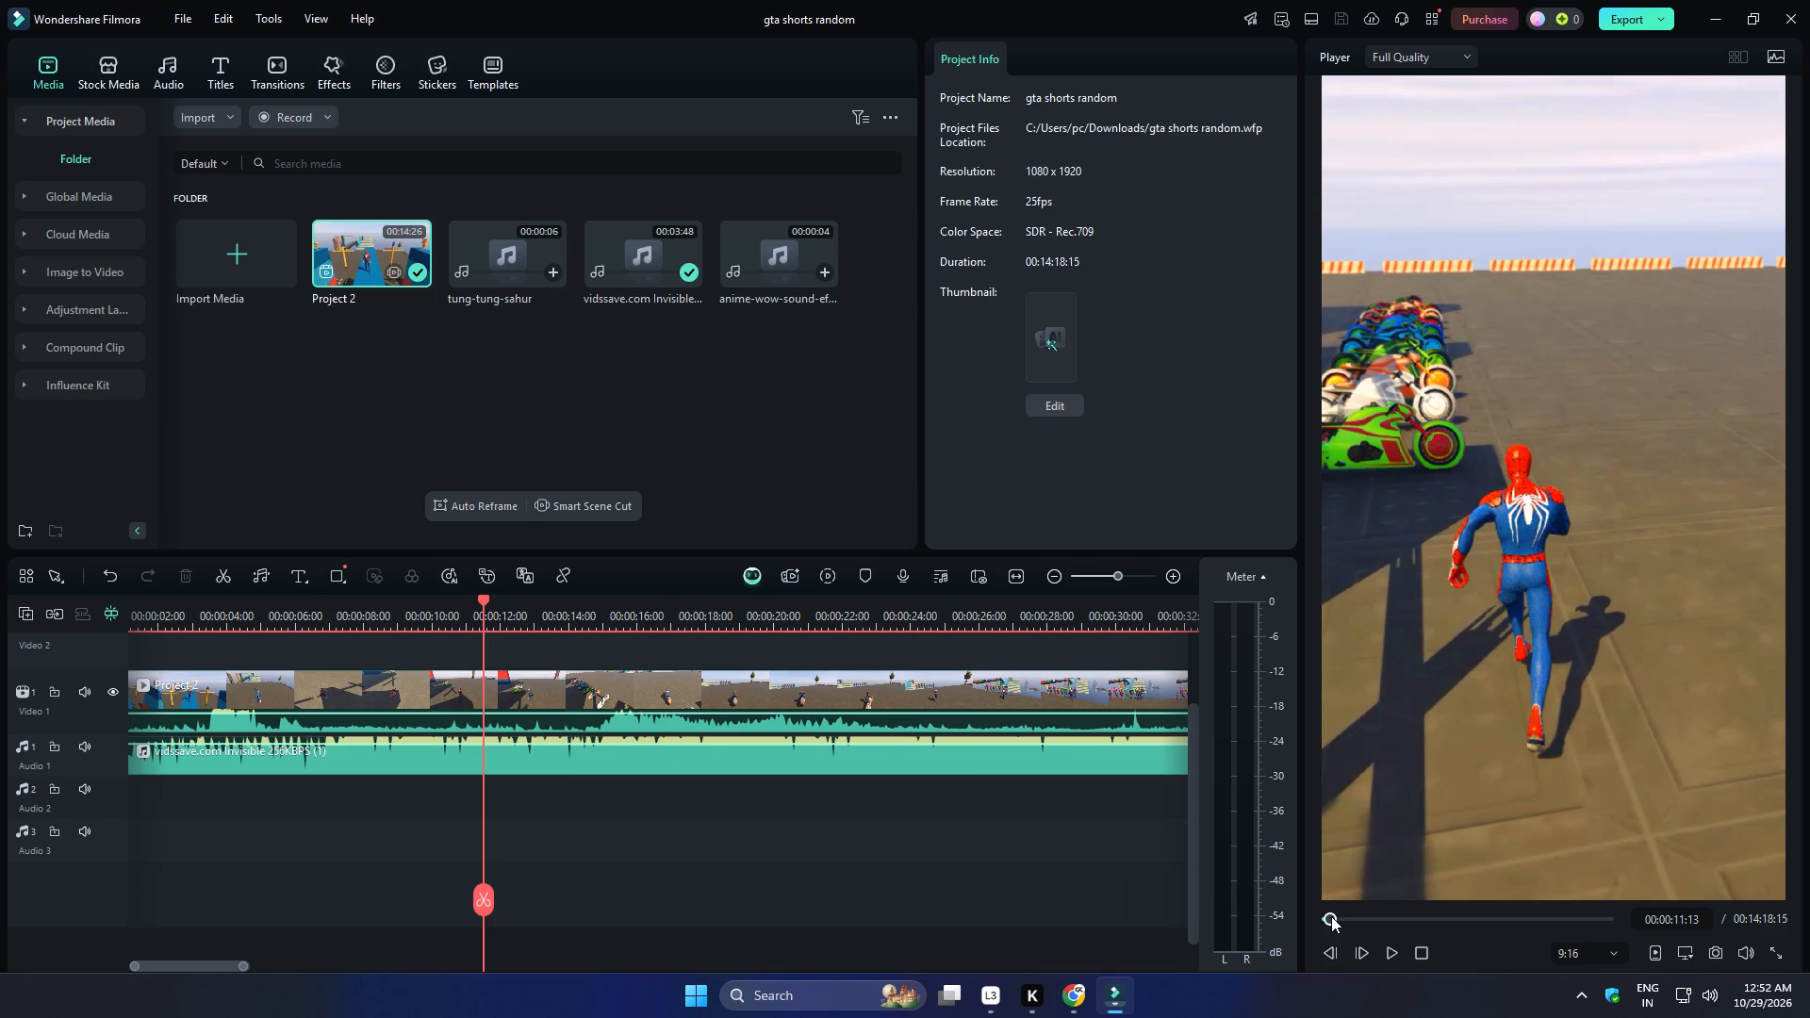
pyautogui.moveTo(1331, 916); pyautogui.dragTo(1332, 916)
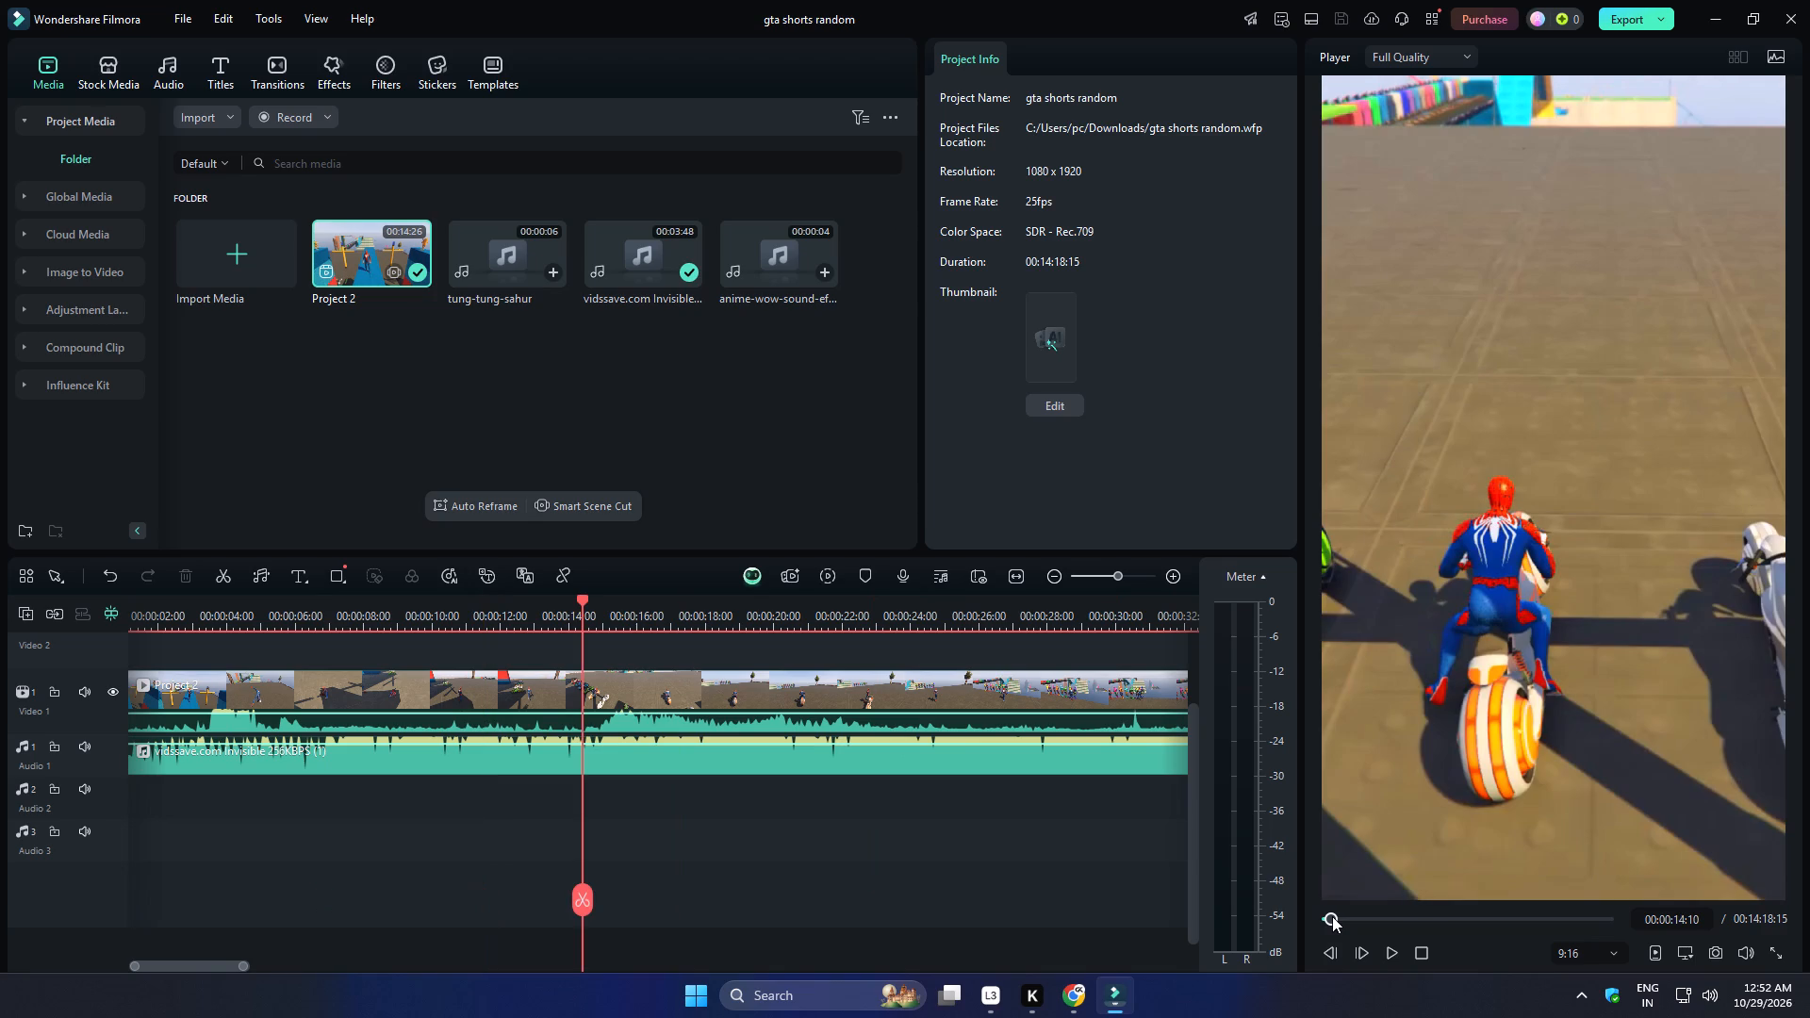
pyautogui.moveTo(1332, 916); pyautogui.dragTo(1082, 917)
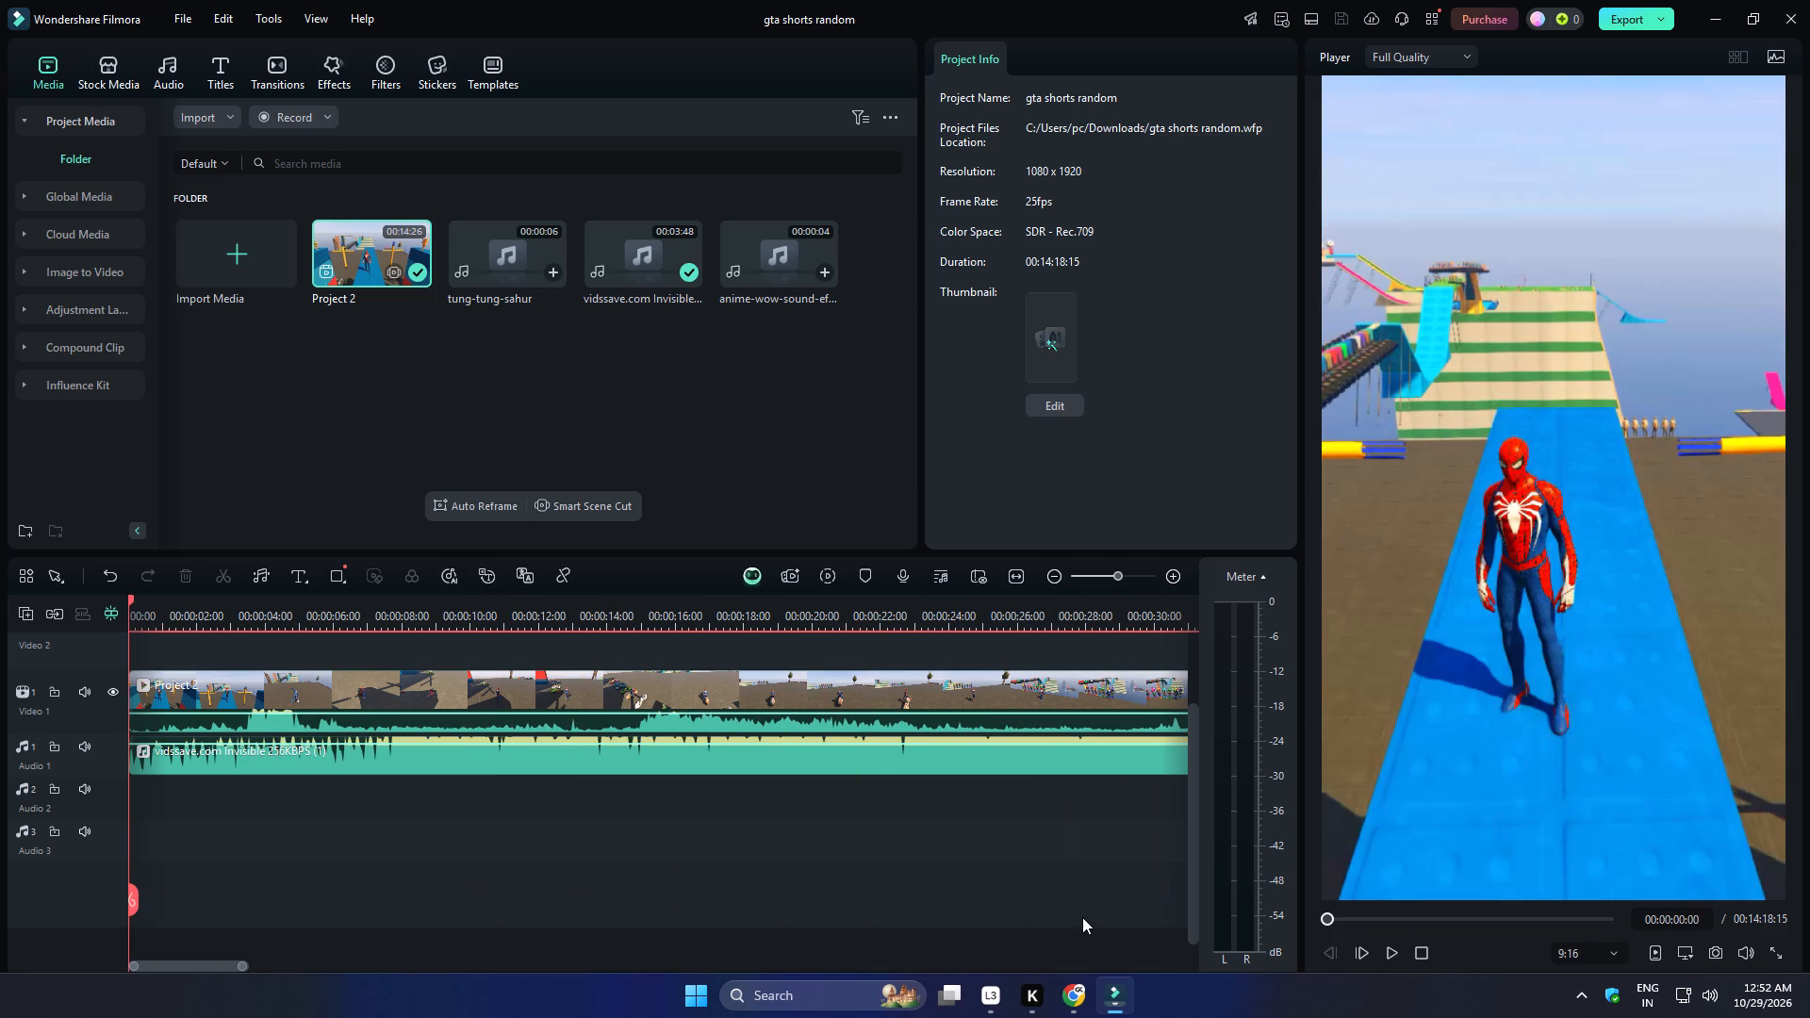
pyautogui.moveTo(1082, 917); pyautogui.dragTo(227, 896)
# Mark the in point at 00:00:00:00, the very start of the timeline.
pyautogui.keyDown('ctrl'); pyautogui.scroll(-14, 378, 878); pyautogui.keyUp('ctrl')
pyautogui.moveTo(139, 897); pyautogui.dragTo(436, 898)
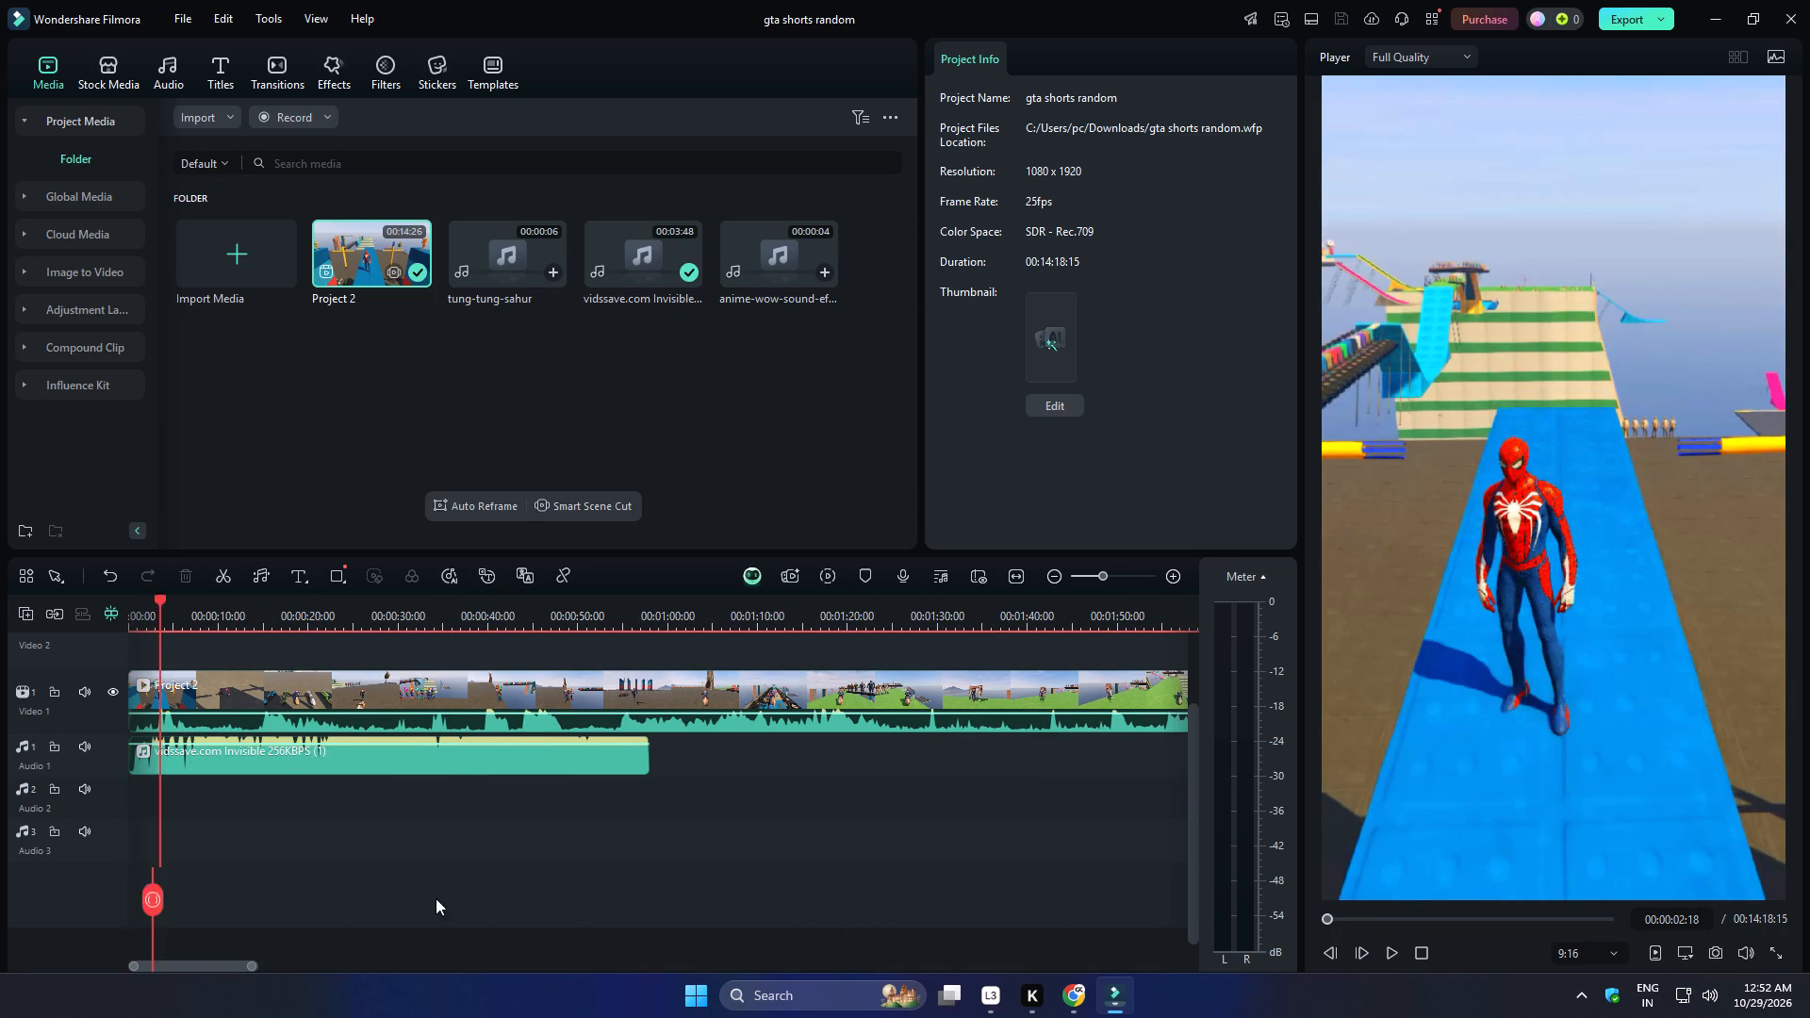
pyautogui.moveTo(436, 898); pyautogui.dragTo(648, 891)
pyautogui.keyDown('ctrl'); pyautogui.scroll(14, 669, 893); pyautogui.keyUp('ctrl')
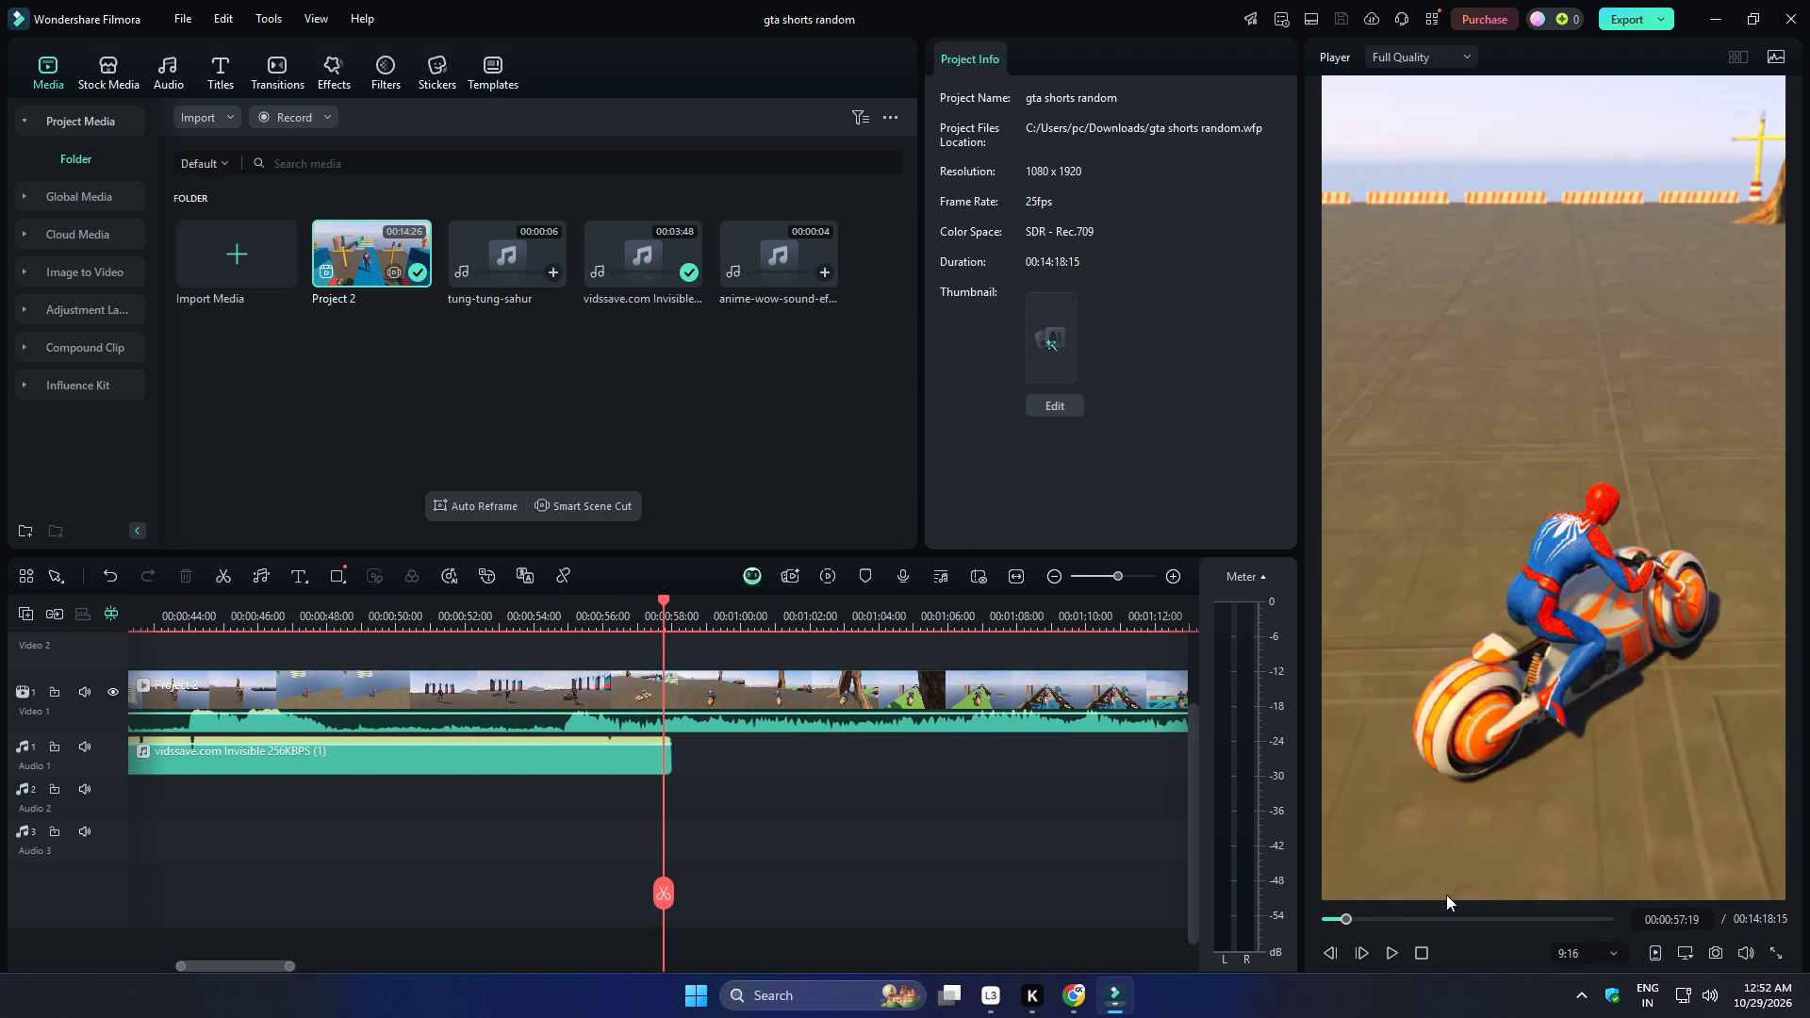
pyautogui.moveTo(1333, 917); pyautogui.dragTo(1259, 917)
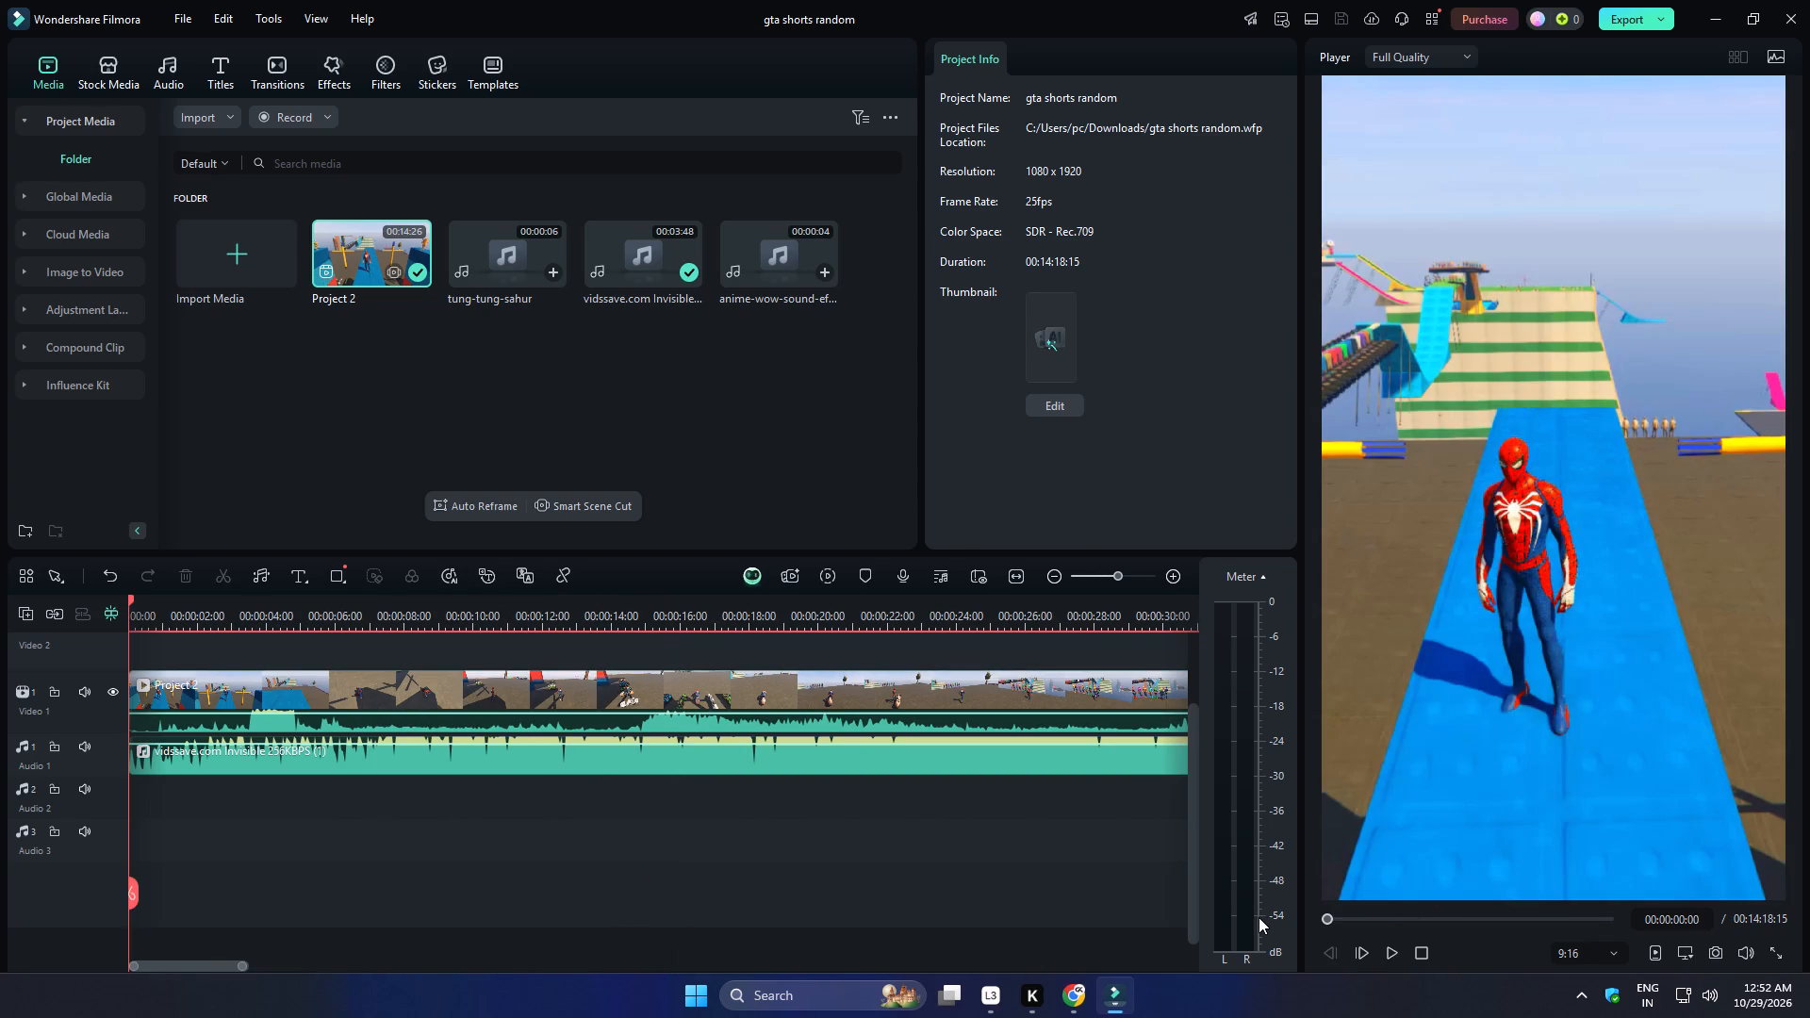
pyautogui.press('i')
# Mark the out point at 00:00:58:00, exactly where the Audio 1 music clip ends.
pyautogui.moveTo(1325, 918); pyautogui.dragTo(1326, 918)
pyautogui.moveTo(1326, 918); pyautogui.dragTo(1349, 918)
pyautogui.moveTo(1166, 889); pyautogui.dragTo(908, 888)
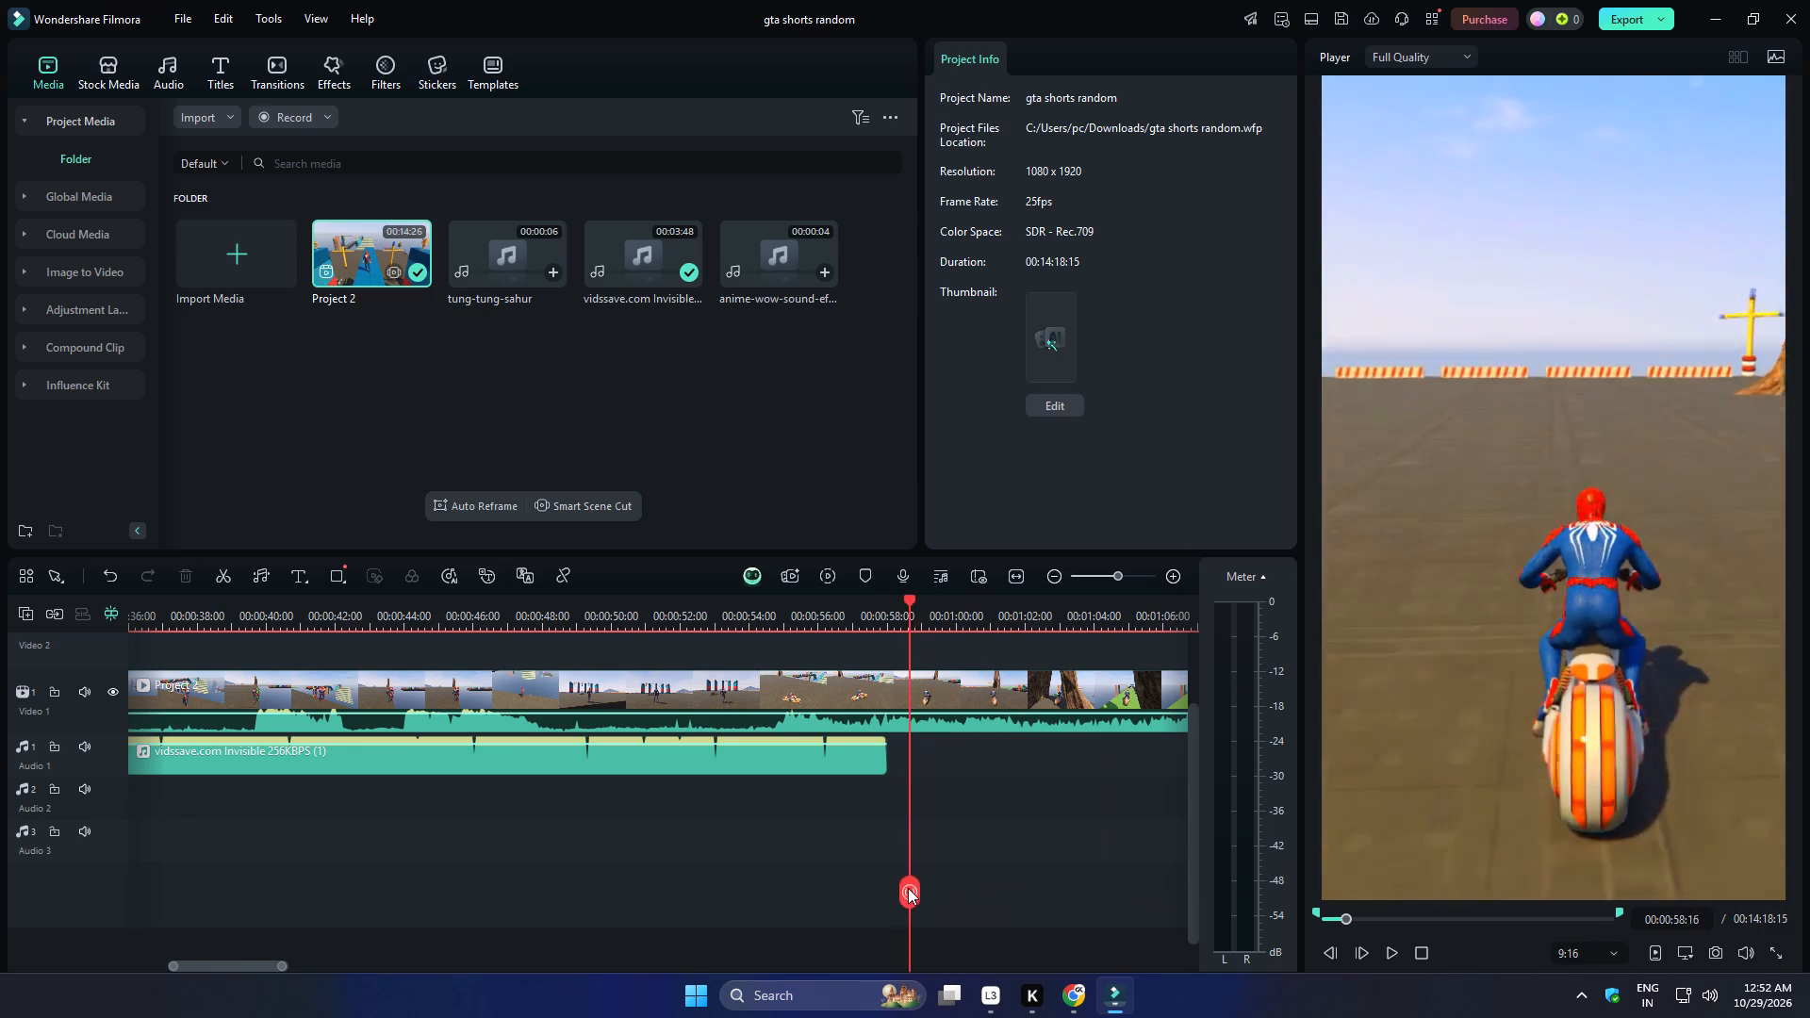
pyautogui.moveTo(908, 888); pyautogui.dragTo(886, 885)
pyautogui.keyDown('ctrl'); pyautogui.scroll(20, 893, 886); pyautogui.keyUp('ctrl')
pyautogui.keyDown('ctrl'); pyautogui.scroll(7, 893, 886); pyautogui.keyUp('ctrl')
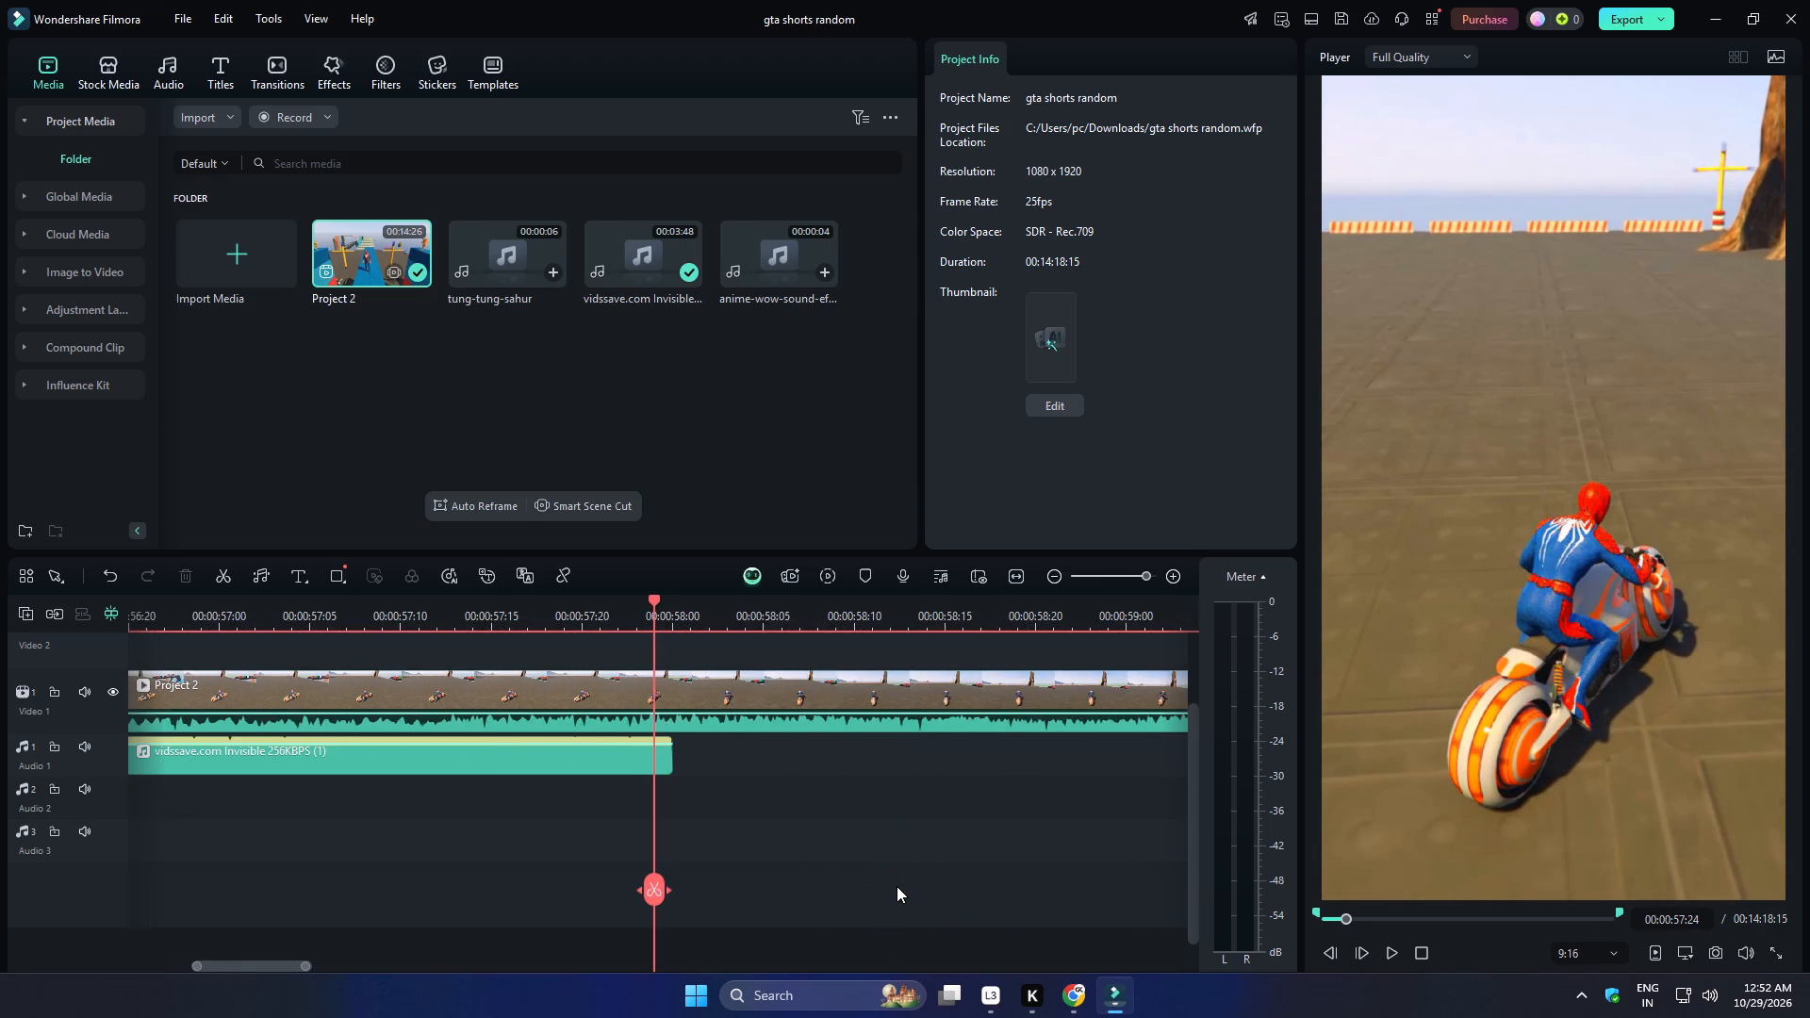
pyautogui.keyDown('ctrl'); pyautogui.scroll(20, 897, 886); pyautogui.keyUp('ctrl')
pyautogui.keyDown('ctrl'); pyautogui.scroll(5, 897, 886); pyautogui.keyUp('ctrl')
pyautogui.moveTo(668, 893); pyautogui.dragTo(691, 889)
pyautogui.keyDown('ctrl'); pyautogui.scroll(8, 703, 889); pyautogui.keyUp('ctrl')
pyautogui.keyDown('ctrl'); pyautogui.scroll(16, 703, 889); pyautogui.keyUp('ctrl')
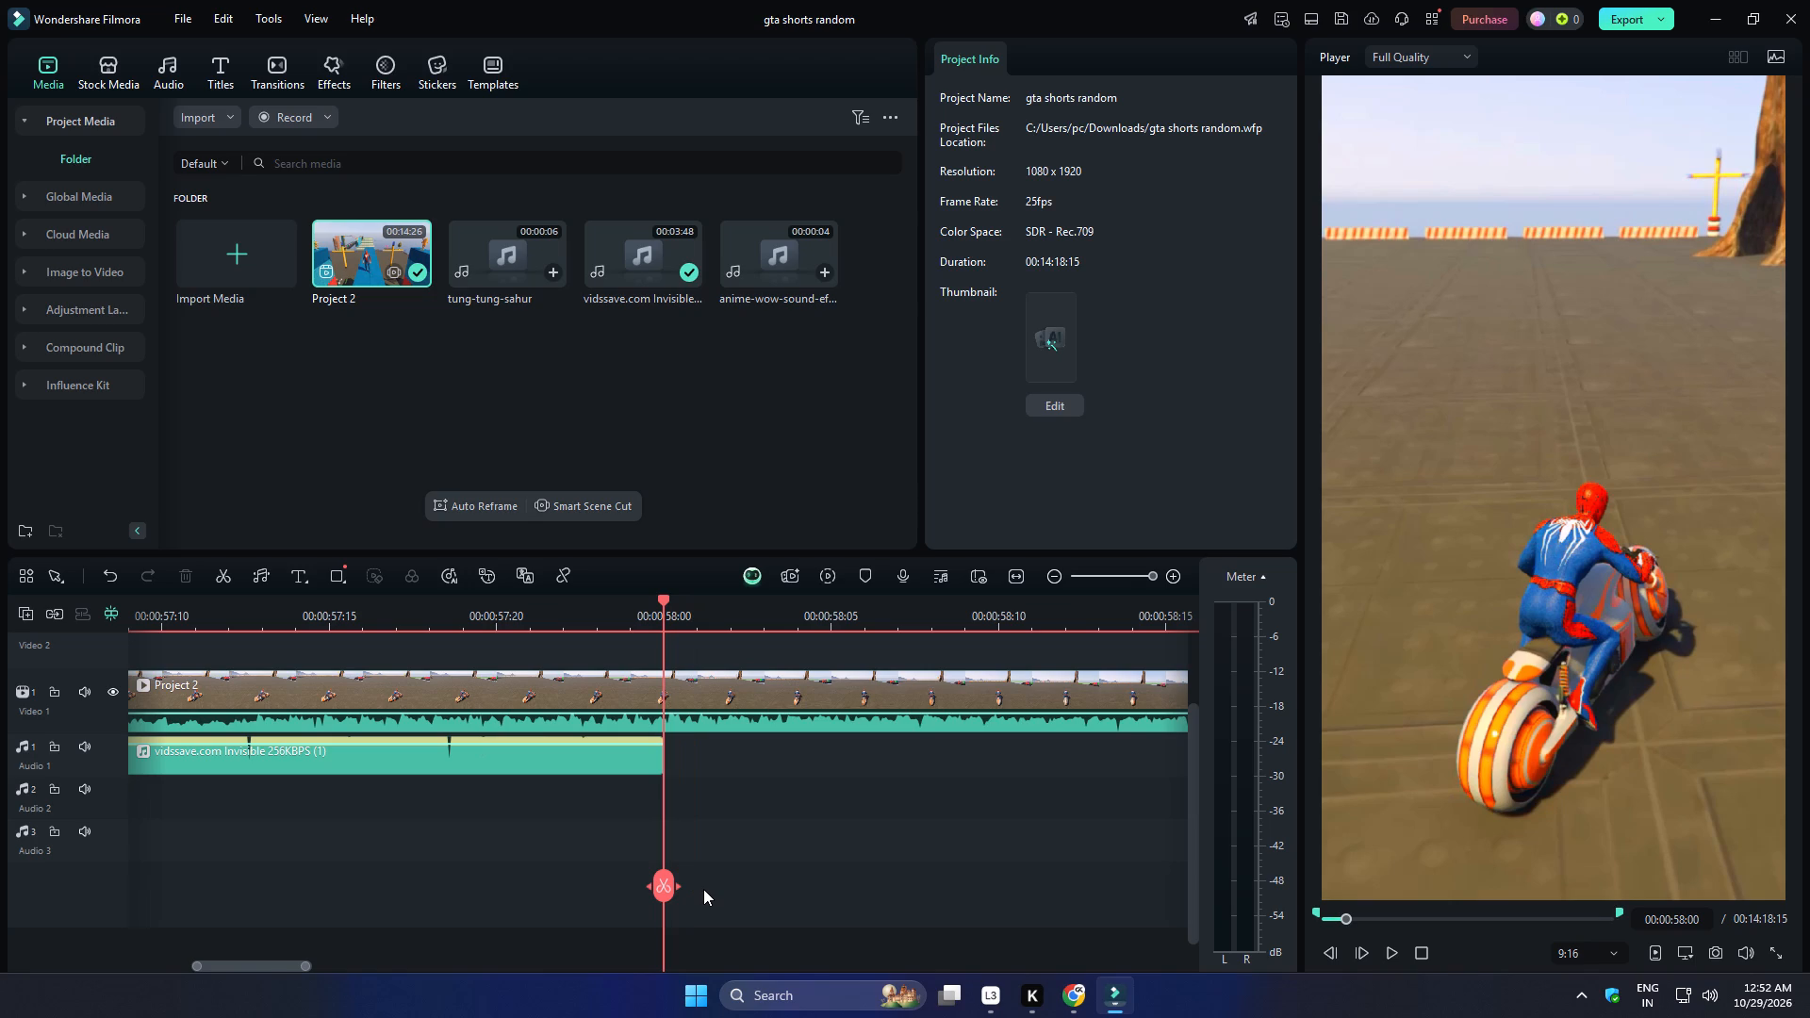
pyautogui.press('o')
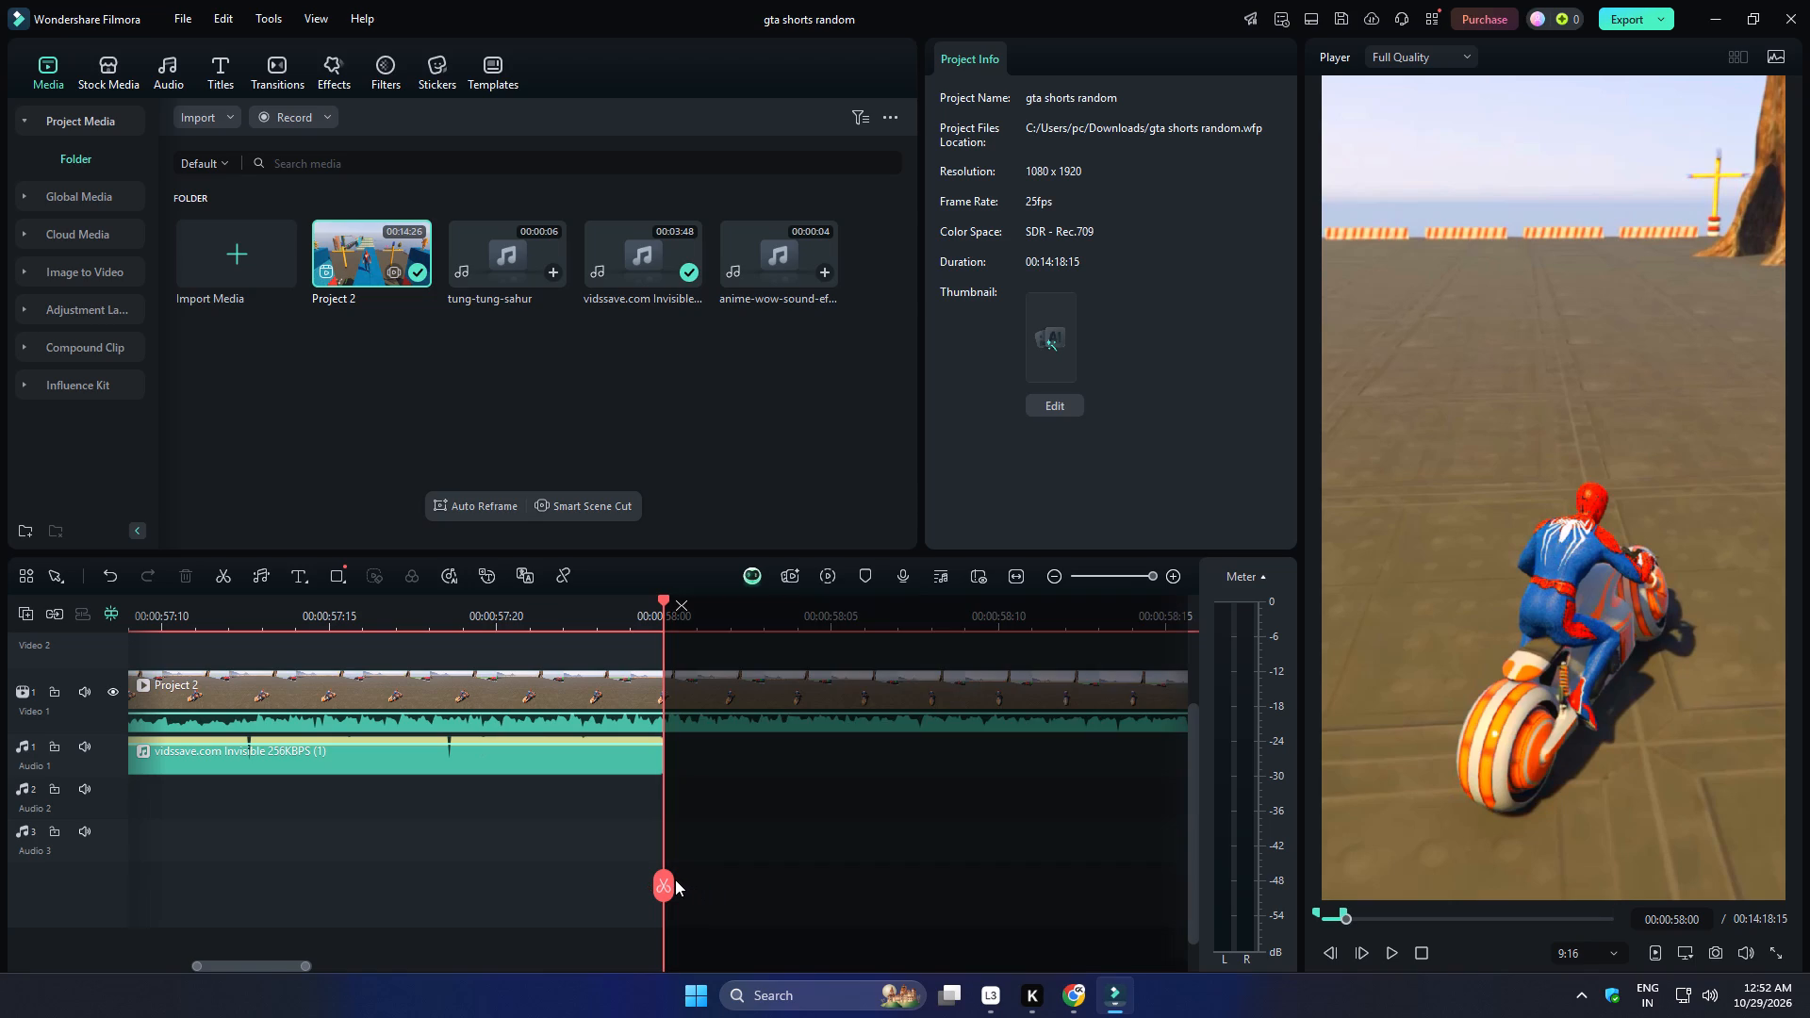
pyautogui.moveTo(675, 879); pyautogui.dragTo(716, 879)
pyautogui.click(666, 887)
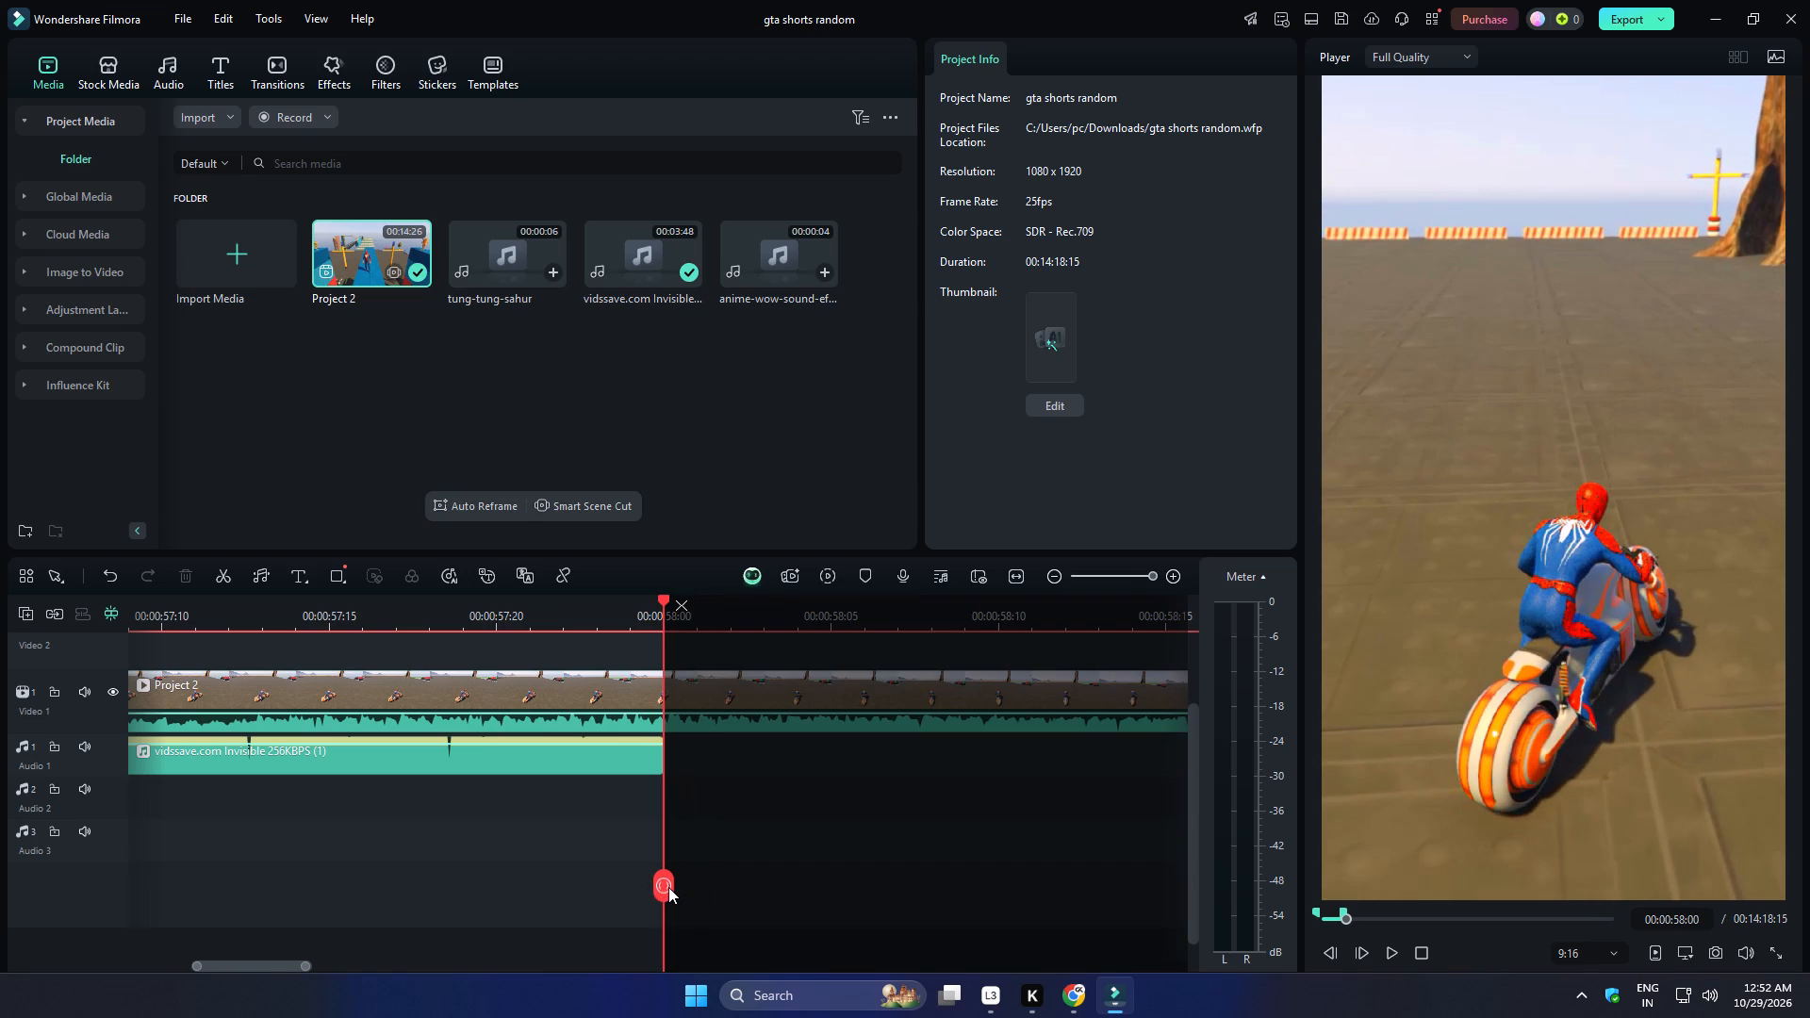
# Save the project with the marked in-to-out range.
pyautogui.hotkey('ctrl', 's')
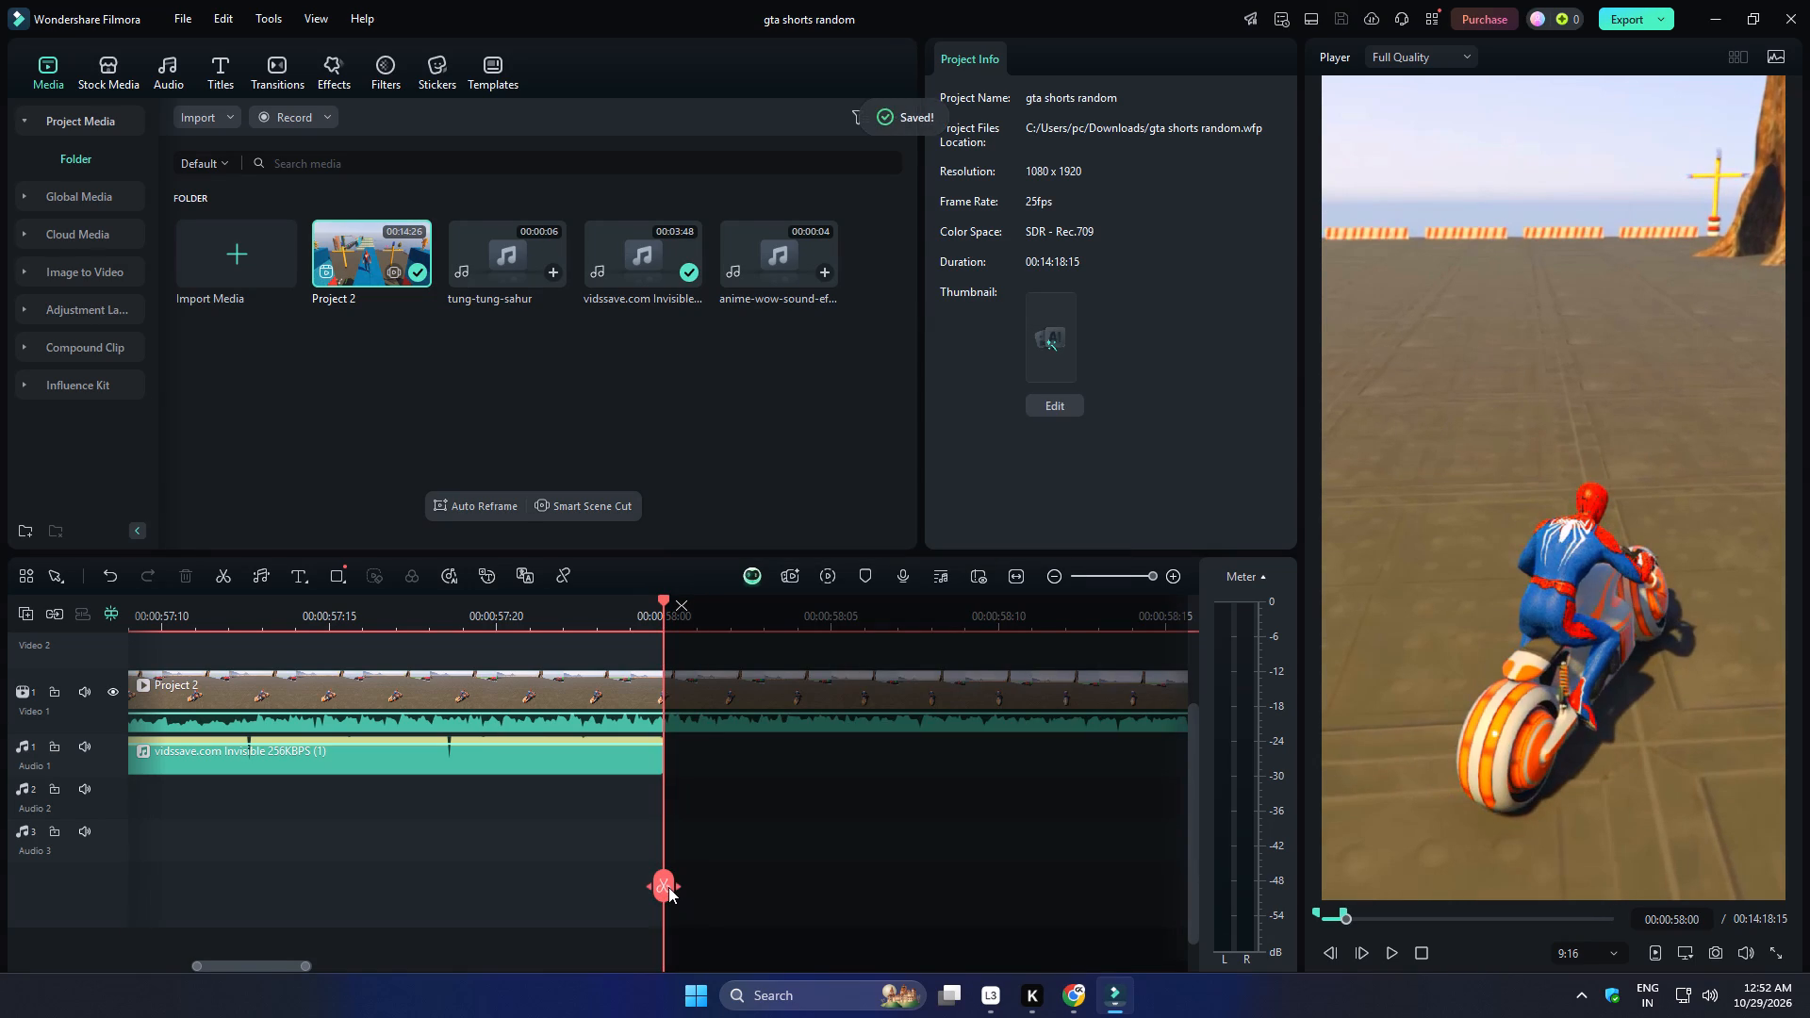
# Split the Project 2 clip on Video 1 at 00:00:58:00, level with the end of the music.
pyautogui.keyDown('ctrl'); pyautogui.scroll(-16, 782, 885); pyautogui.keyUp('ctrl')
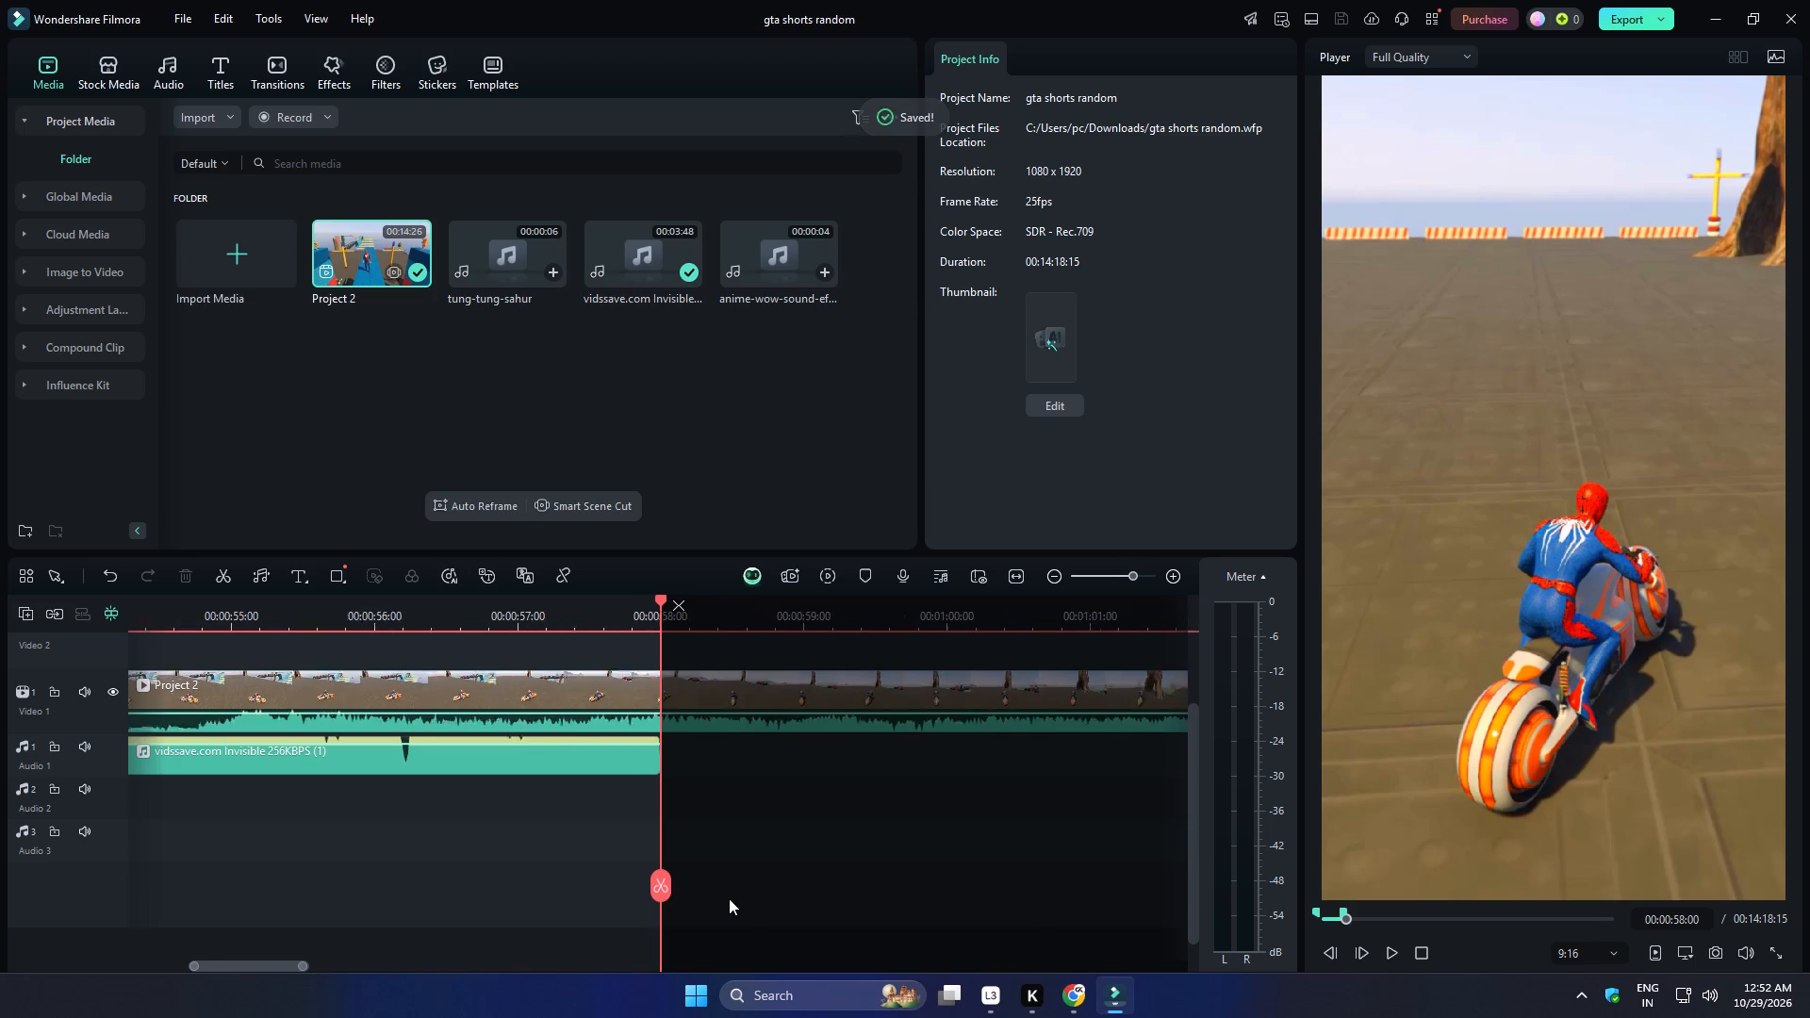
pyautogui.keyDown('ctrl'); pyautogui.scroll(-20, 729, 898); pyautogui.keyUp('ctrl')
pyautogui.keyDown('ctrl'); pyautogui.scroll(-14, 729, 898); pyautogui.keyUp('ctrl')
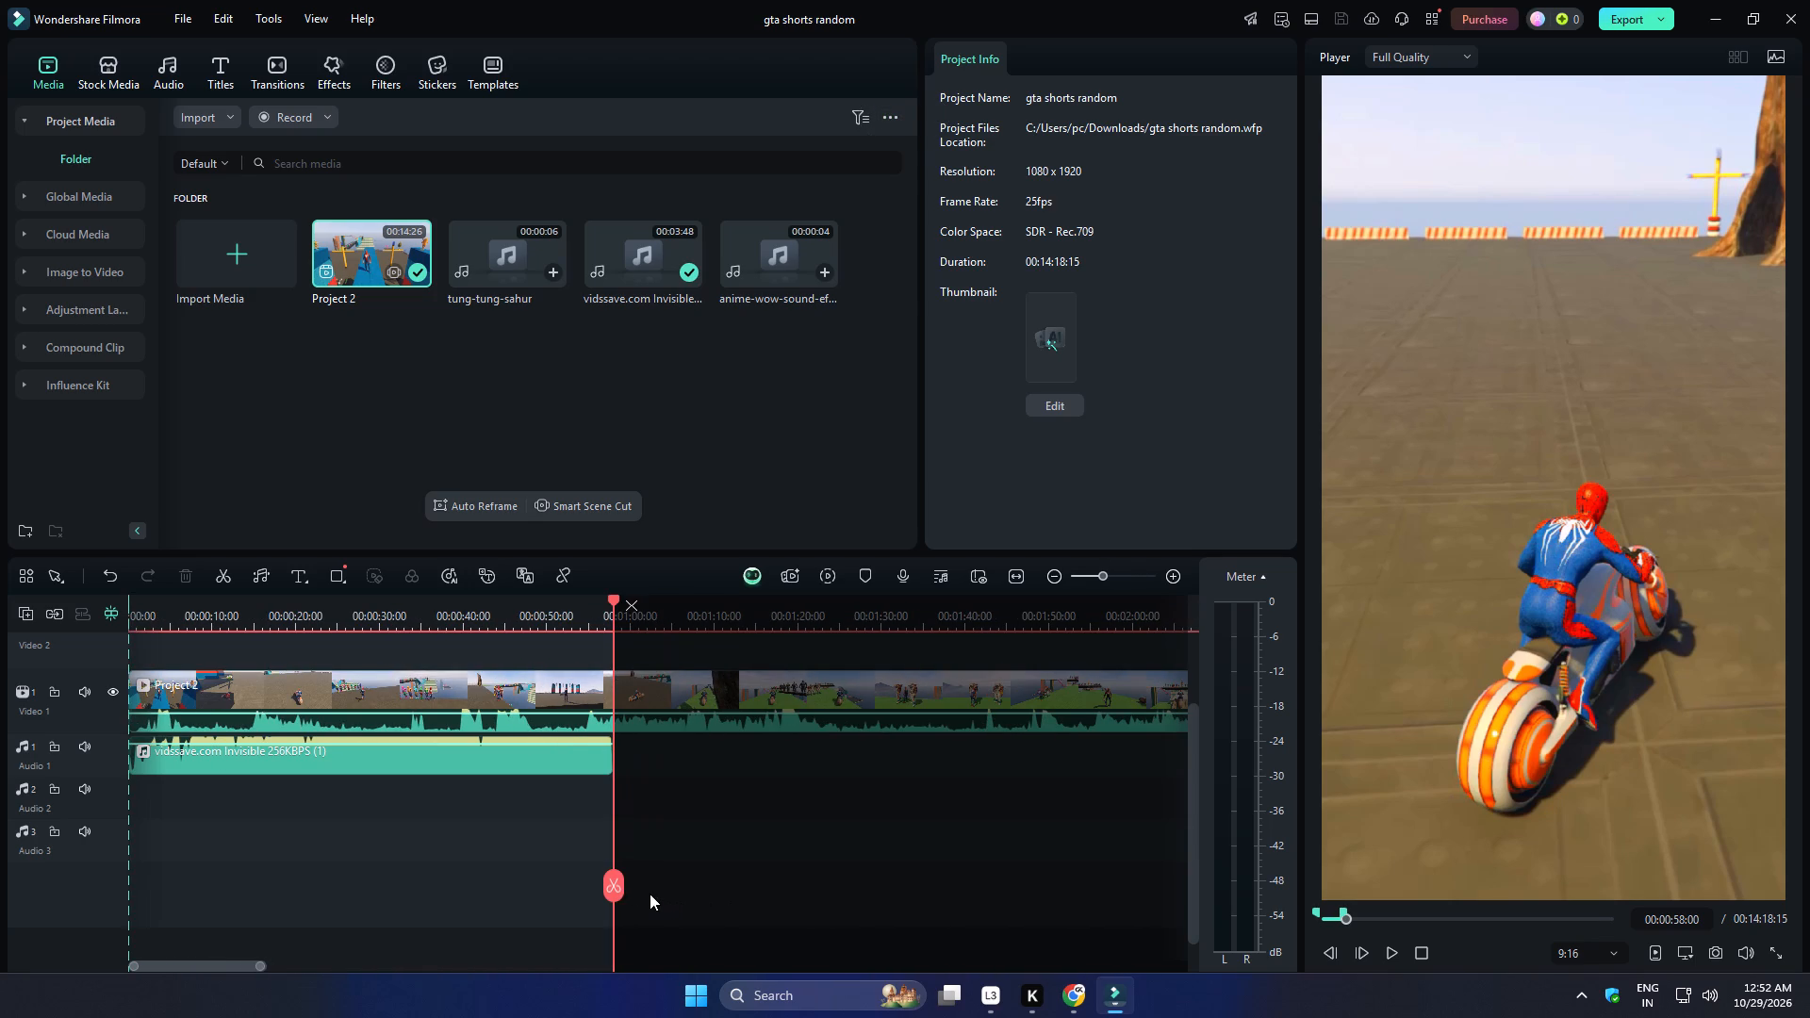
pyautogui.click(615, 885)
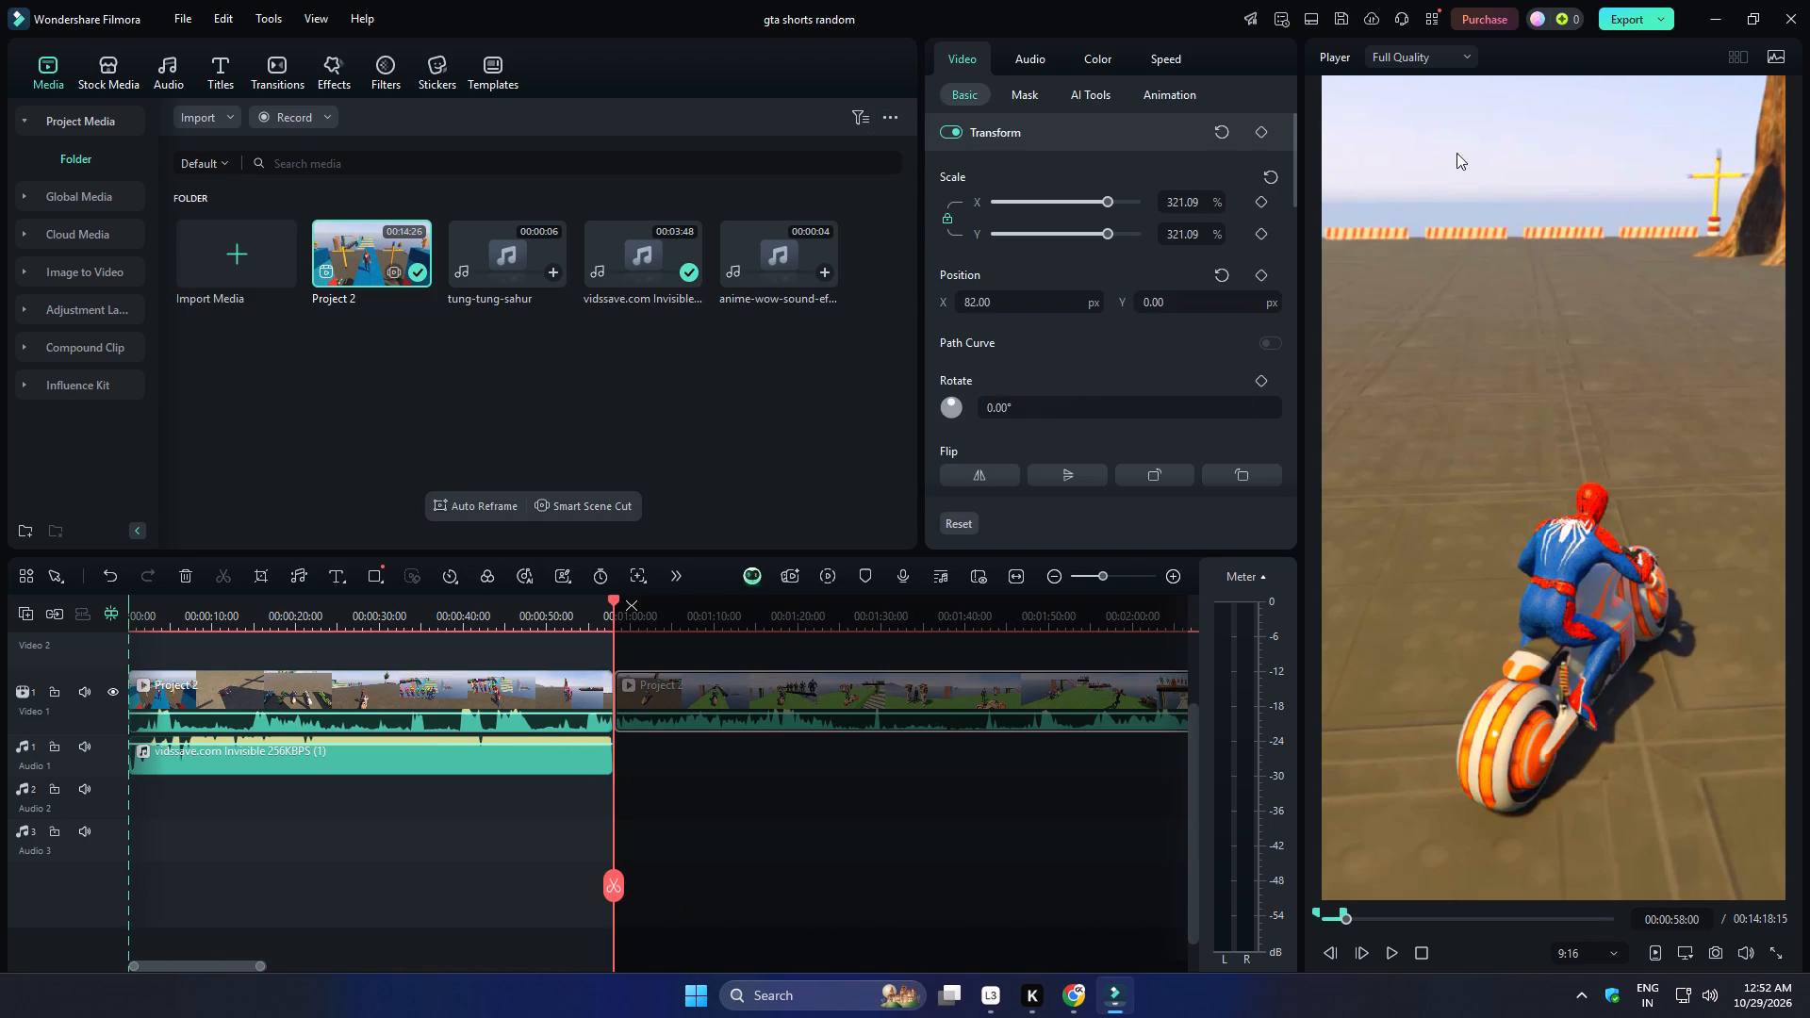
# Export the marked range as a local MP4 named 1 with Higher quality, and close the export window once rendering ends.
pyautogui.click(1615, 23)
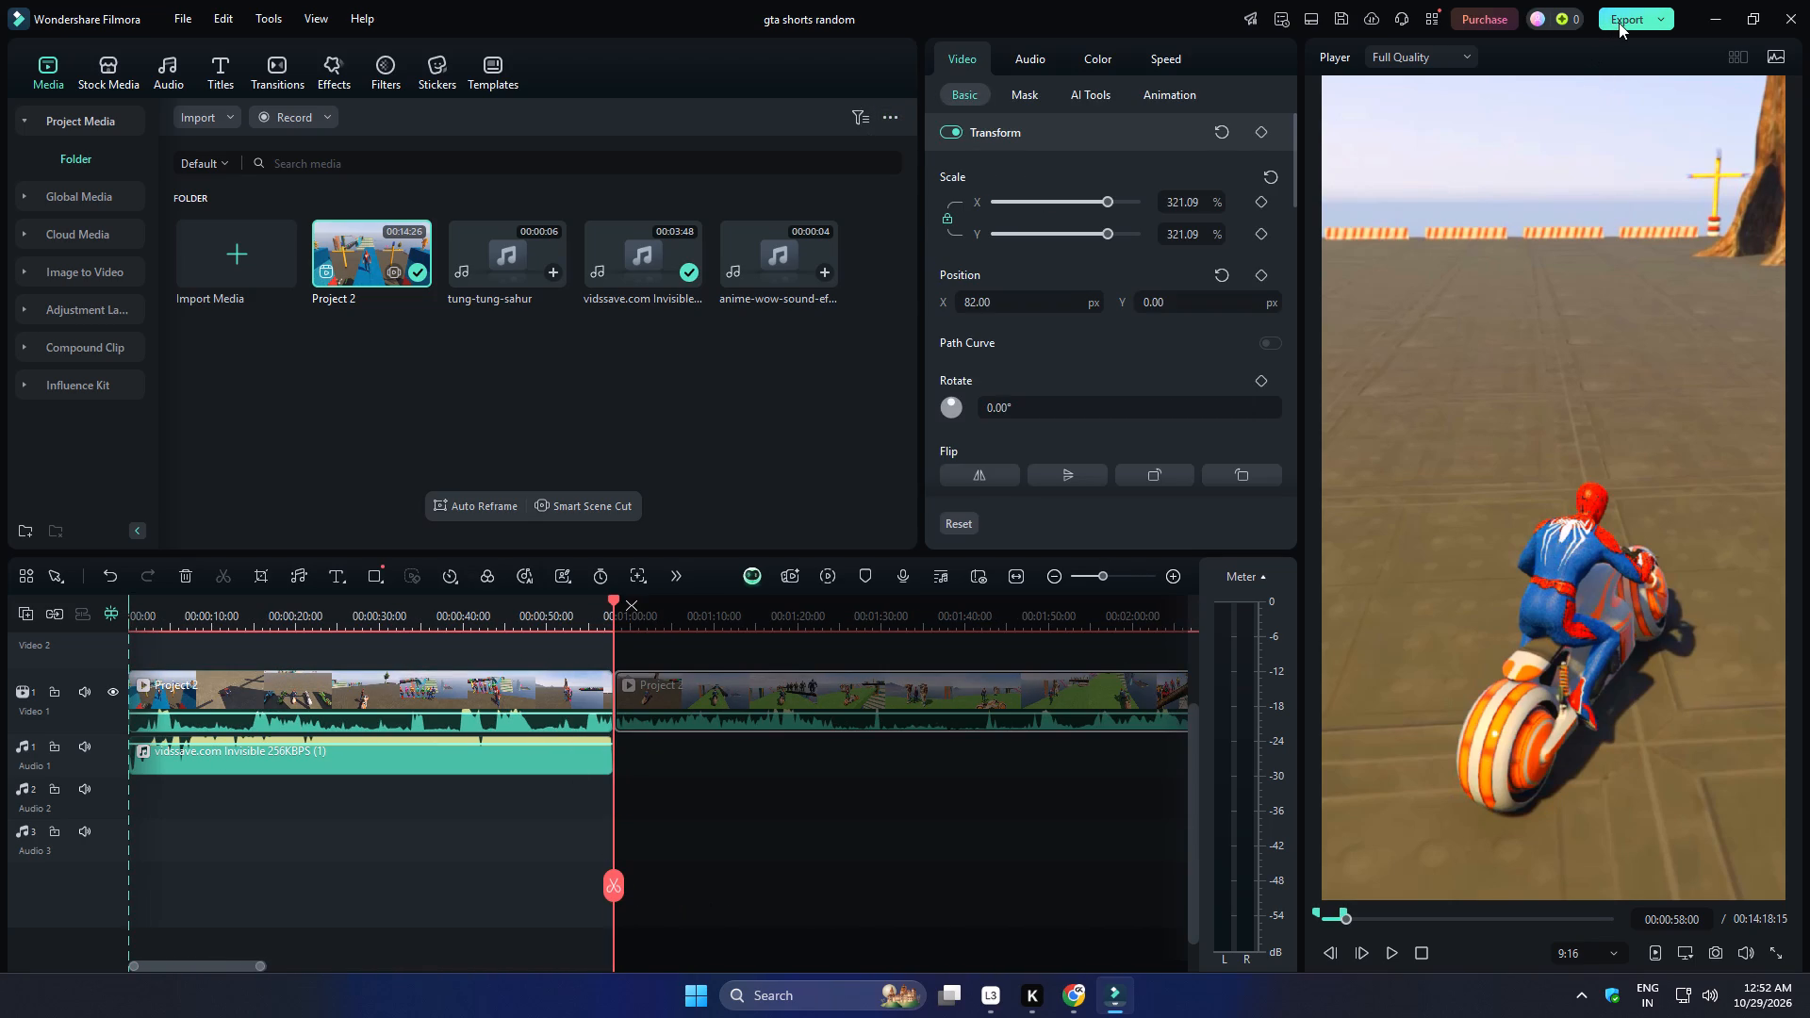
pyautogui.moveTo(1009, 307); pyautogui.dragTo(864, 309)
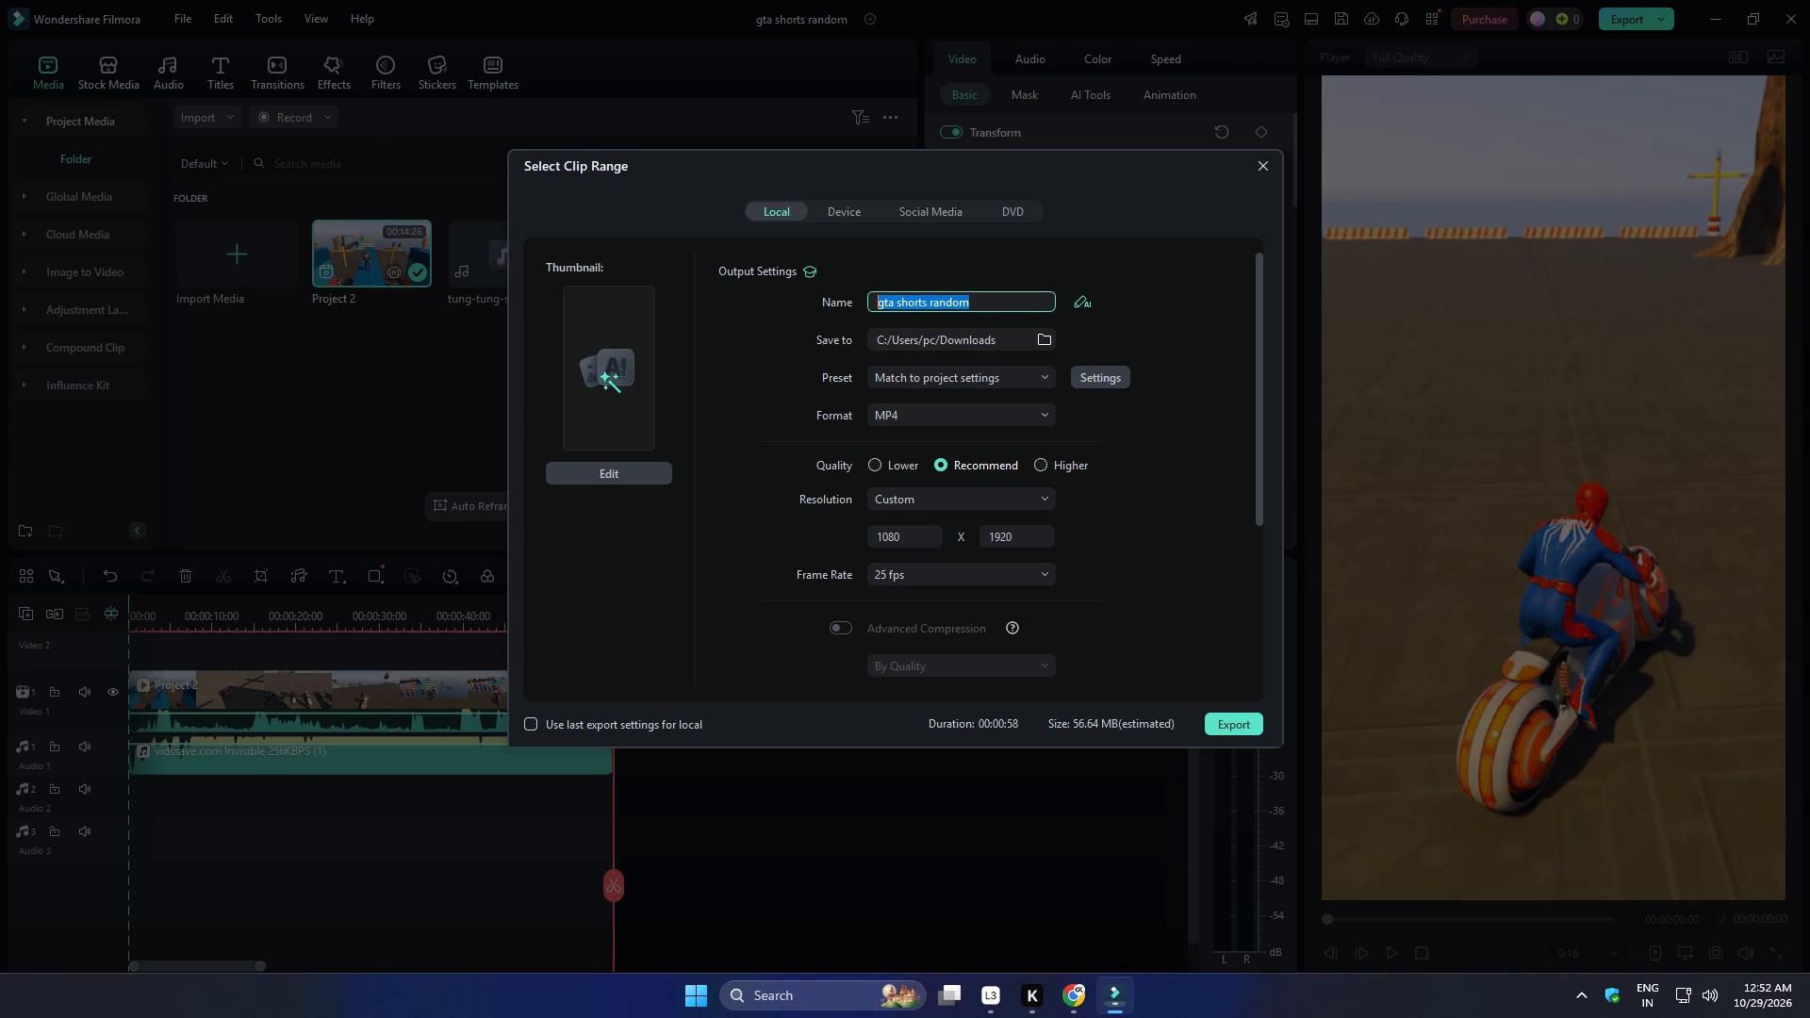
pyautogui.moveTo(864, 309); pyautogui.dragTo(863, 309)
pyautogui.press('1')
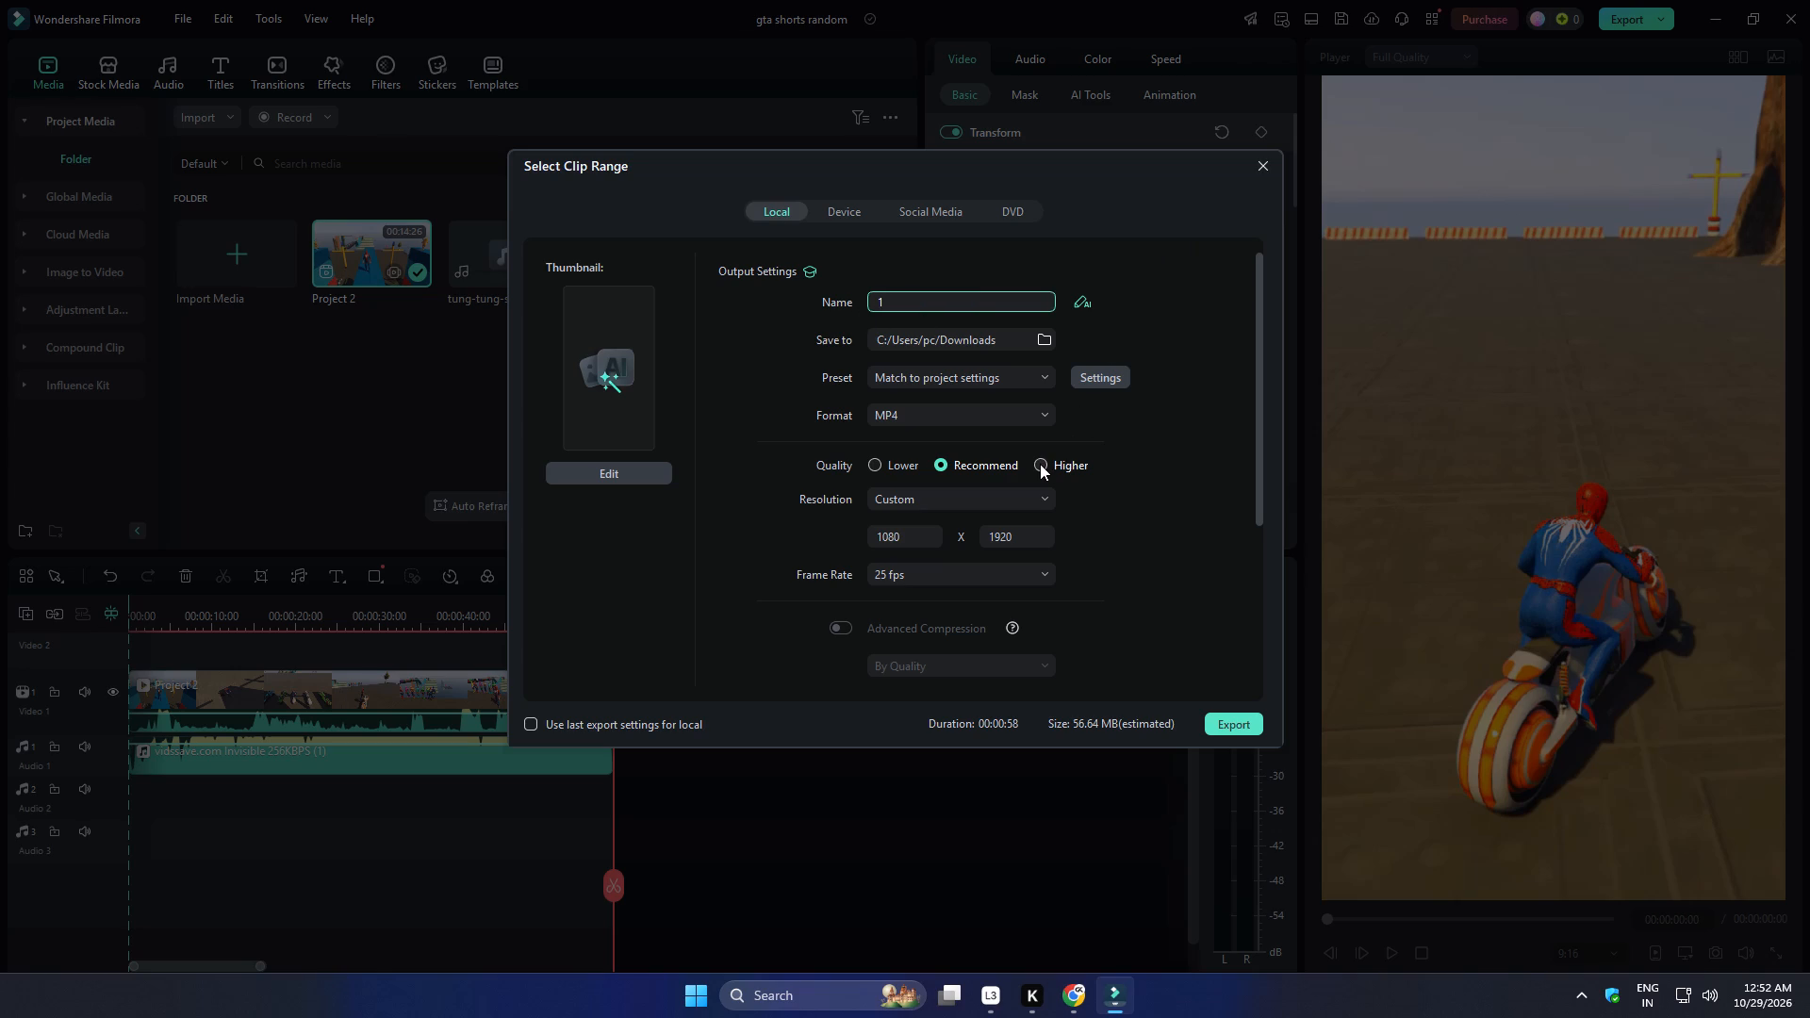
pyautogui.click(1040, 464)
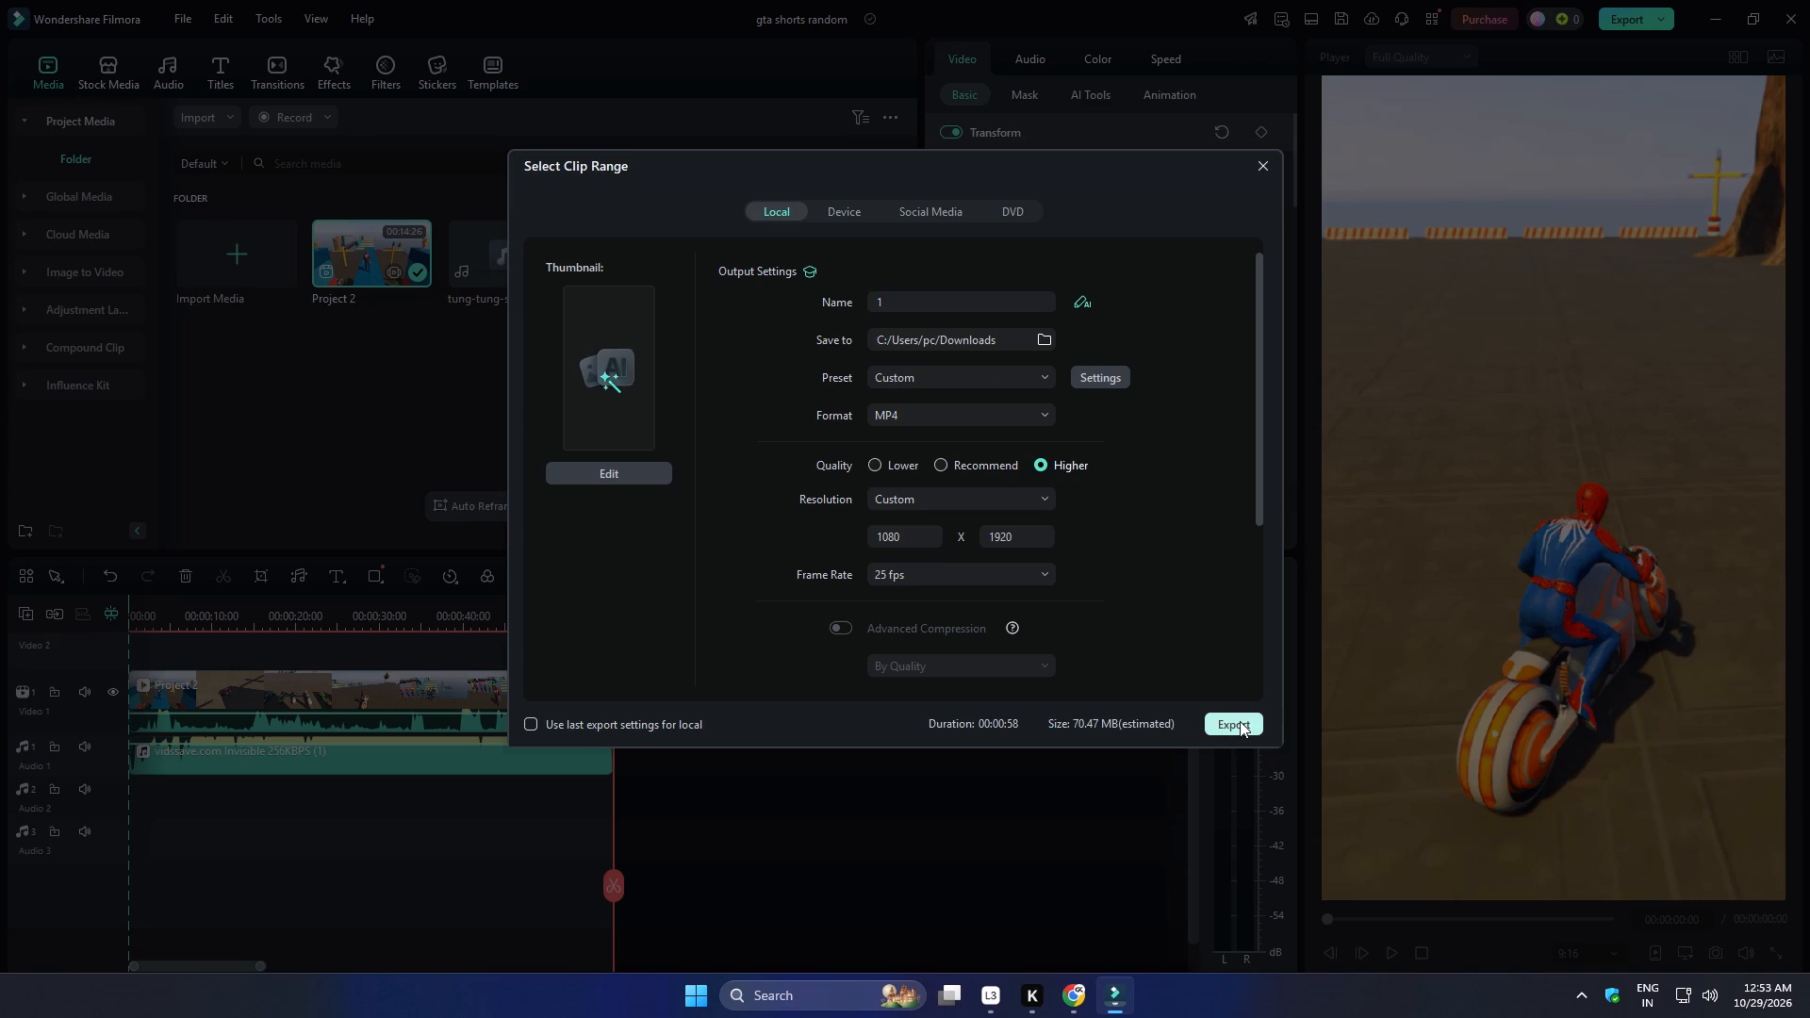
pyautogui.click(1240, 721)
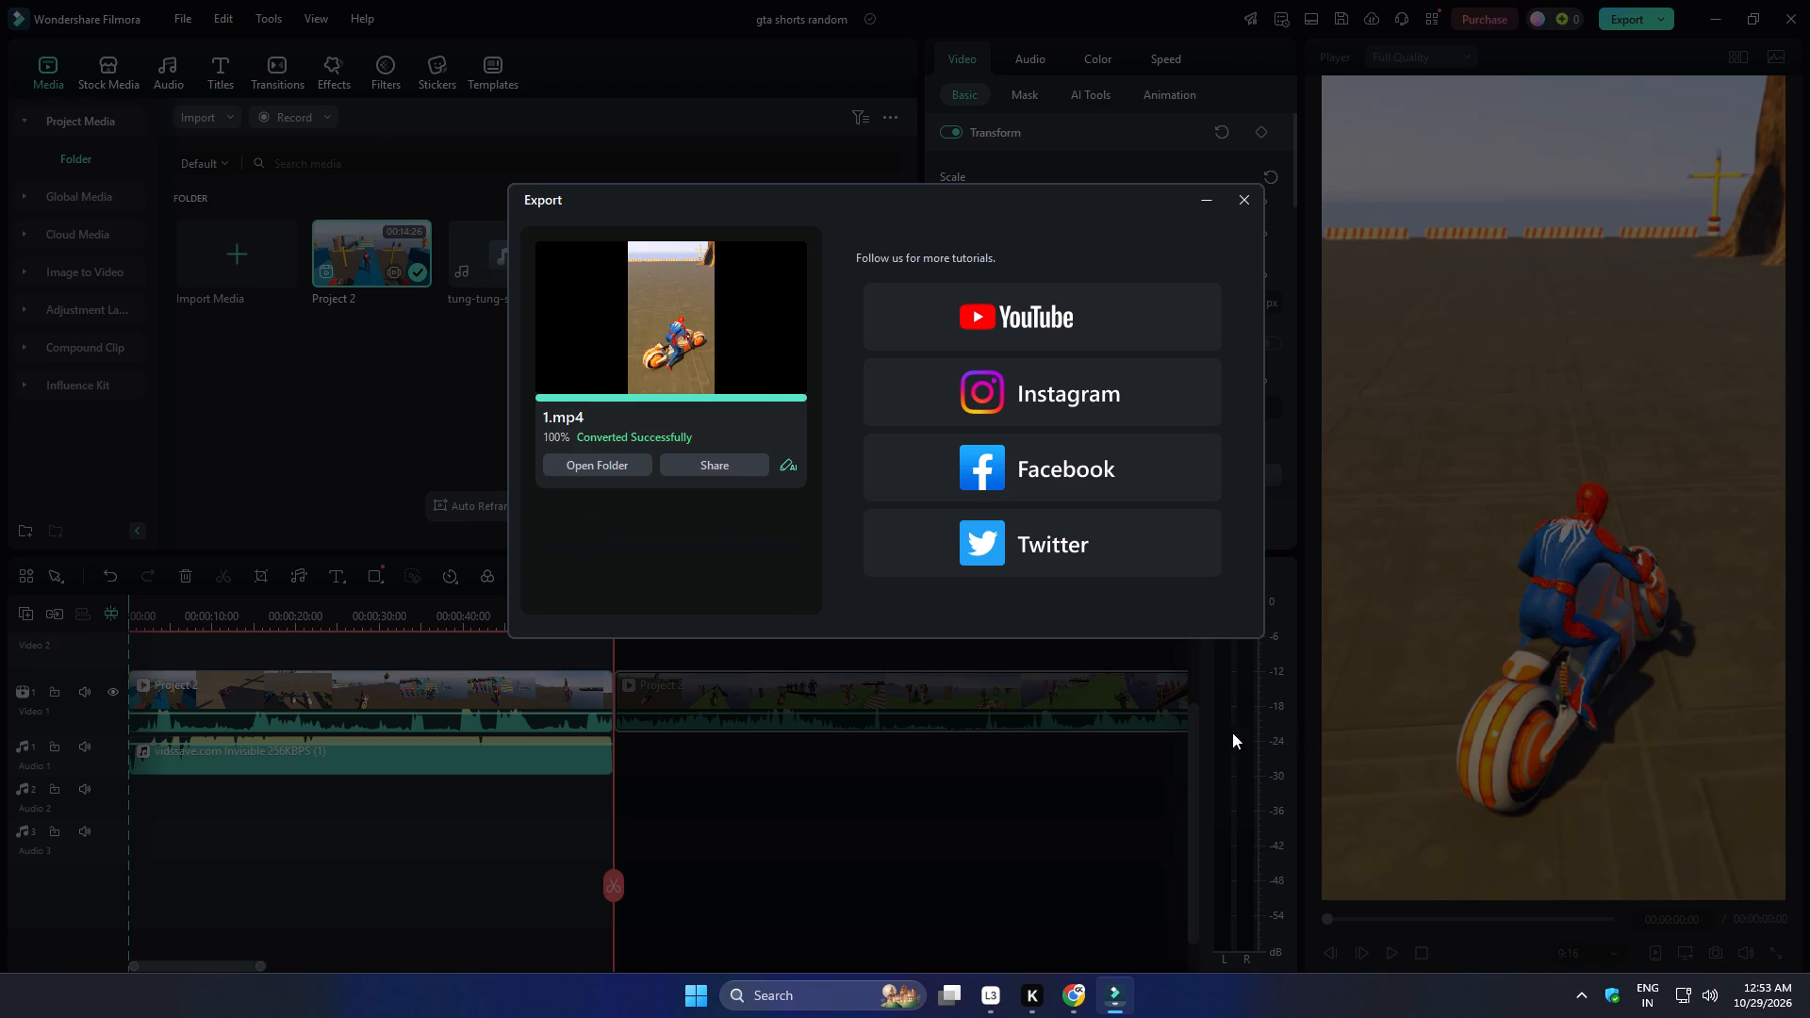
pyautogui.click(1239, 194)
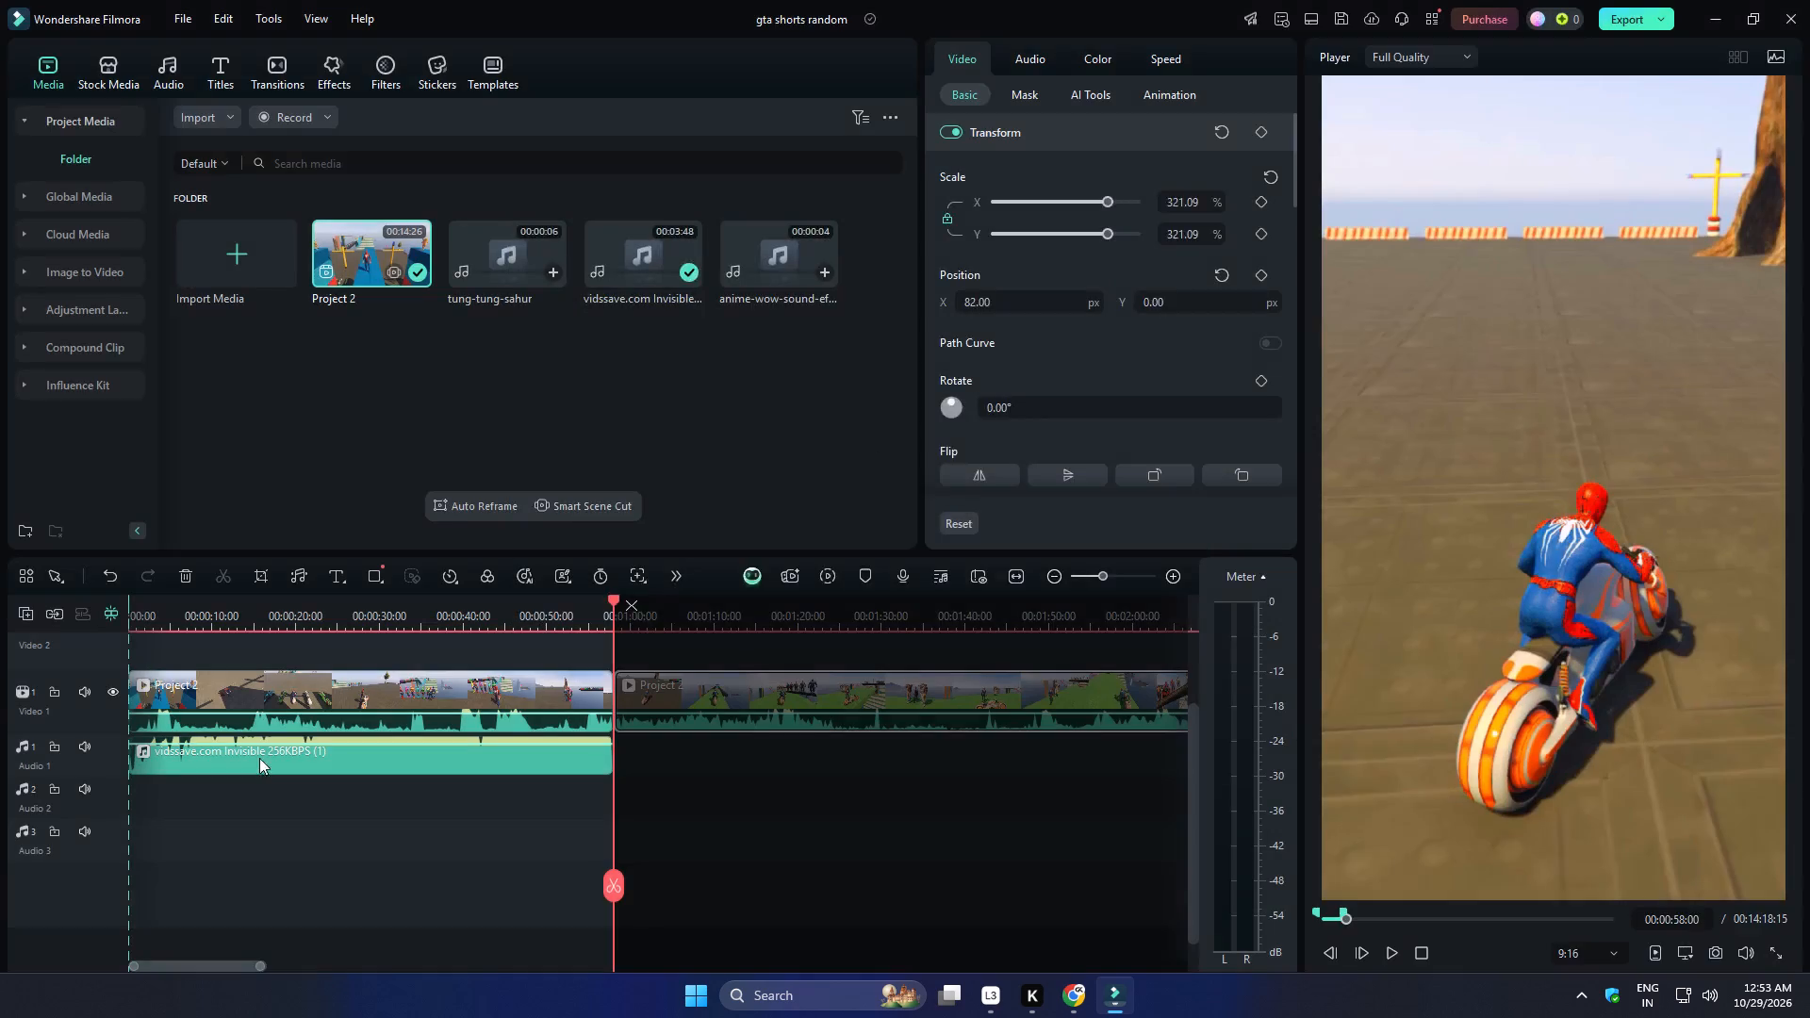
# Delete the exported 58-second segment from Video 1 and move the remaining Project 2 footage to the timeline start.
pyautogui.click(340, 697)
pyautogui.press('Delete')
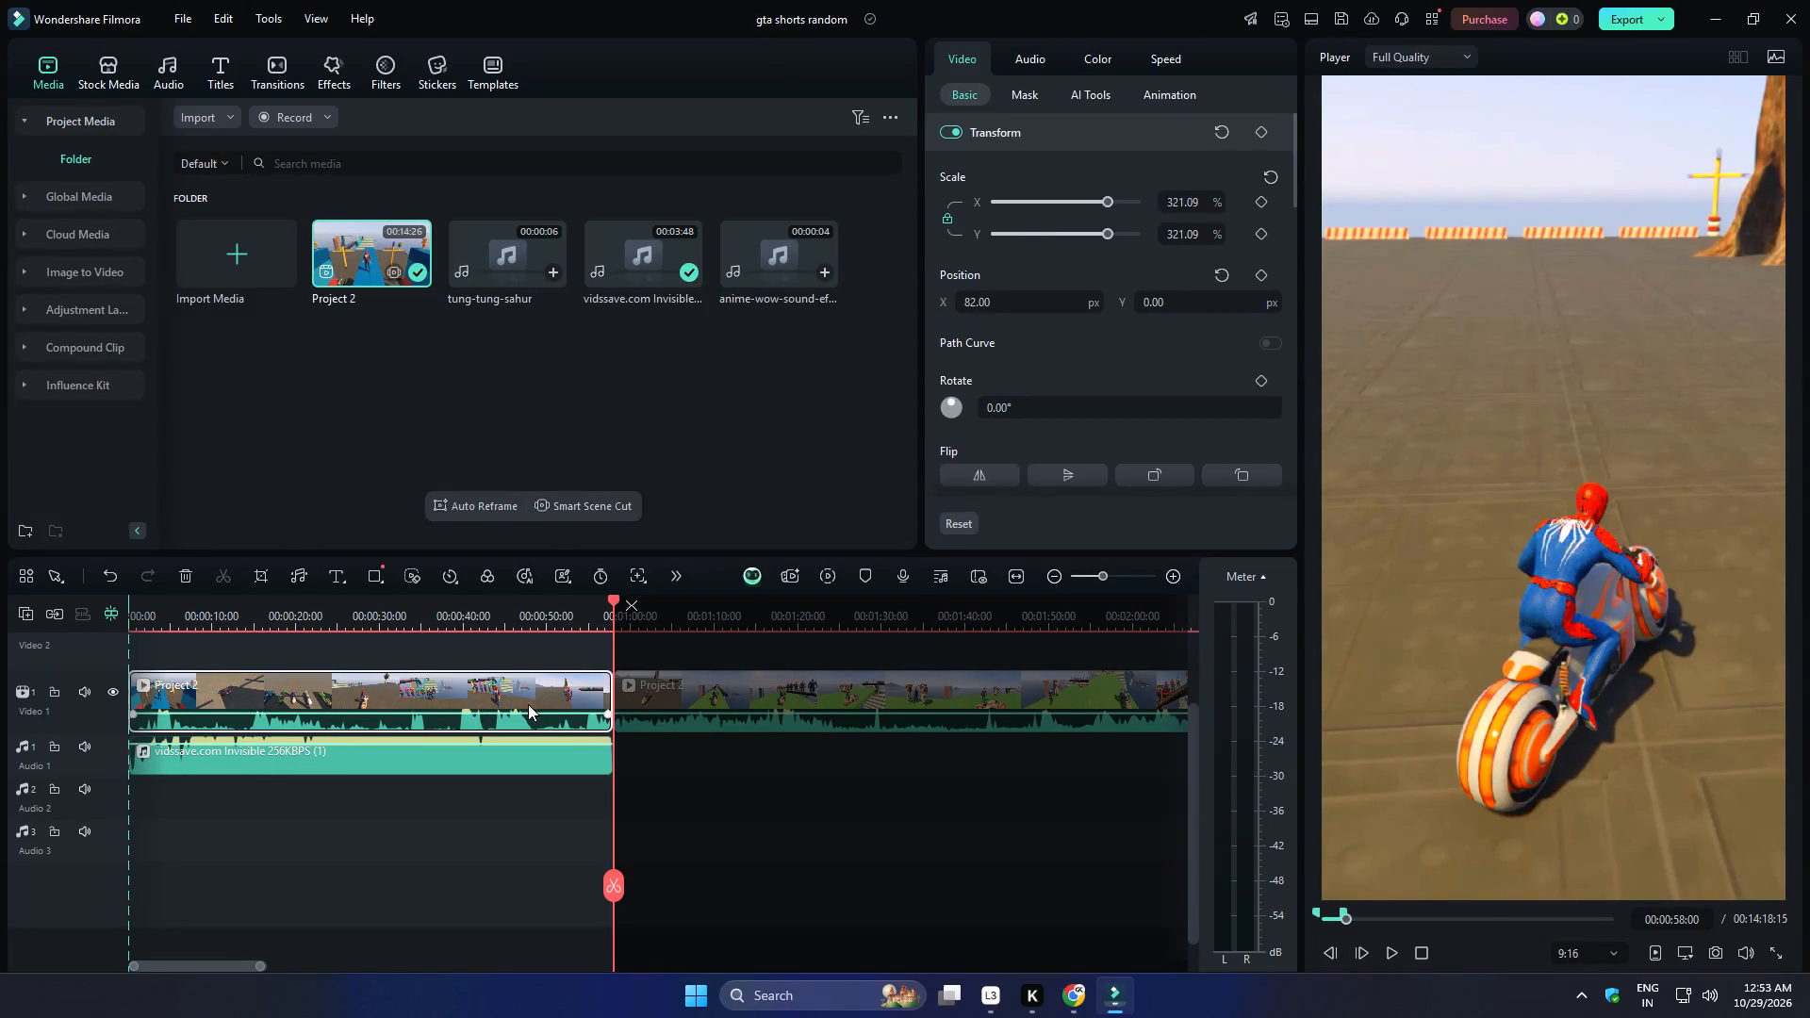
pyautogui.moveTo(764, 687); pyautogui.dragTo(36, 694)
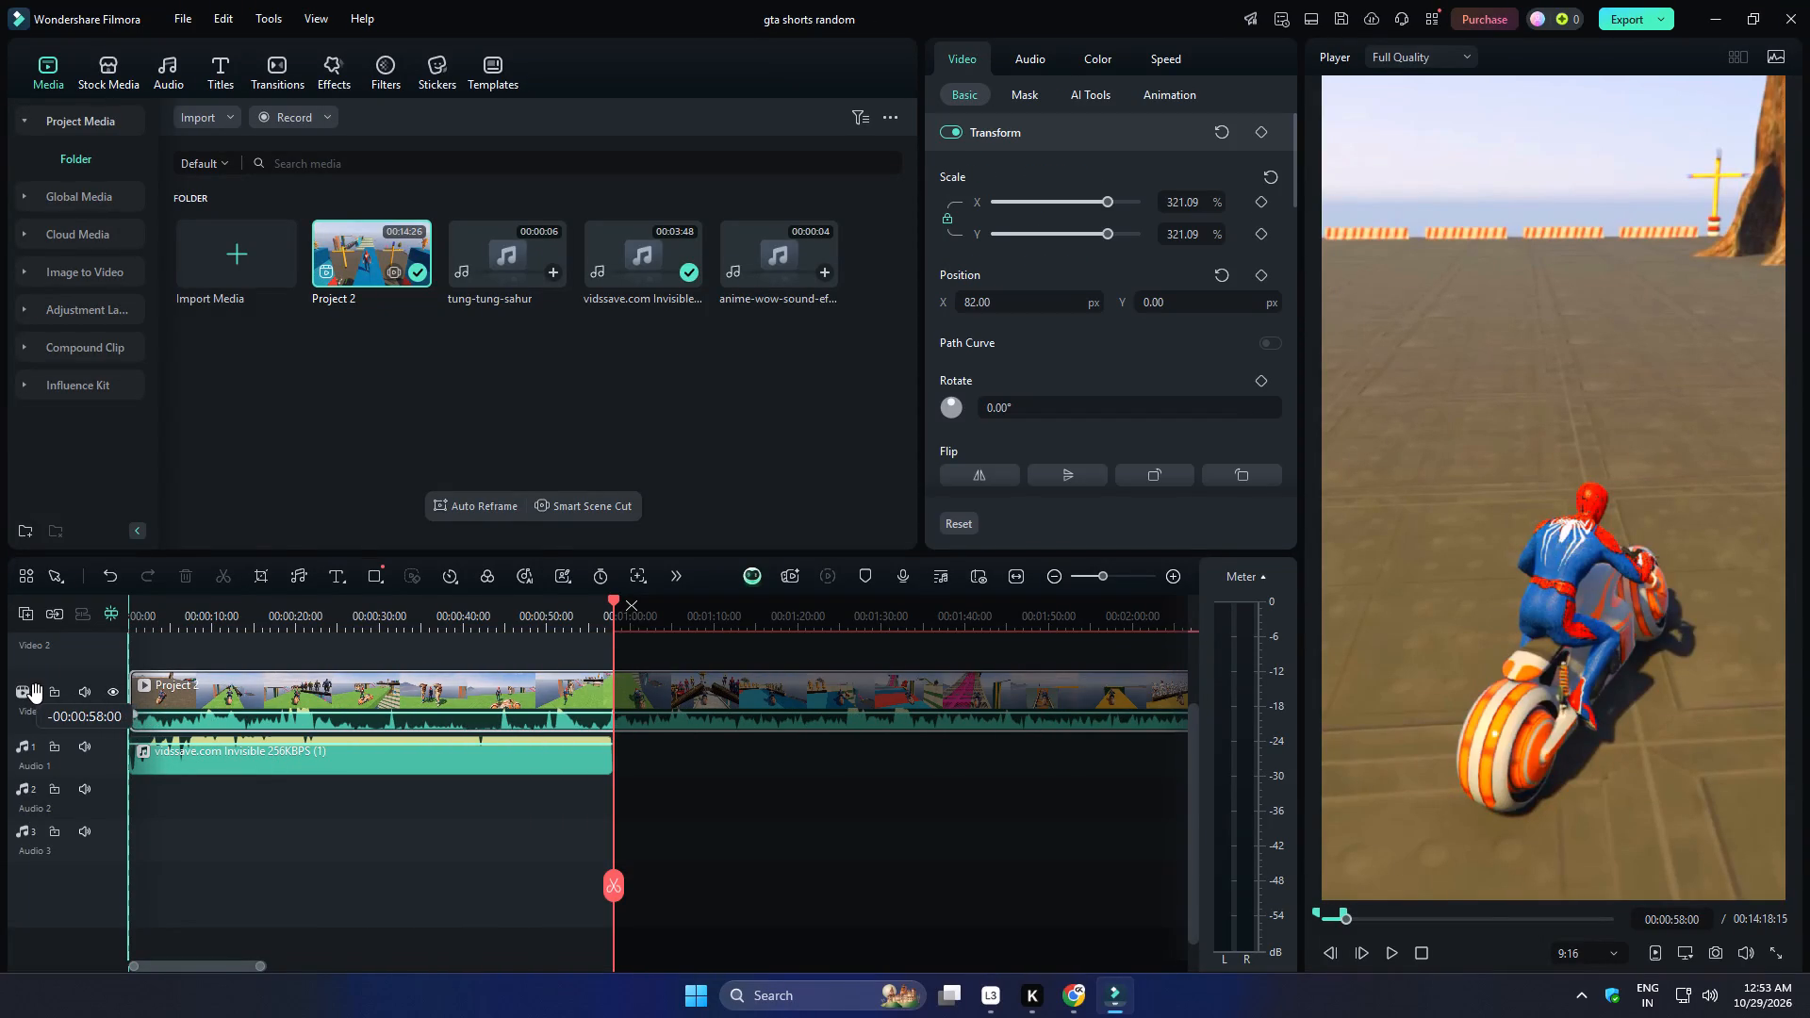
pyautogui.moveTo(36, 694); pyautogui.dragTo(35, 694)
# Split the moved Project 2 footage at 00:00:58:00 for the second short.
pyautogui.click(618, 890)
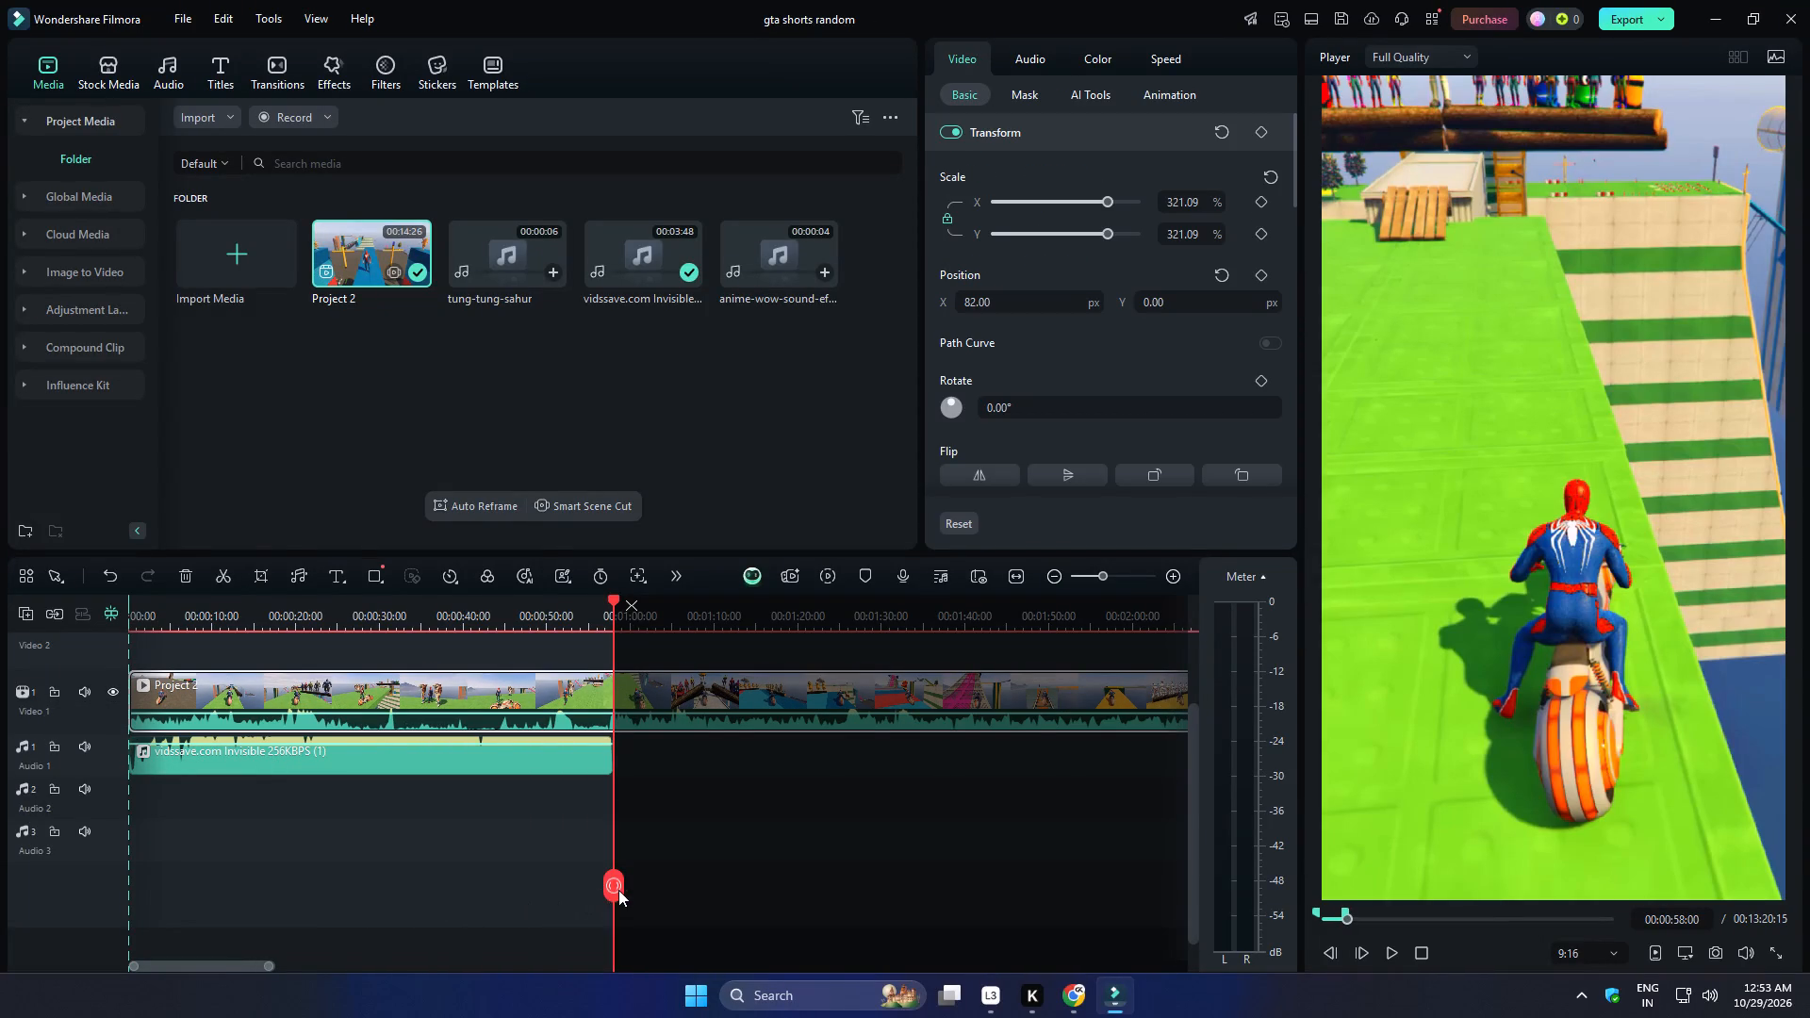
# Export the marked range as a local MP4 named 2 with Higher quality, and close the export window once rendering ends.
pyautogui.click(1621, 25)
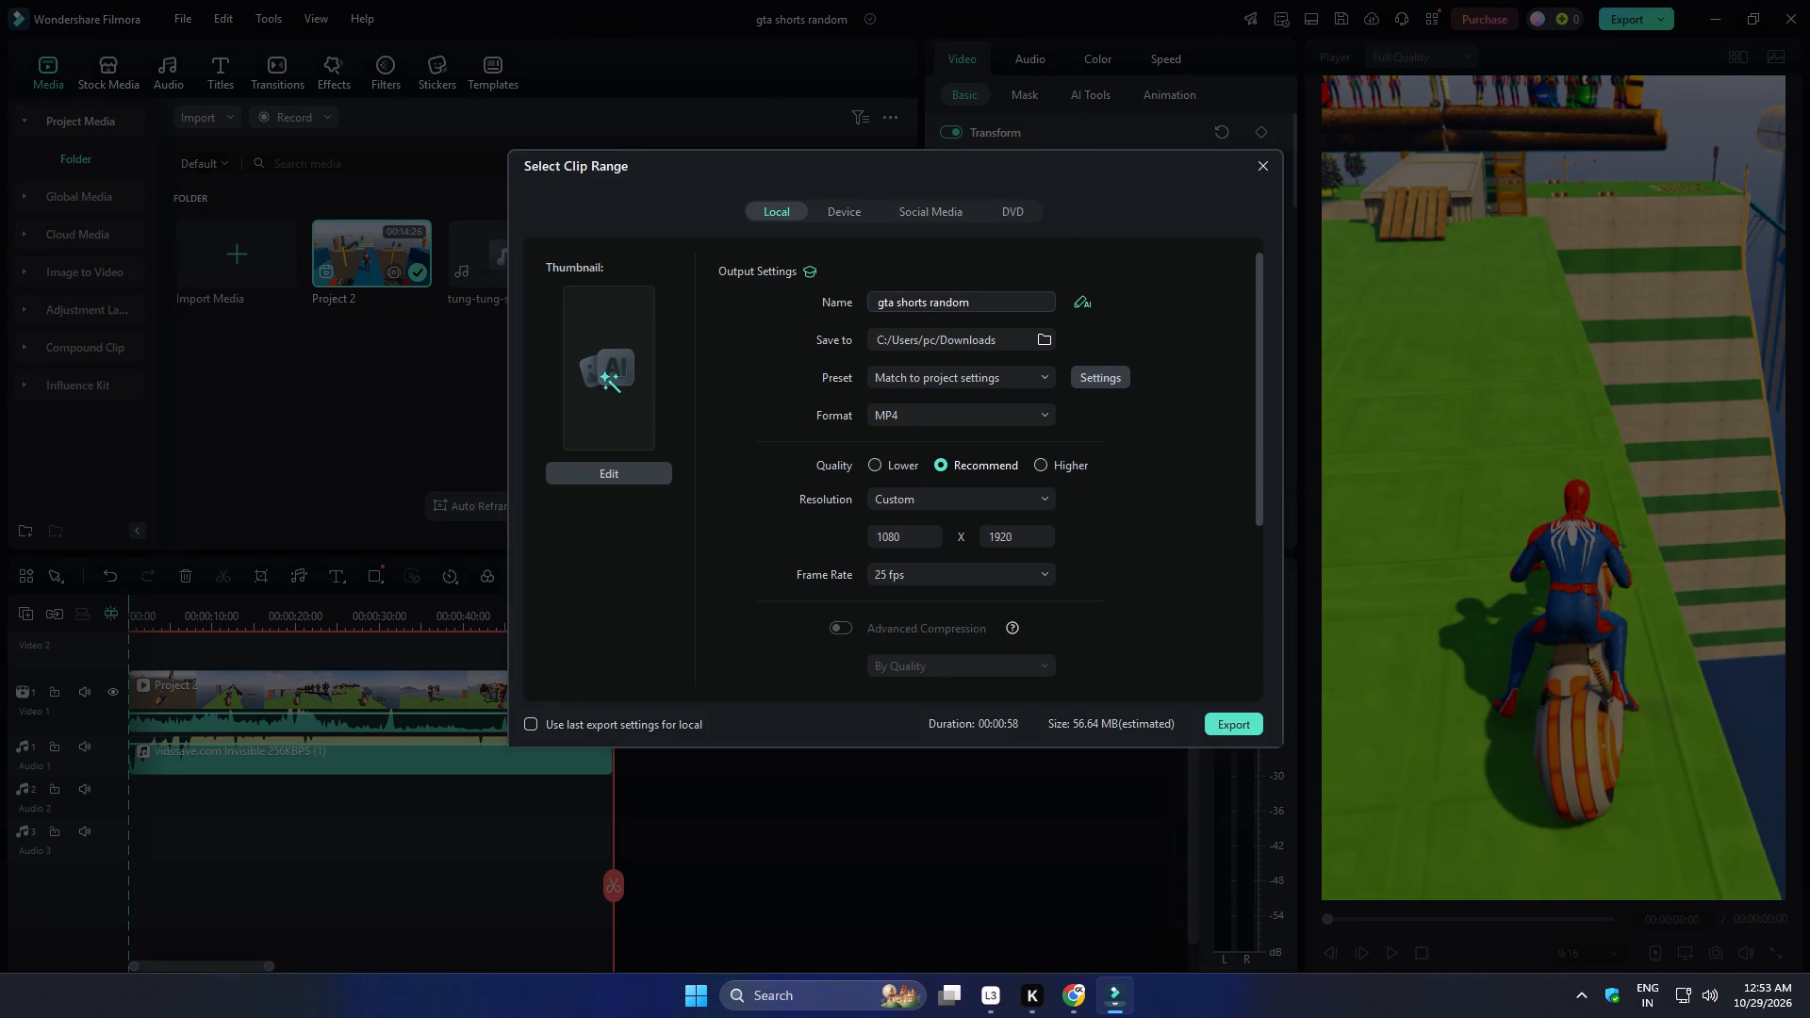
pyautogui.moveTo(985, 302); pyautogui.dragTo(859, 303)
pyautogui.press('2')
pyautogui.click(1044, 463)
pyautogui.click(1232, 731)
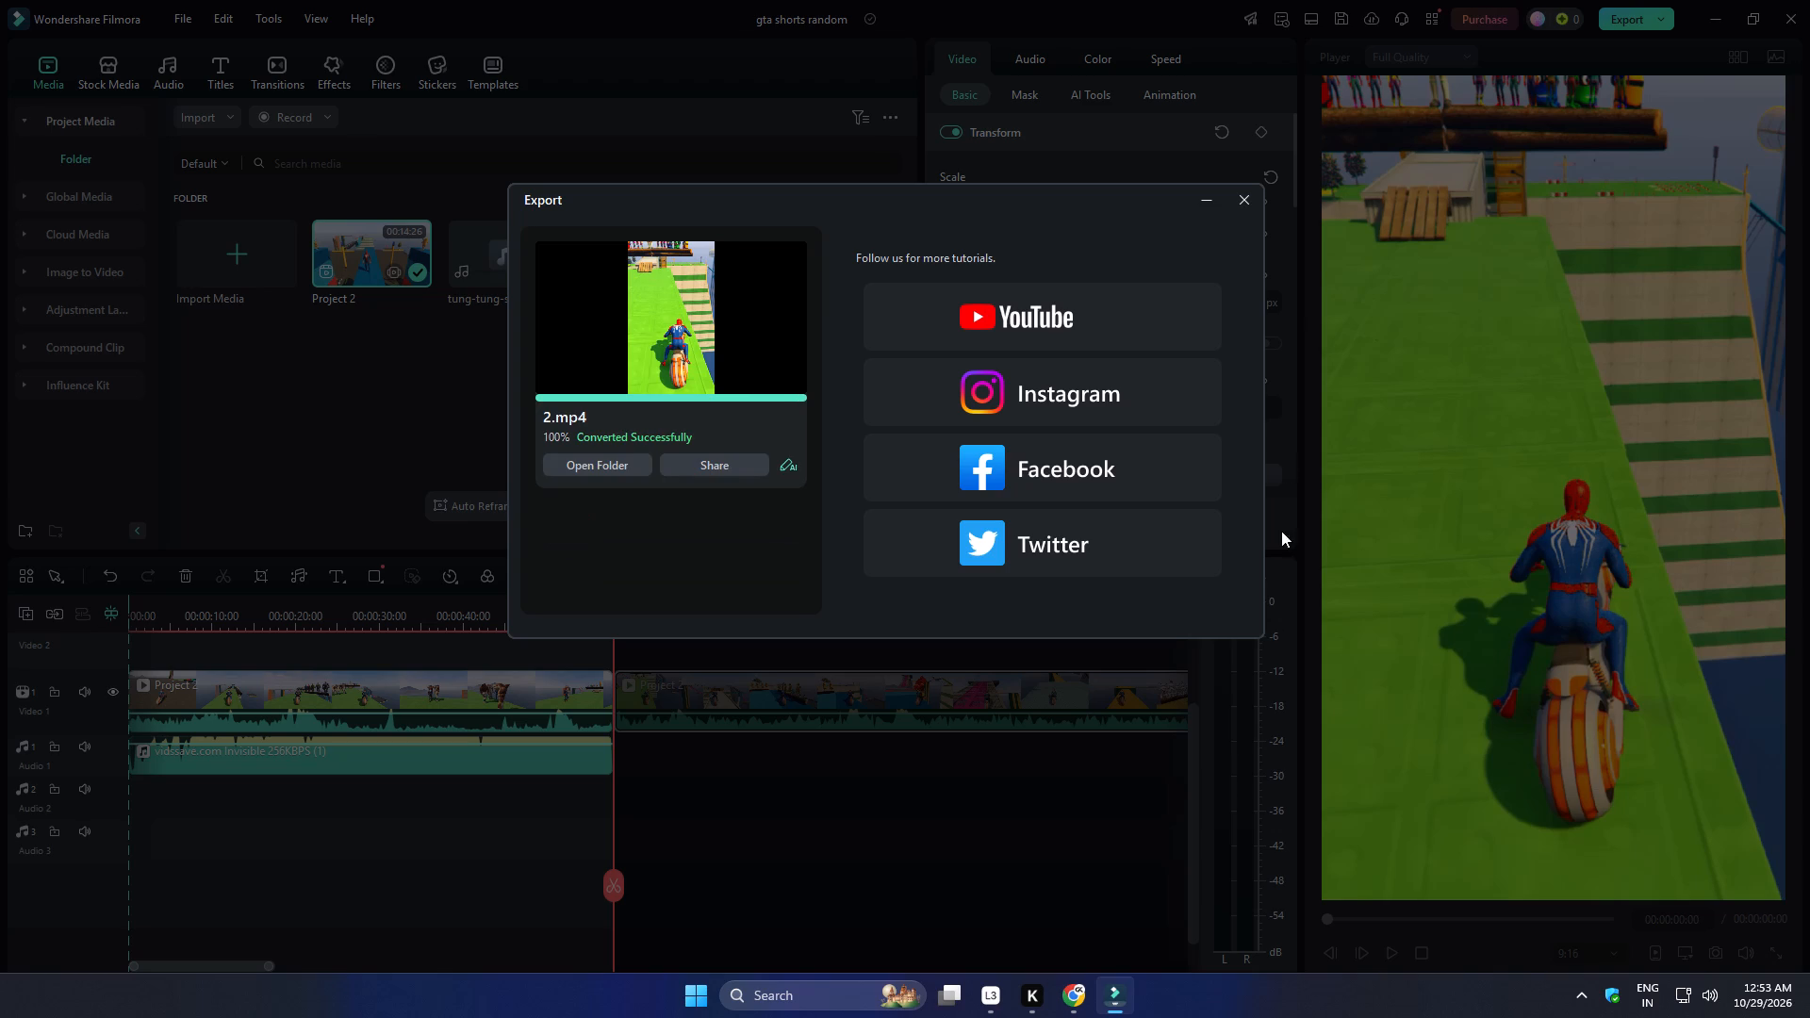
pyautogui.click(1245, 201)
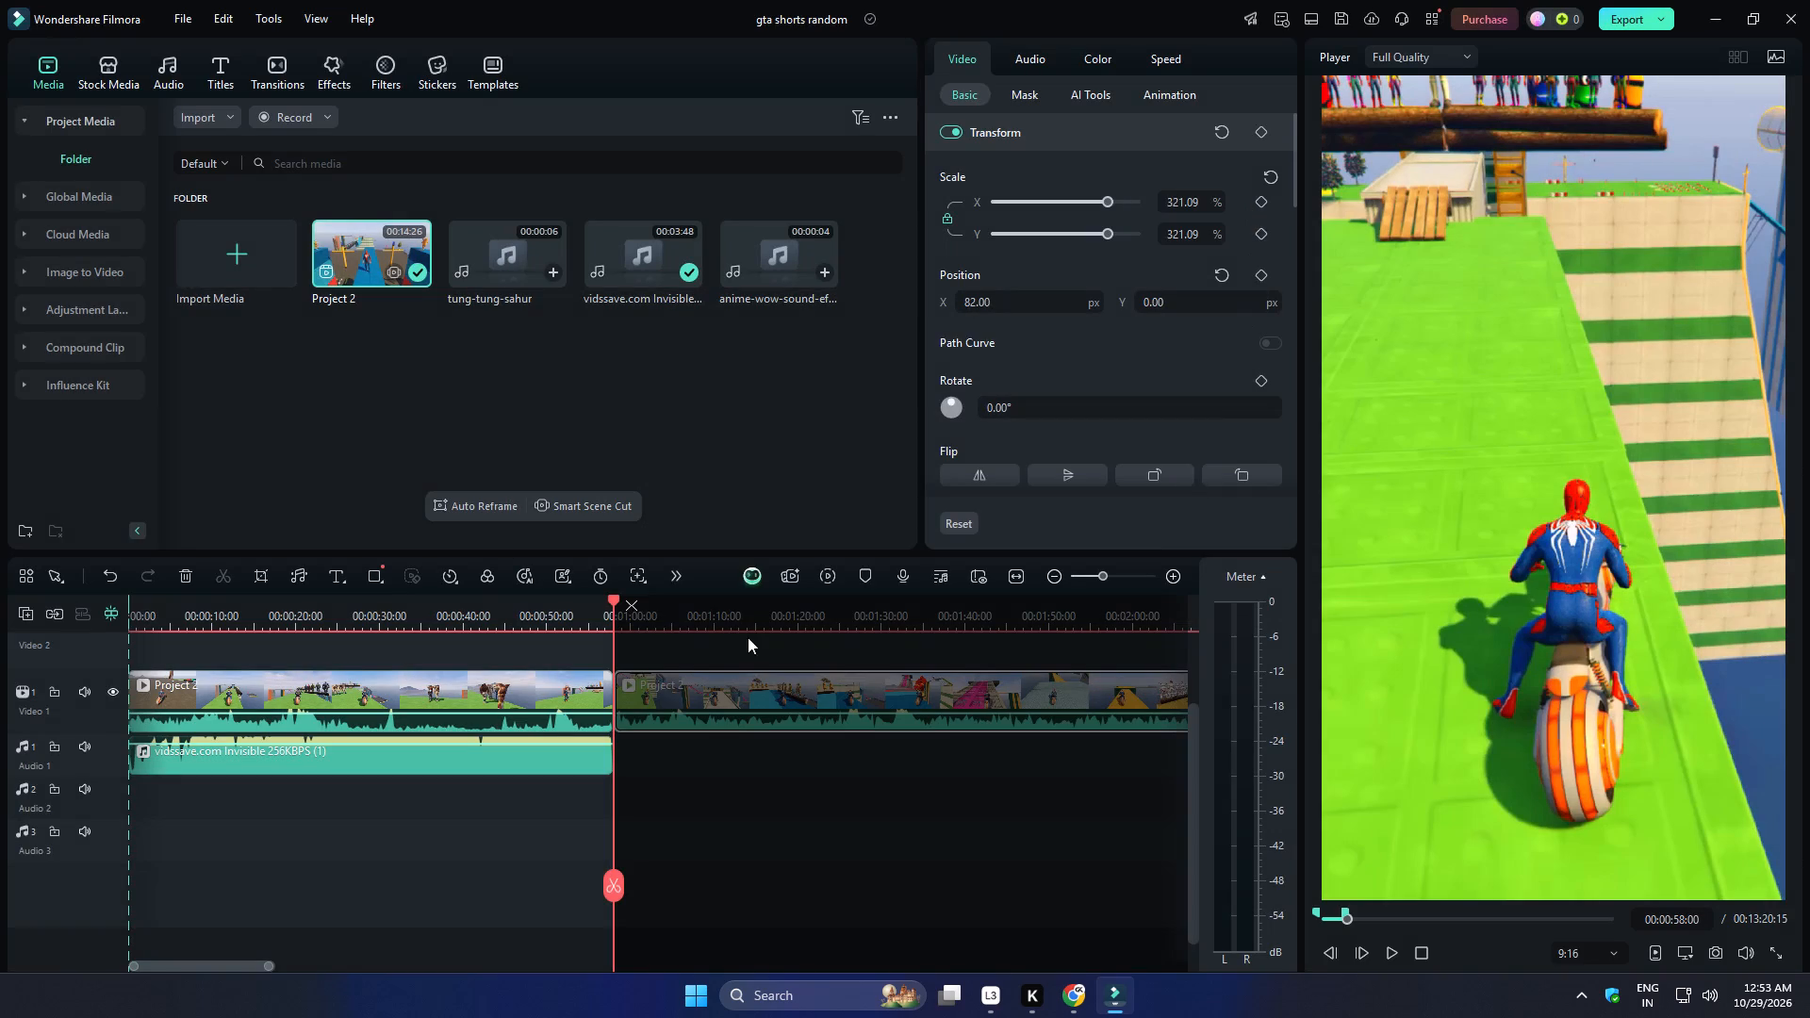
# Delete the second exported segment from Video 1 and move the remaining Project 2 footage to the timeline start.
pyautogui.click(570, 698)
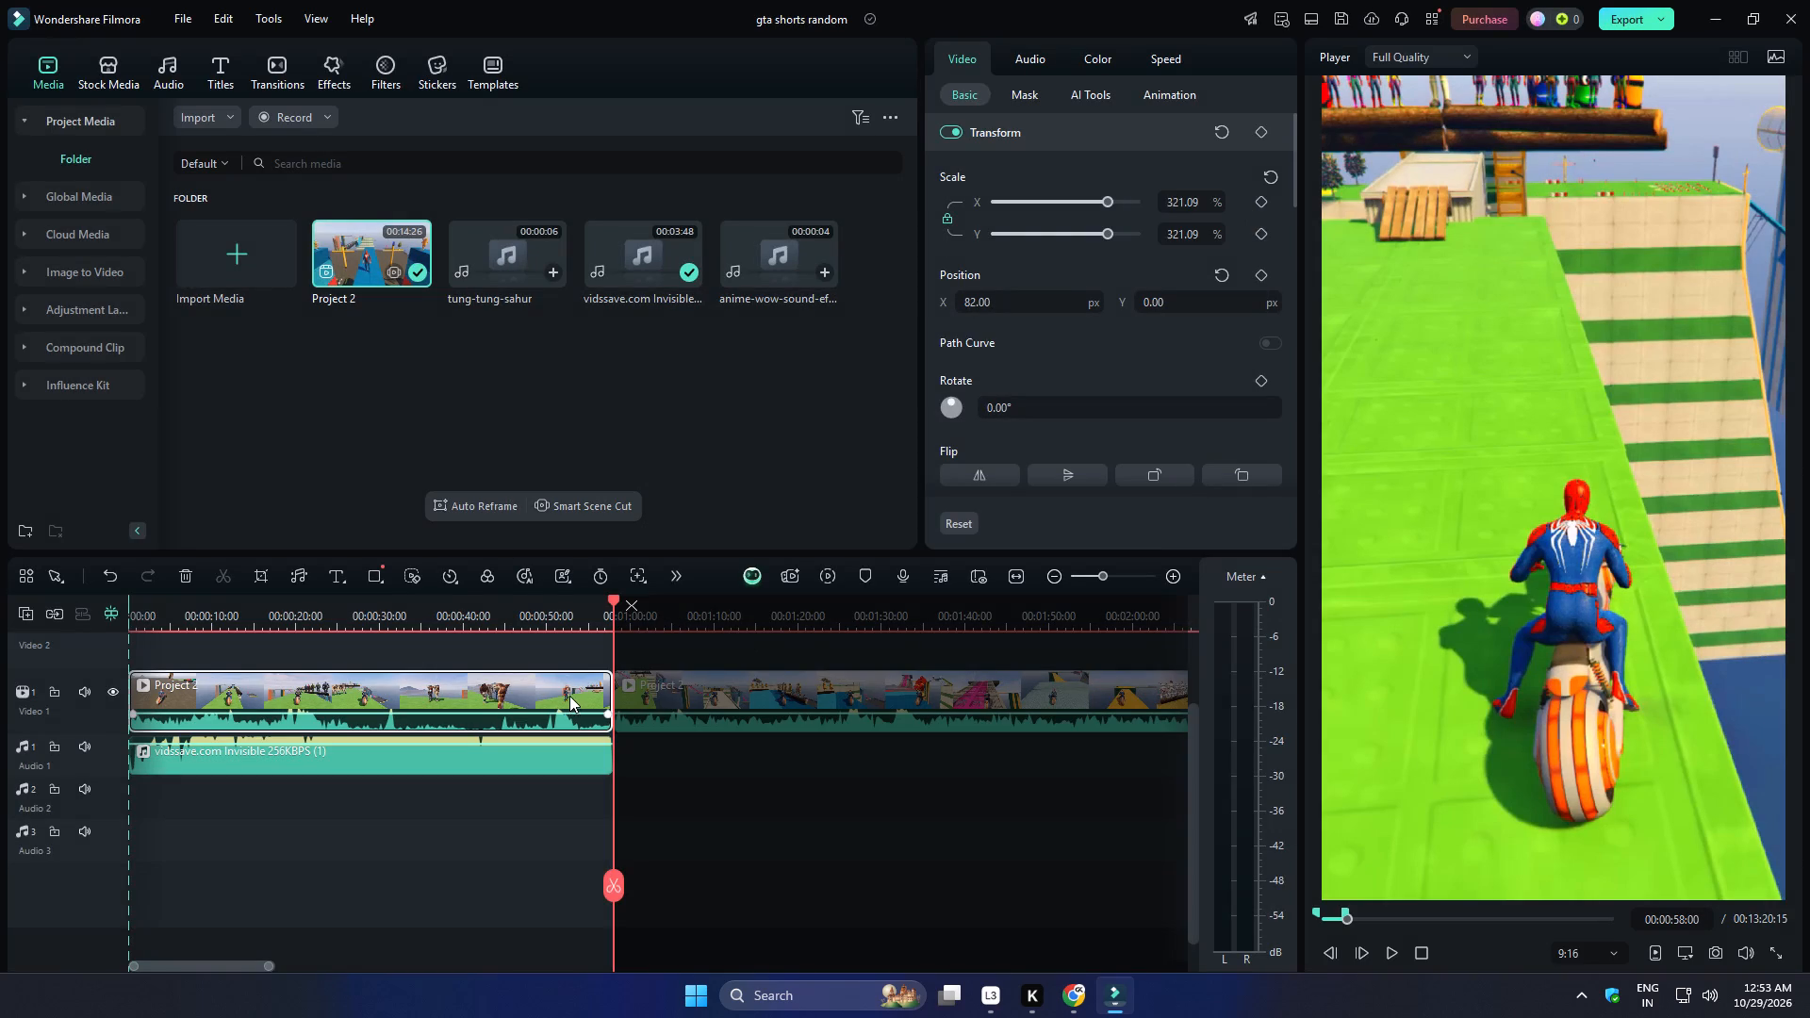
pyautogui.press('Delete')
pyautogui.moveTo(744, 680); pyautogui.dragTo(19, 802)
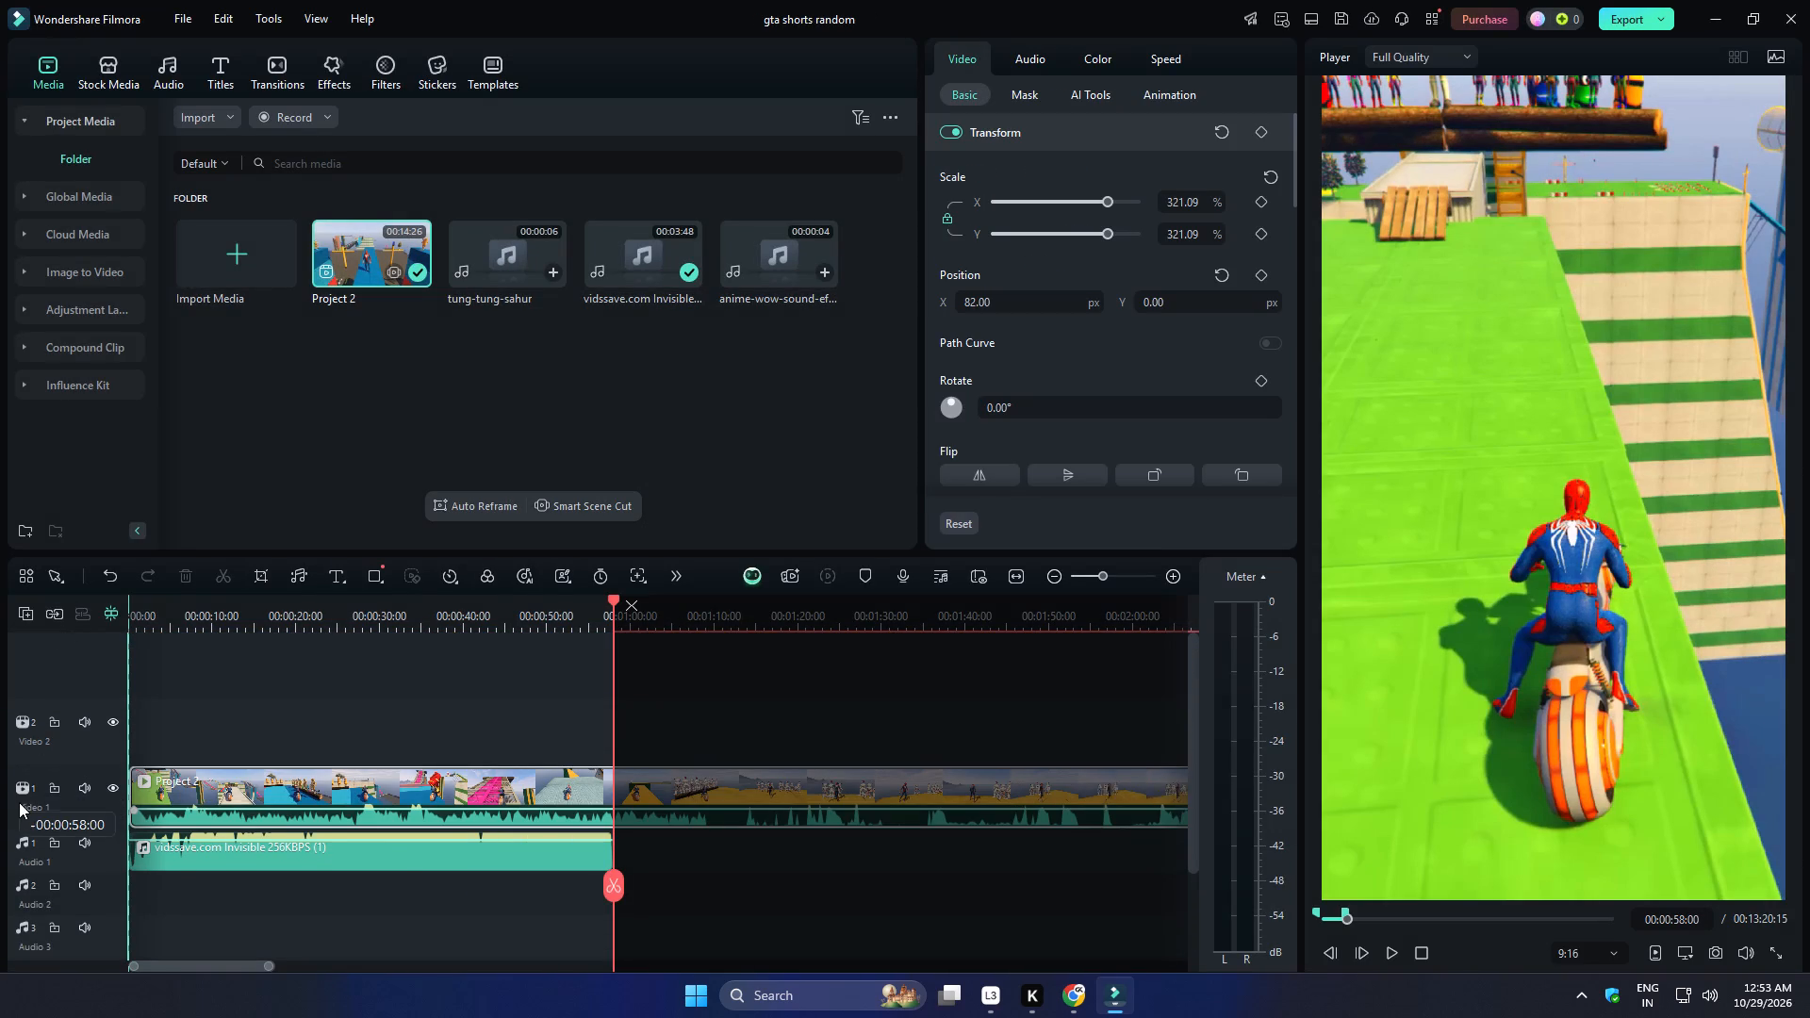
pyautogui.moveTo(19, 802); pyautogui.dragTo(0, 809)
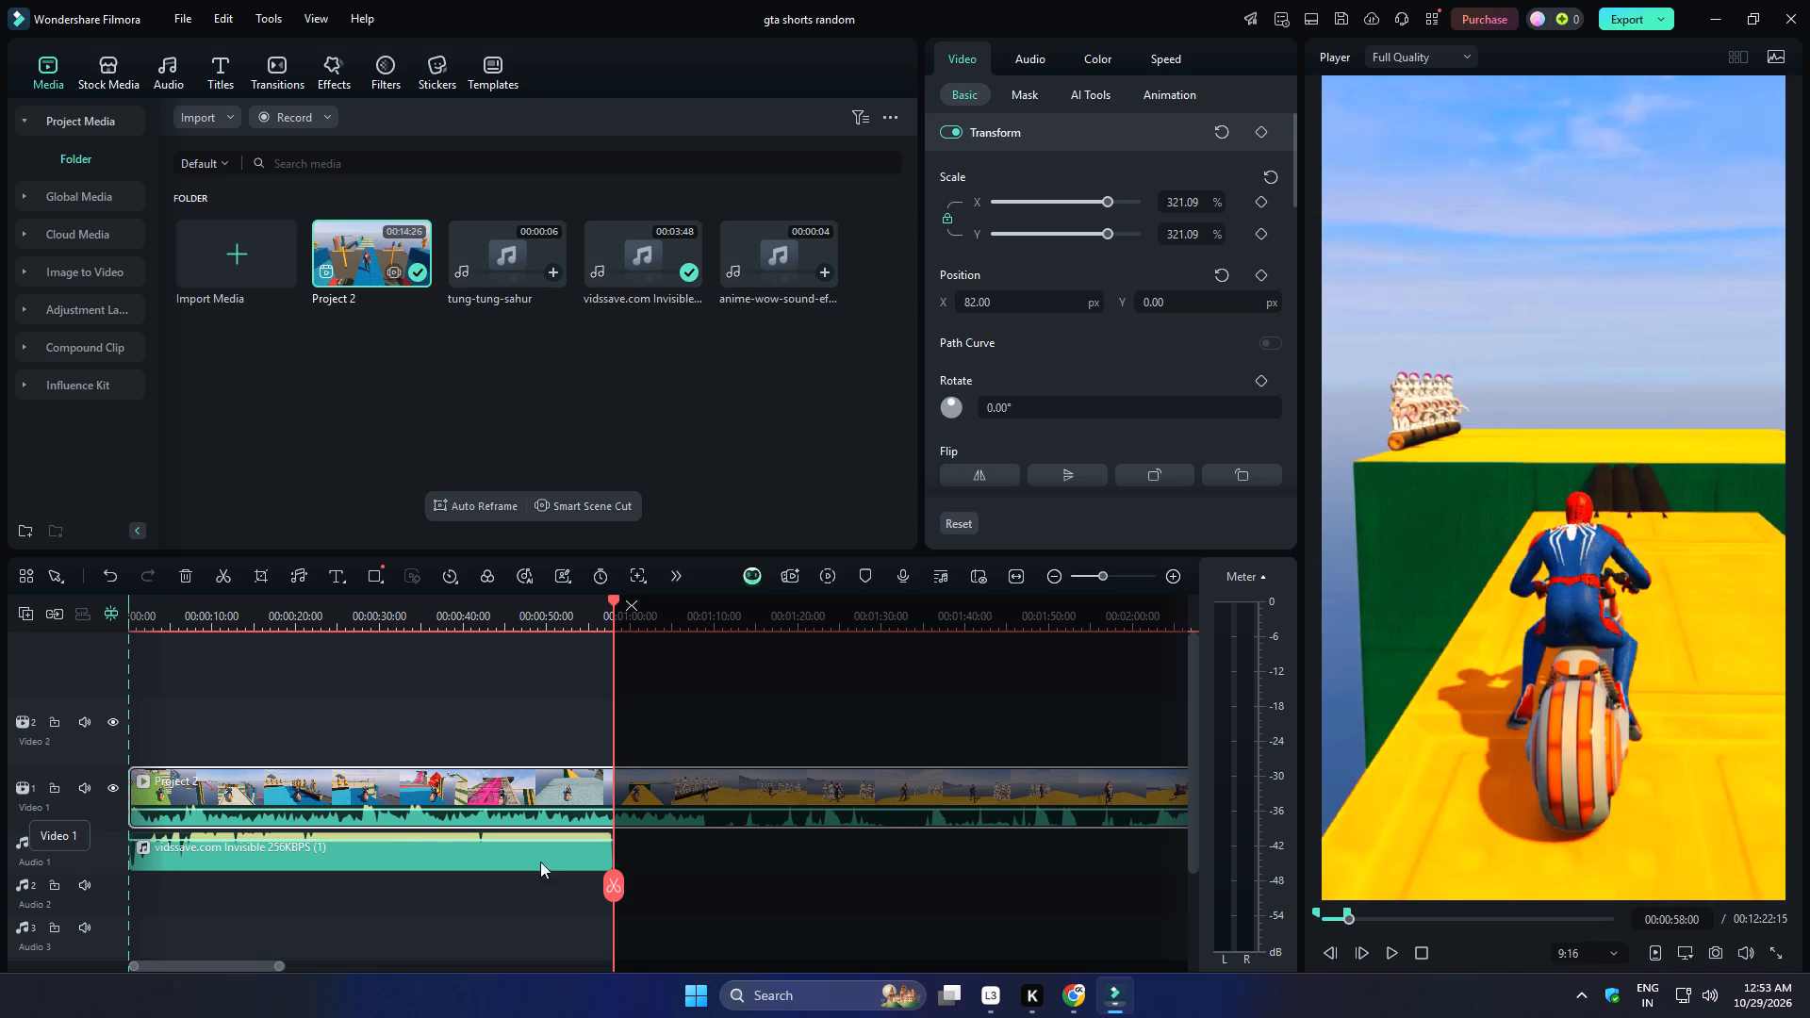
# Split the moved Project 2 footage at 00:00:58:00 for the third short.
pyautogui.click(615, 888)
# Save the project with the third segment cut.
pyautogui.hotkey('ctrl', 's')
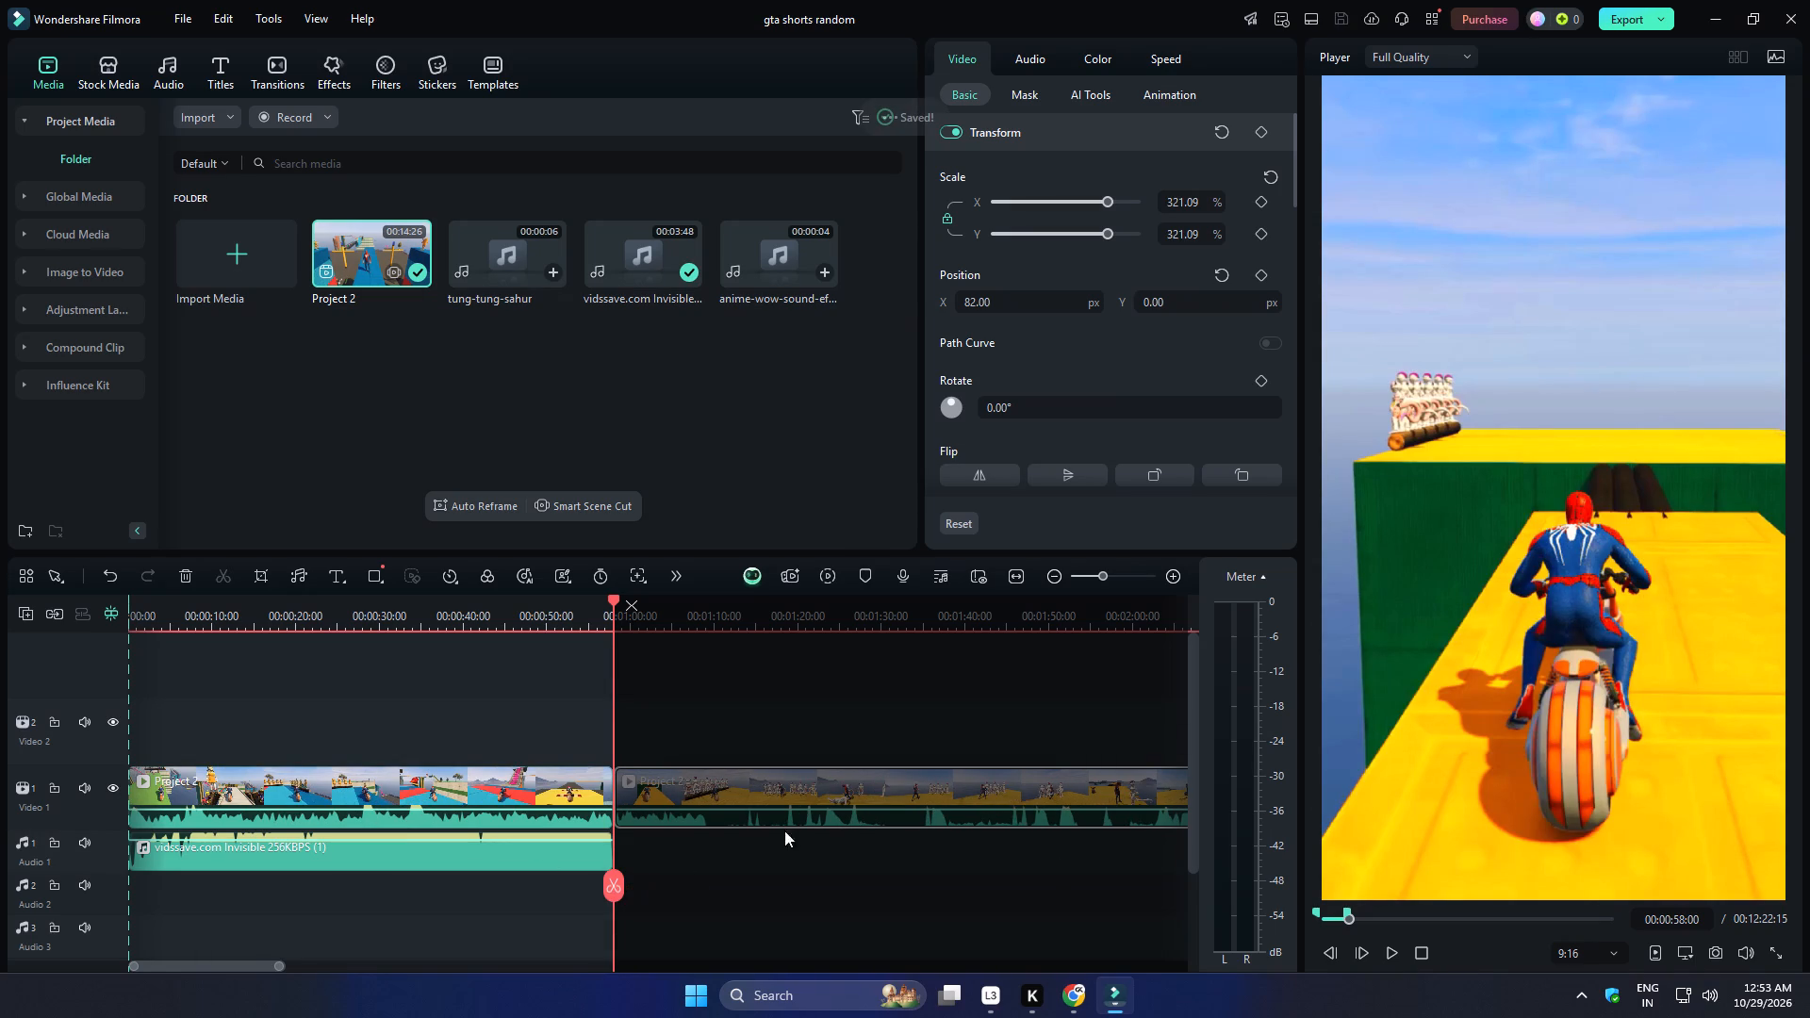
# Check the processing of the YouTube upload in Chrome, and return to Filmora.
pyautogui.click(1060, 986)
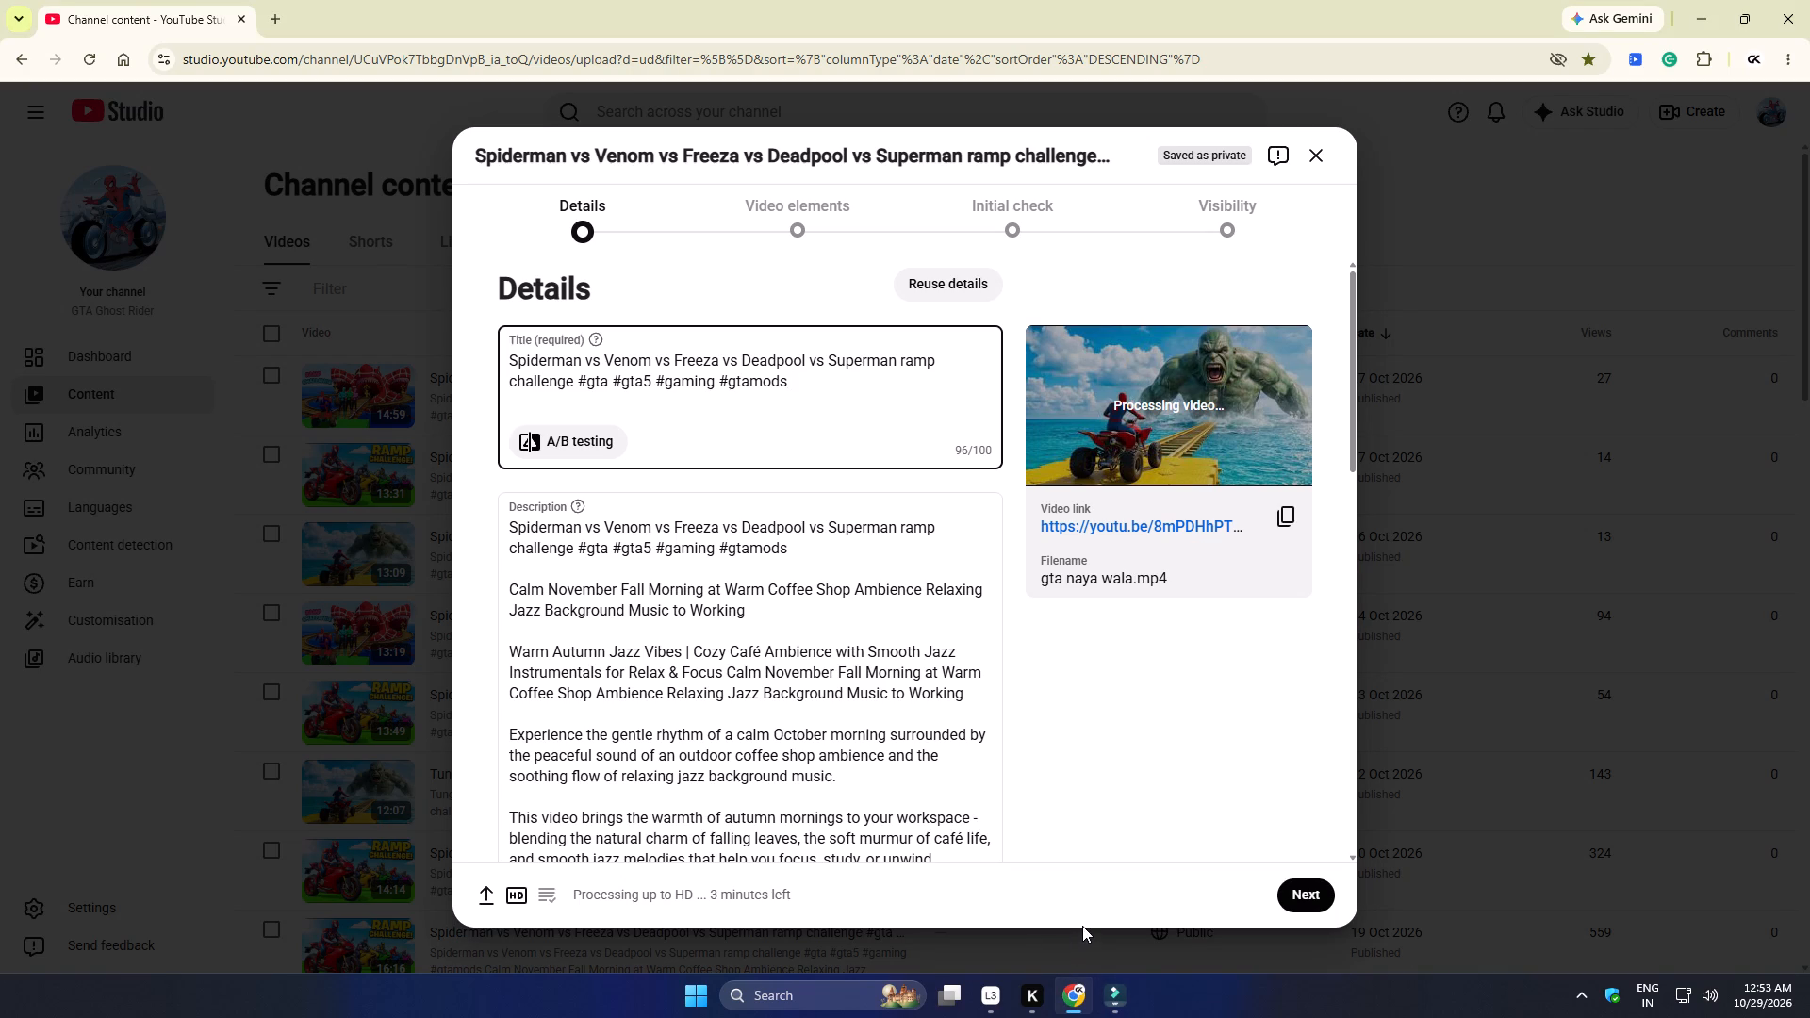
pyautogui.click(1117, 992)
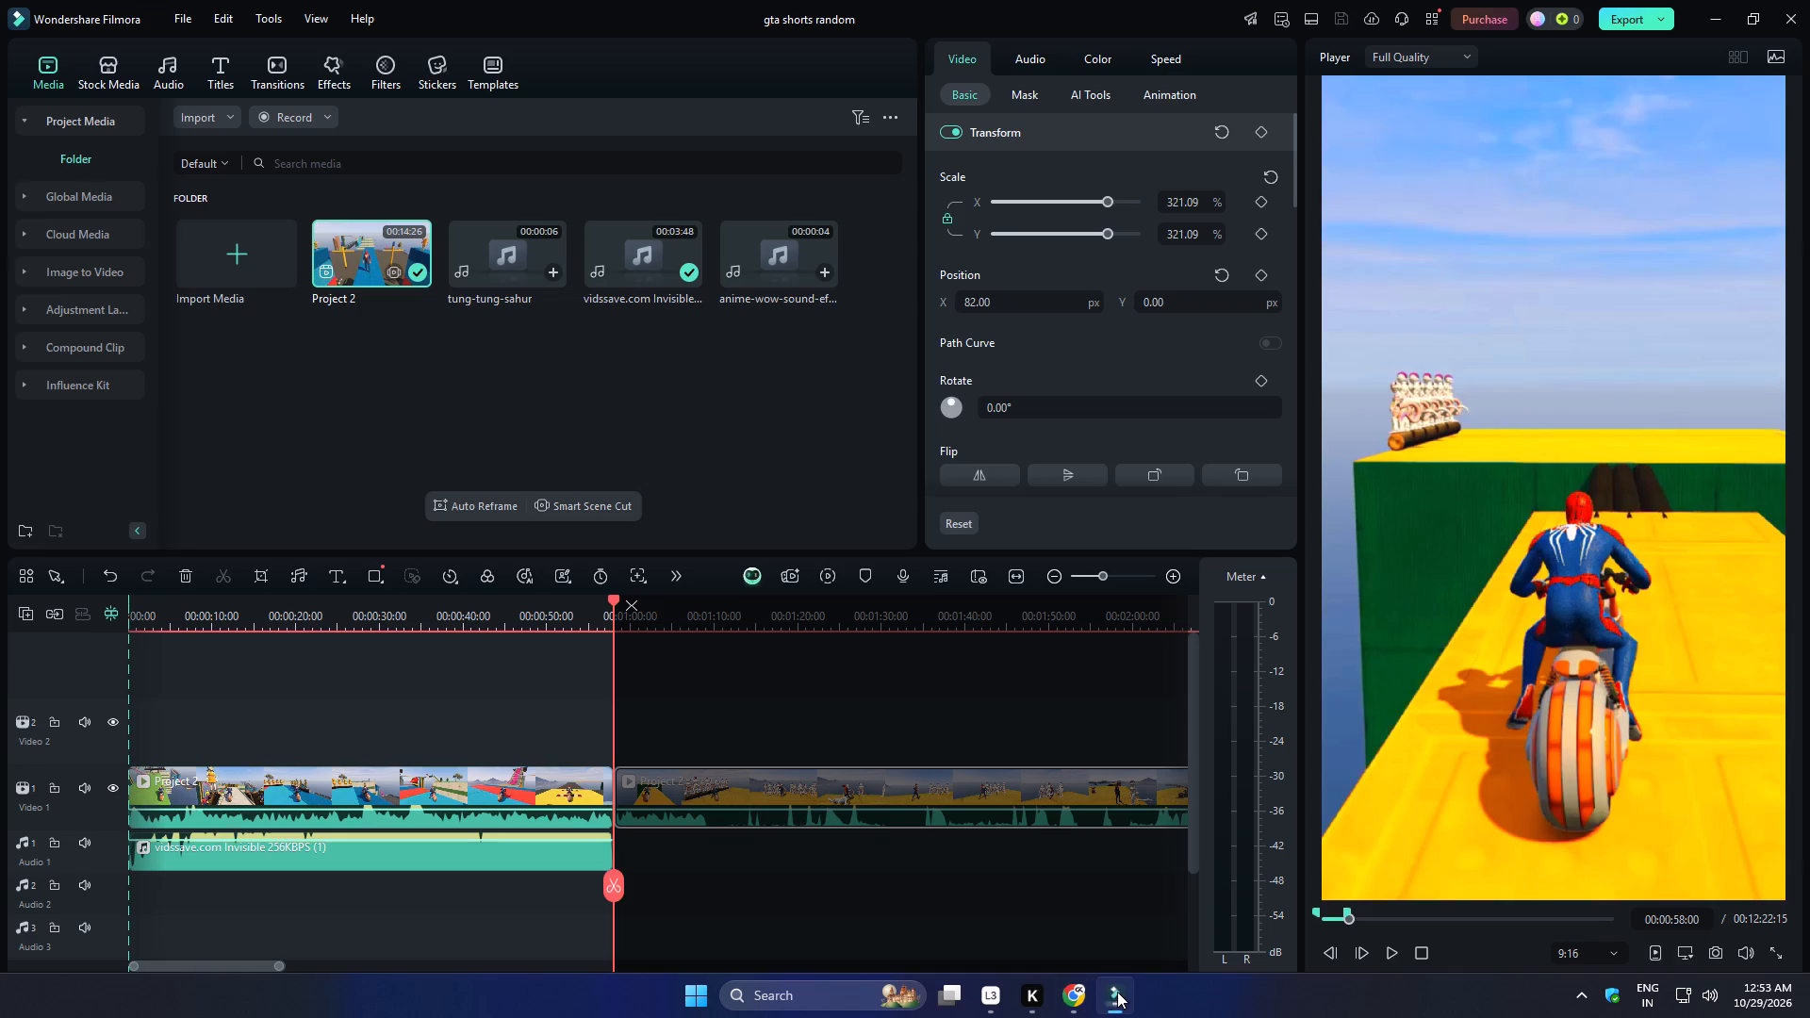
# Export the marked range as a local MP4 named 3 with Higher quality, and close the export window once rendering ends.
pyautogui.click(1636, 20)
pyautogui.moveTo(986, 300); pyautogui.dragTo(781, 298)
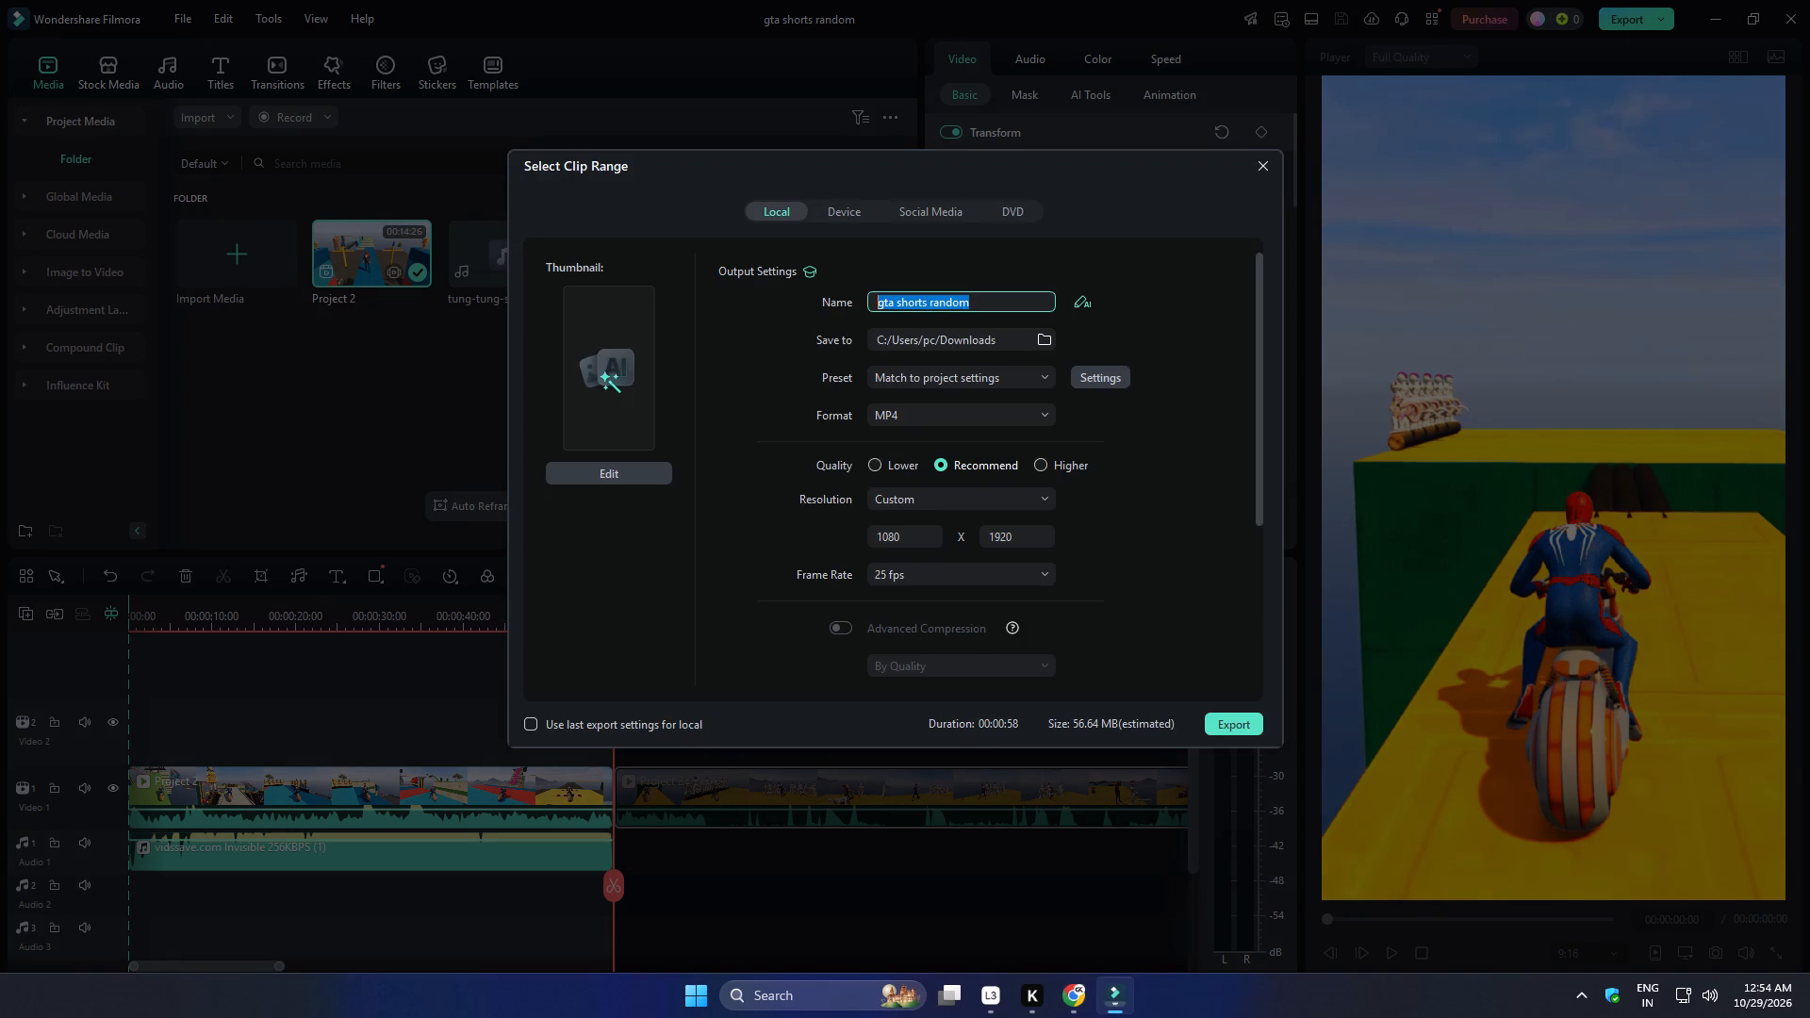
pyautogui.moveTo(781, 298); pyautogui.dragTo(780, 298)
pyautogui.press('3')
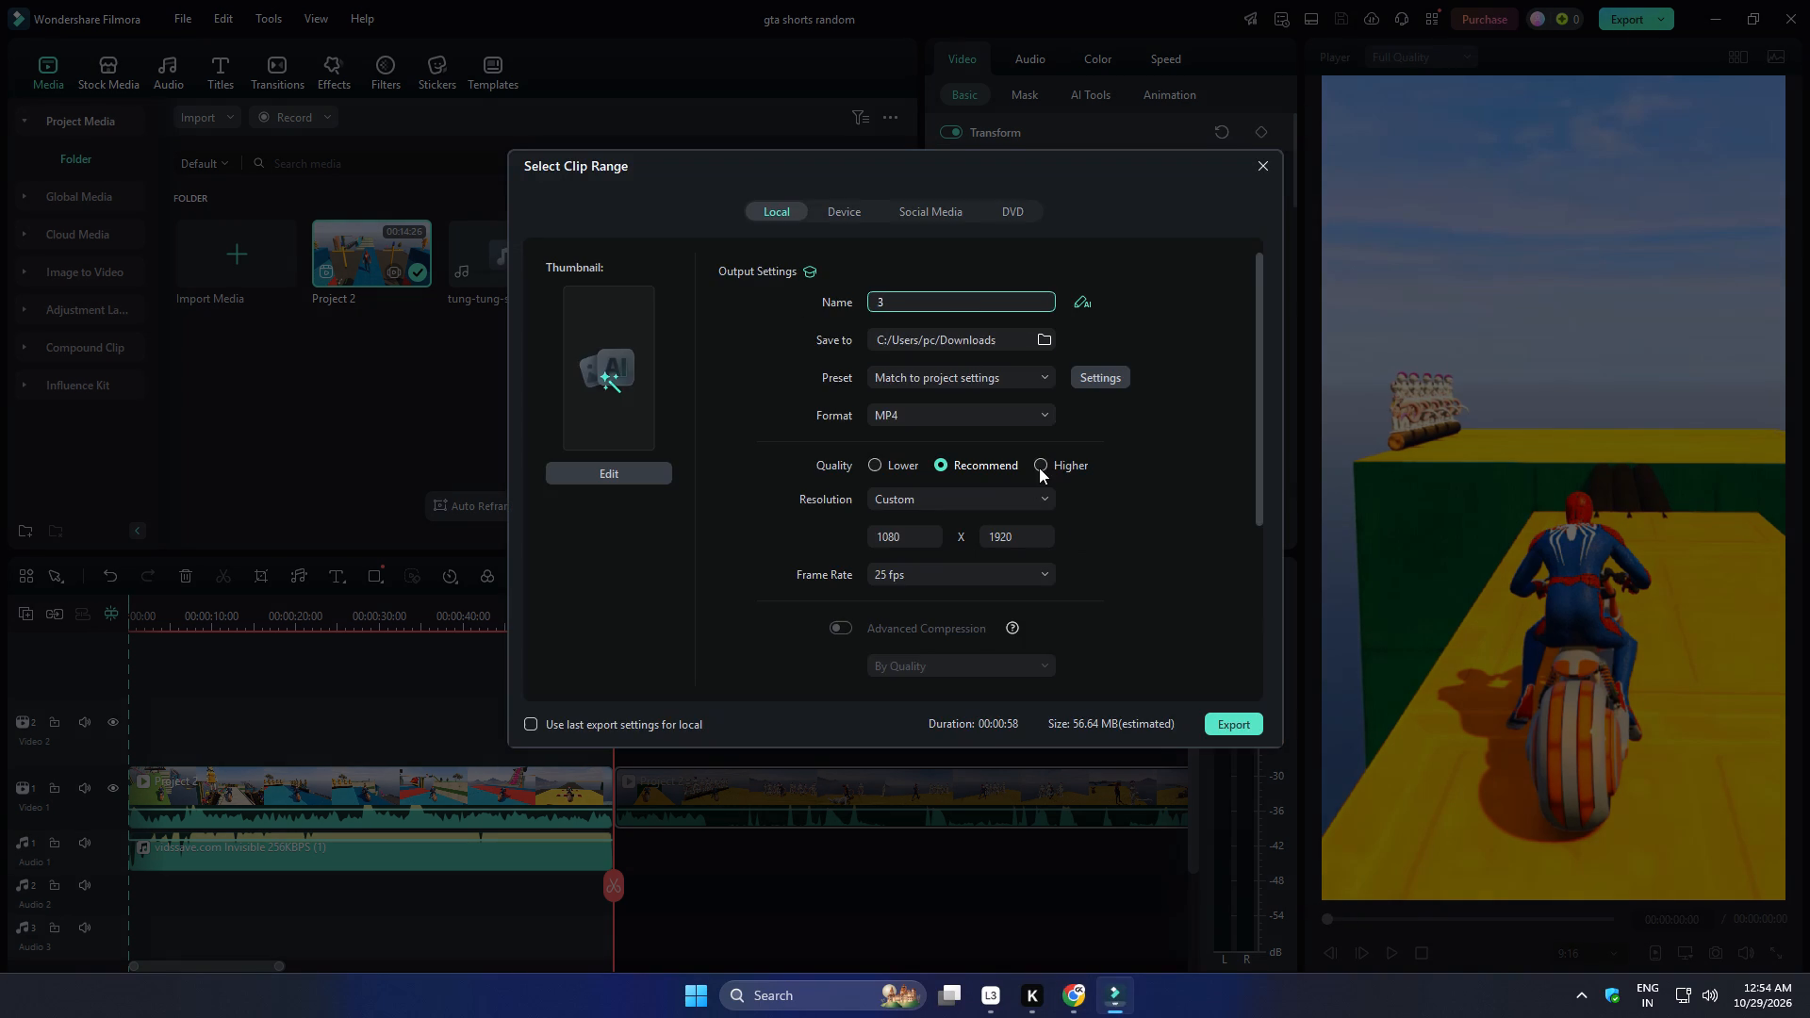
pyautogui.click(1039, 468)
pyautogui.click(1237, 722)
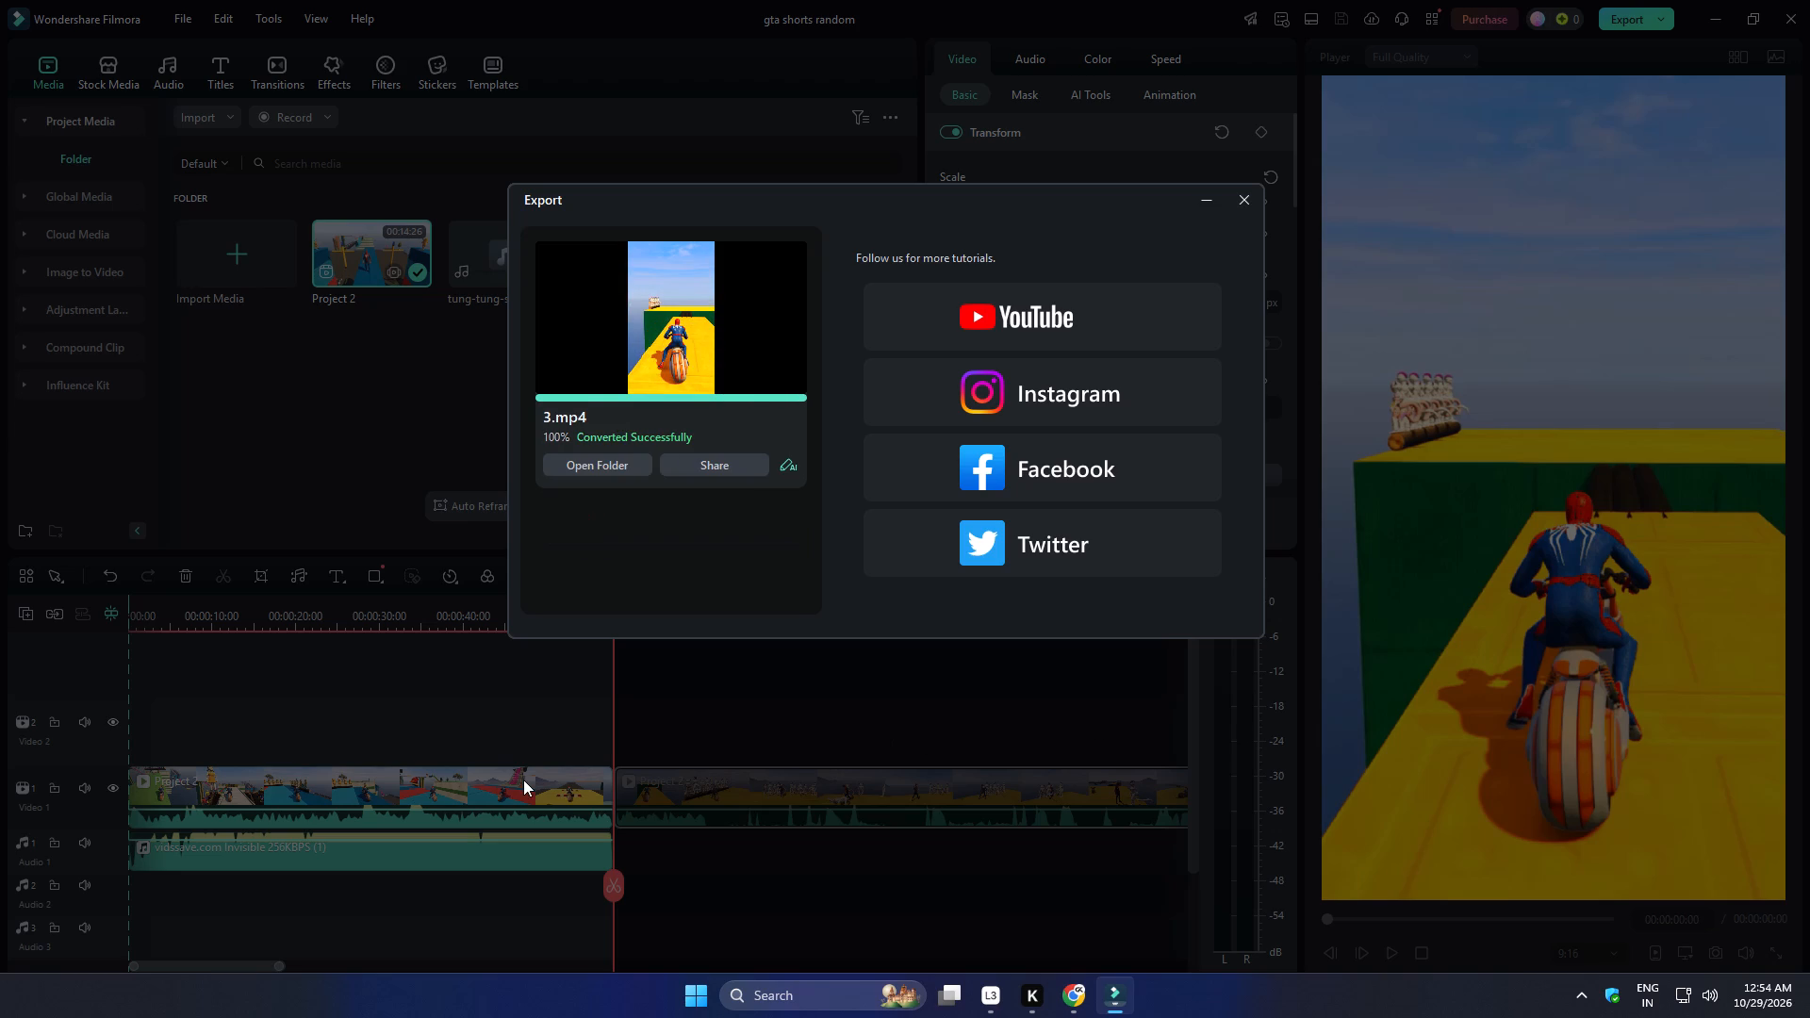
pyautogui.click(1240, 196)
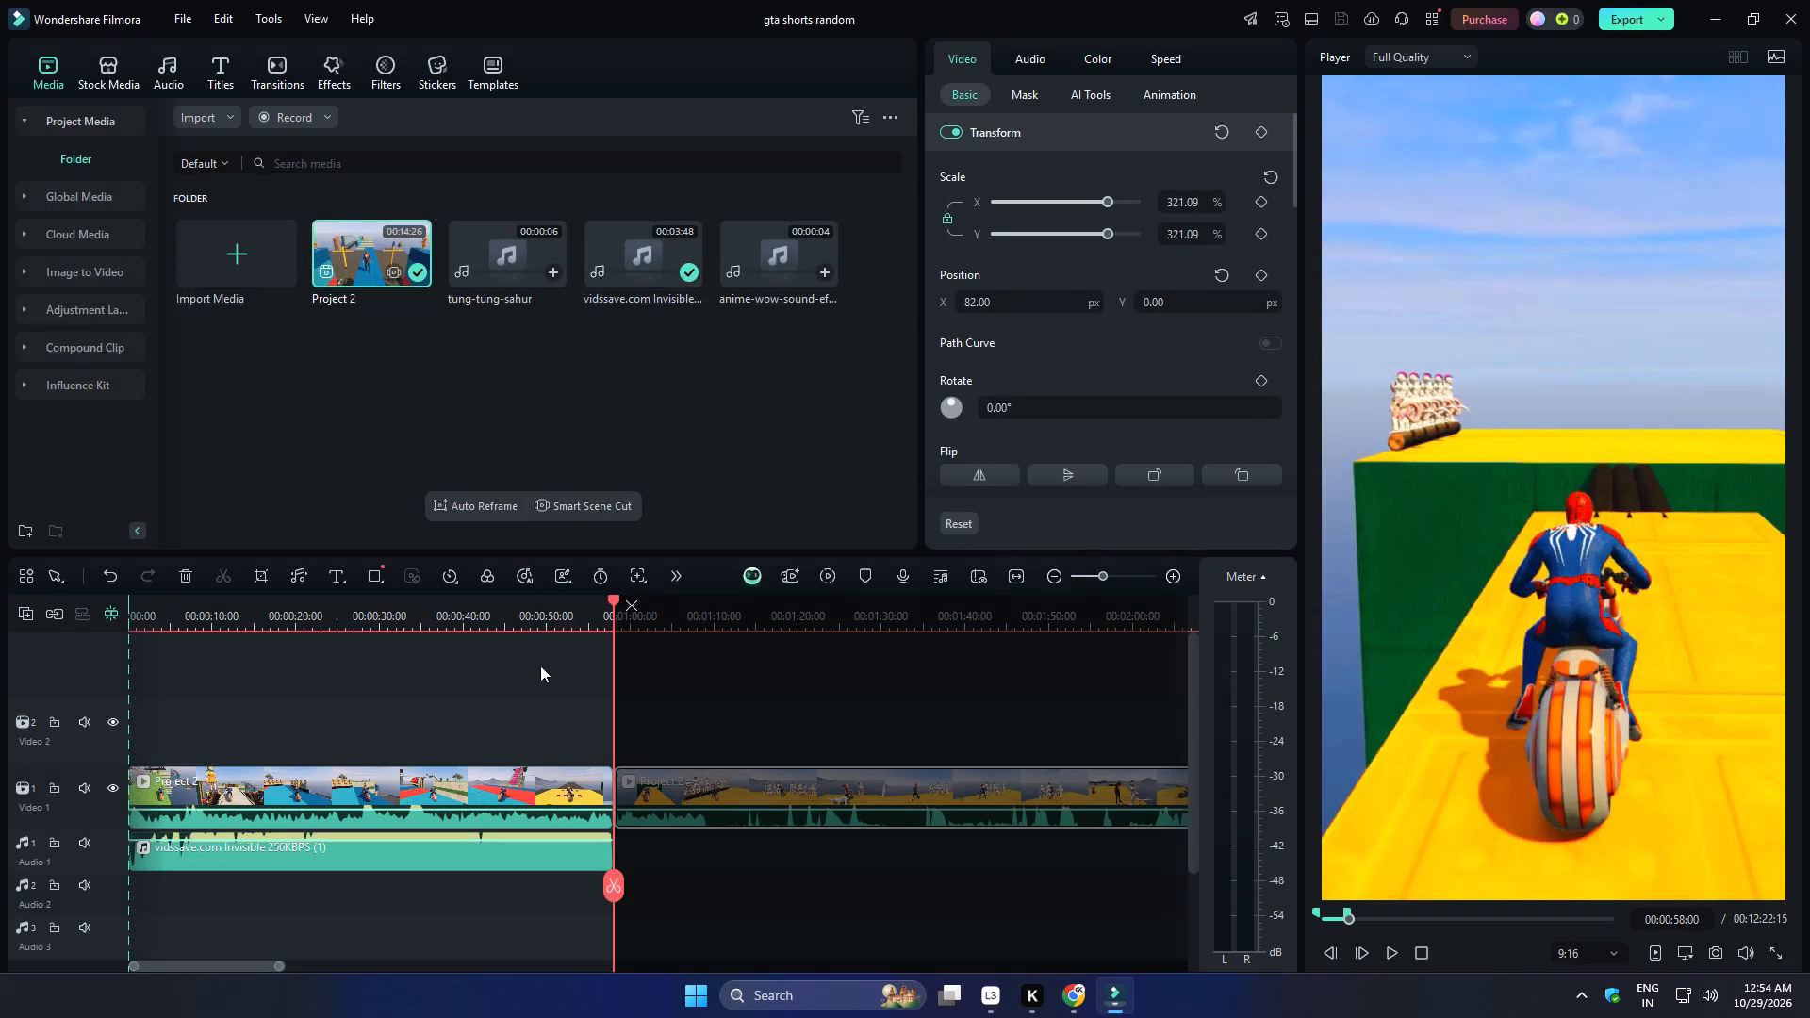
# Replace the exported third segment with the remaining Project 2 footage at the timeline start, and split it at 00:00:58:00.
pyautogui.click(563, 791)
pyautogui.press('Delete')
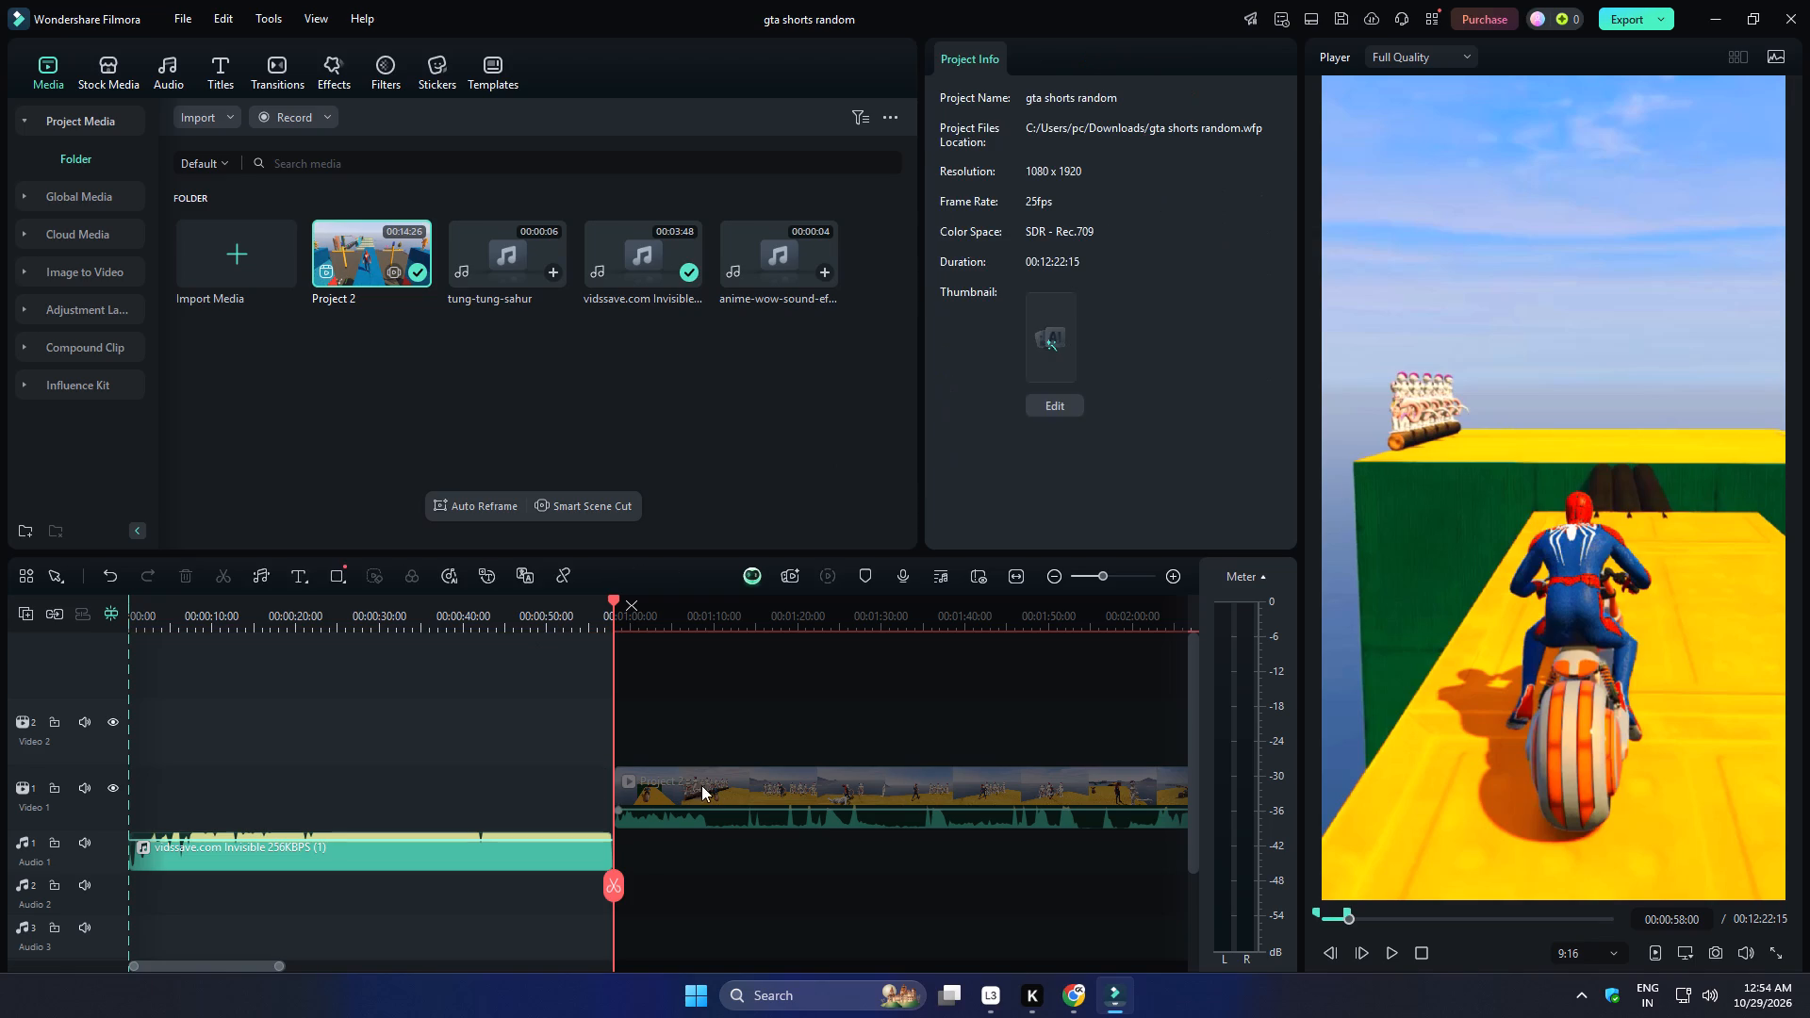
pyautogui.moveTo(721, 783); pyautogui.dragTo(0, 794)
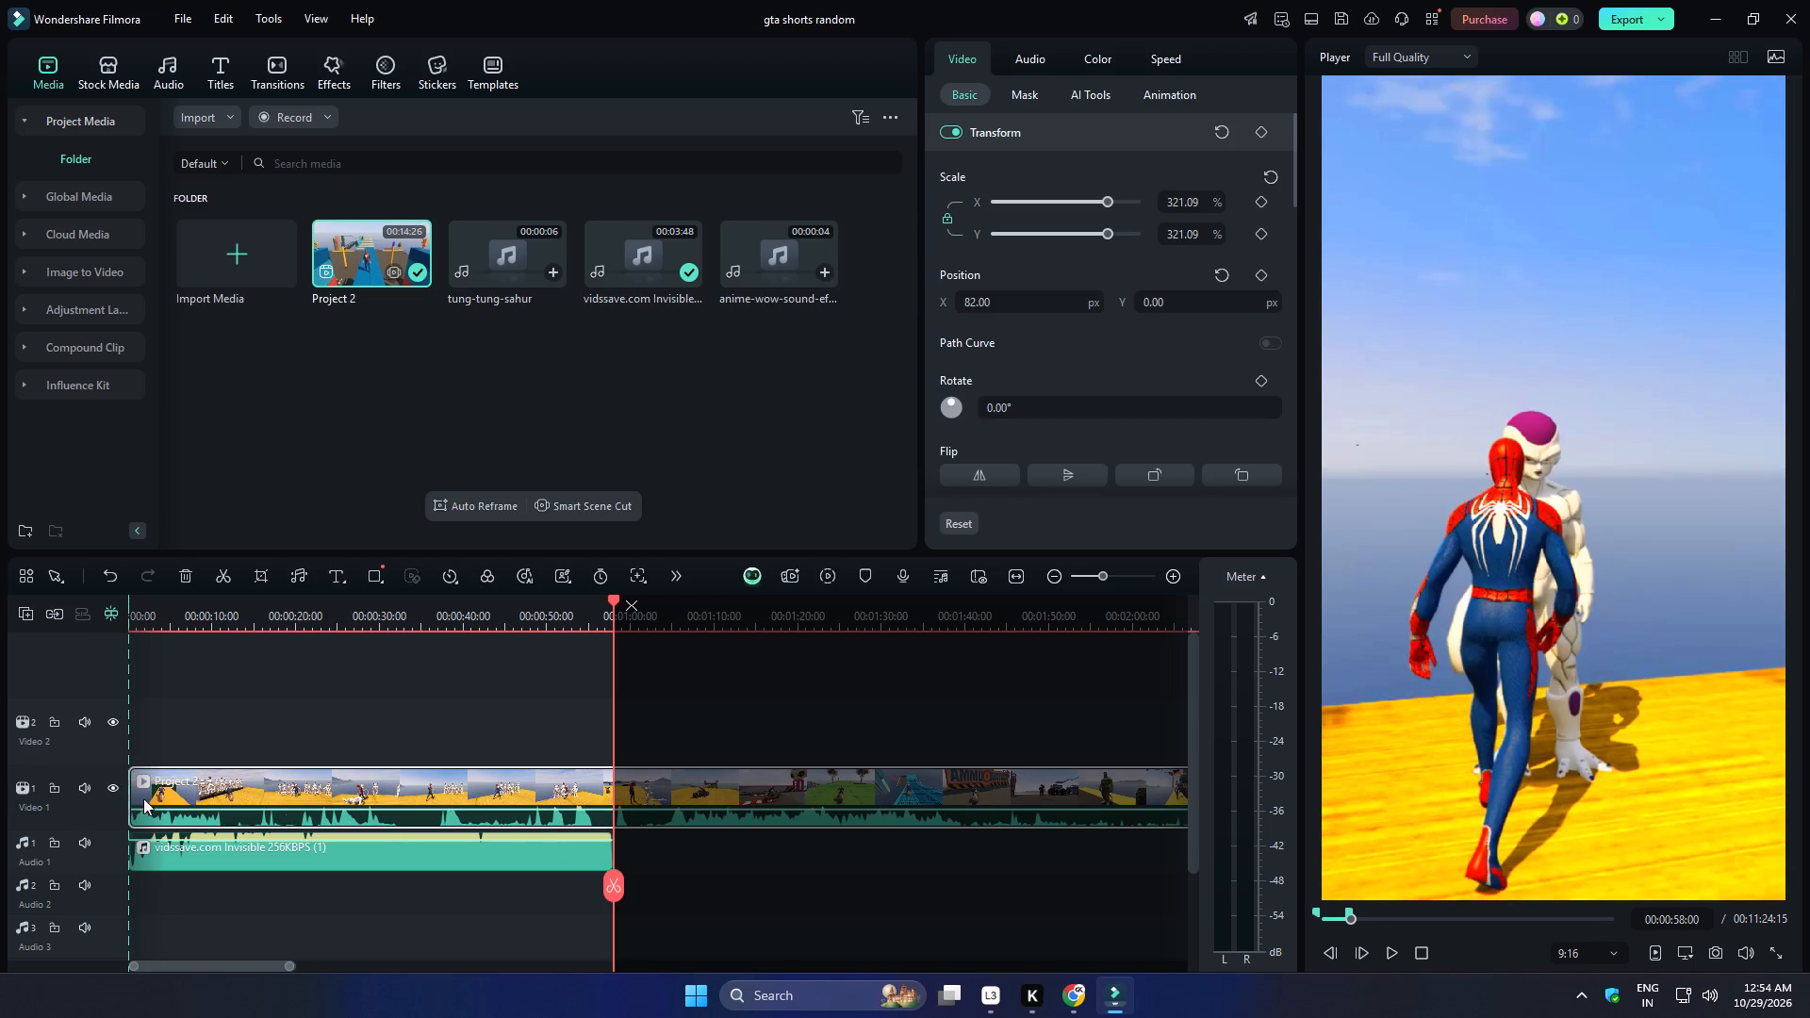
pyautogui.click(617, 883)
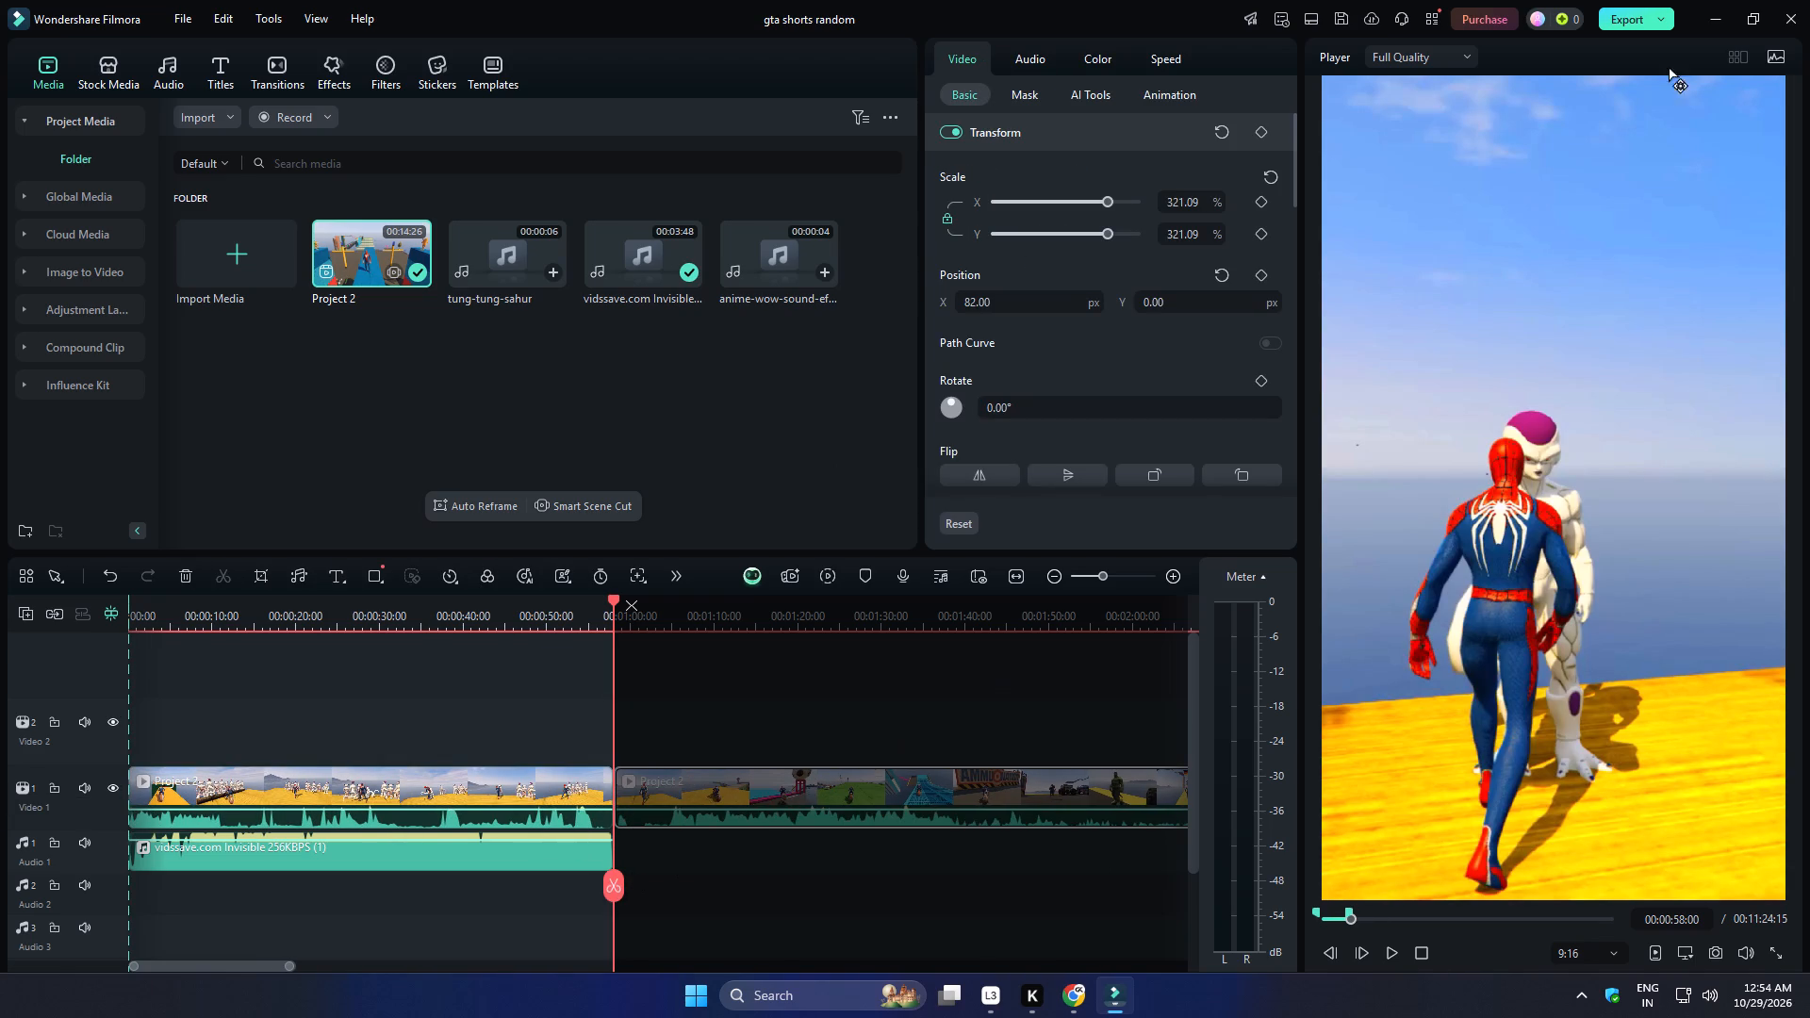
# Export the marked range as a local MP4 named 4 with Higher quality, and close the export window once rendering ends.
pyautogui.click(1627, 16)
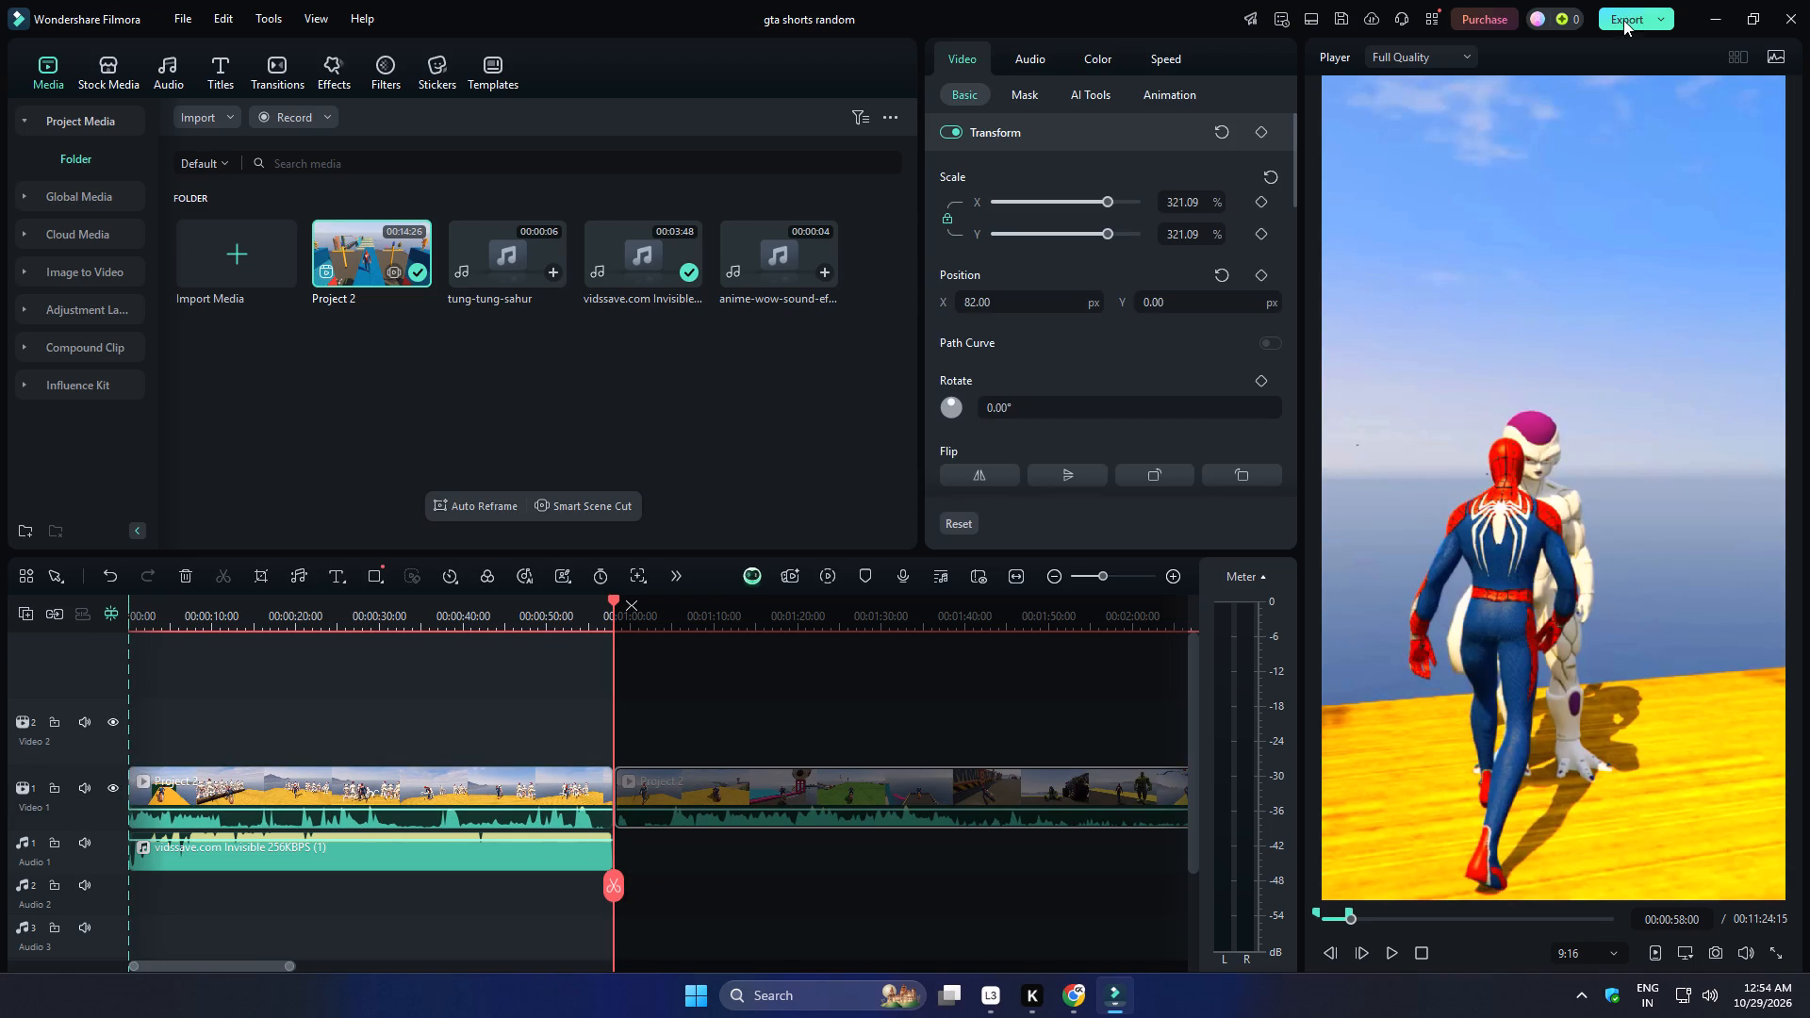
pyautogui.moveTo(1024, 301); pyautogui.dragTo(803, 305)
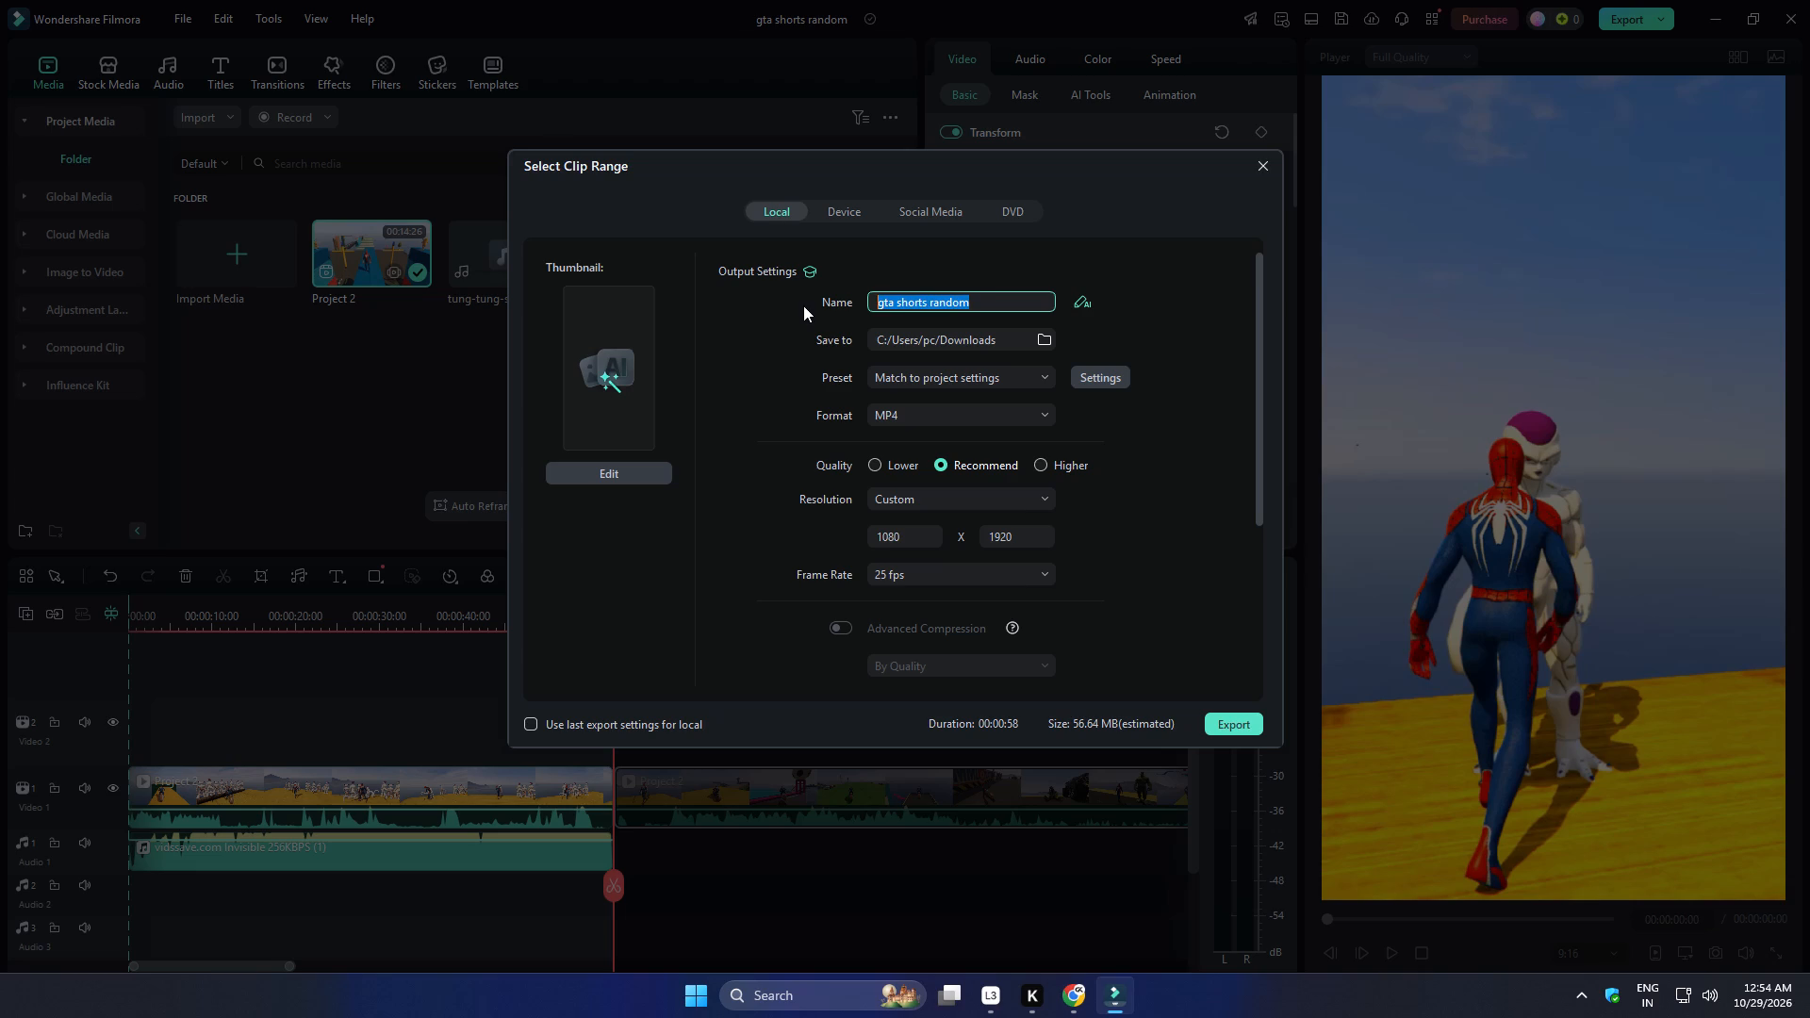
pyautogui.press('4')
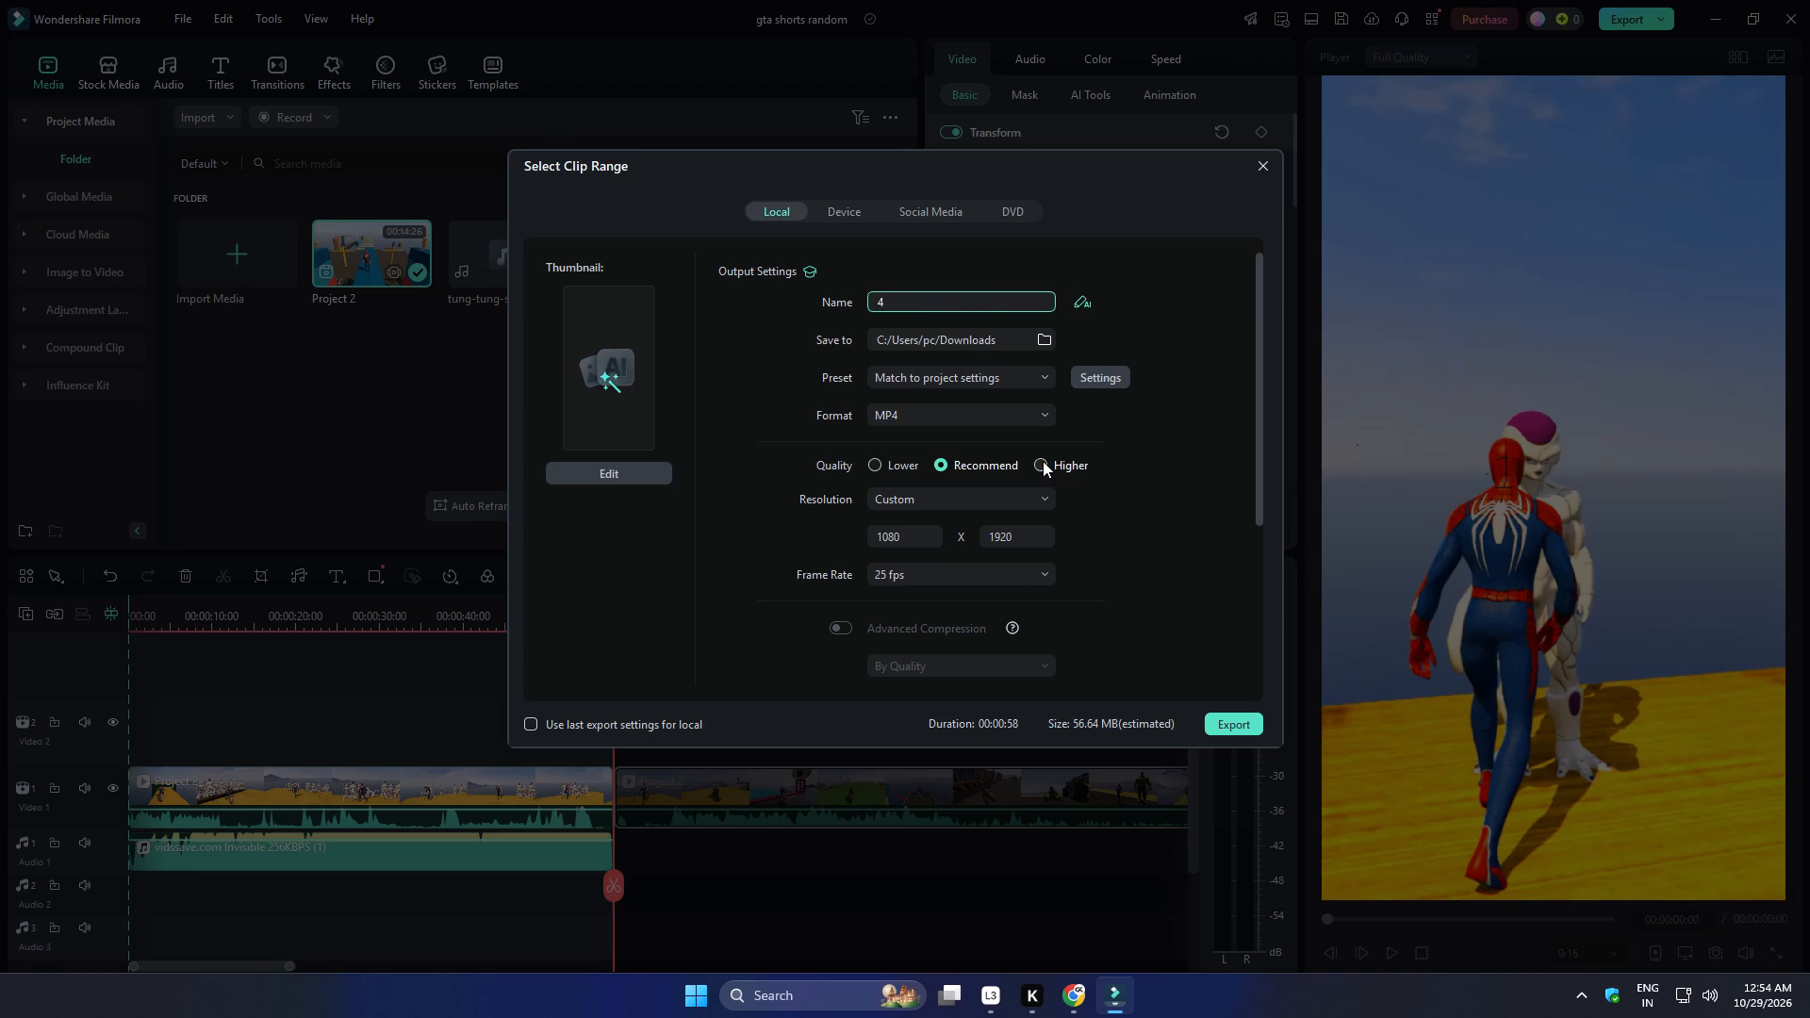
pyautogui.click(1043, 461)
pyautogui.click(1246, 725)
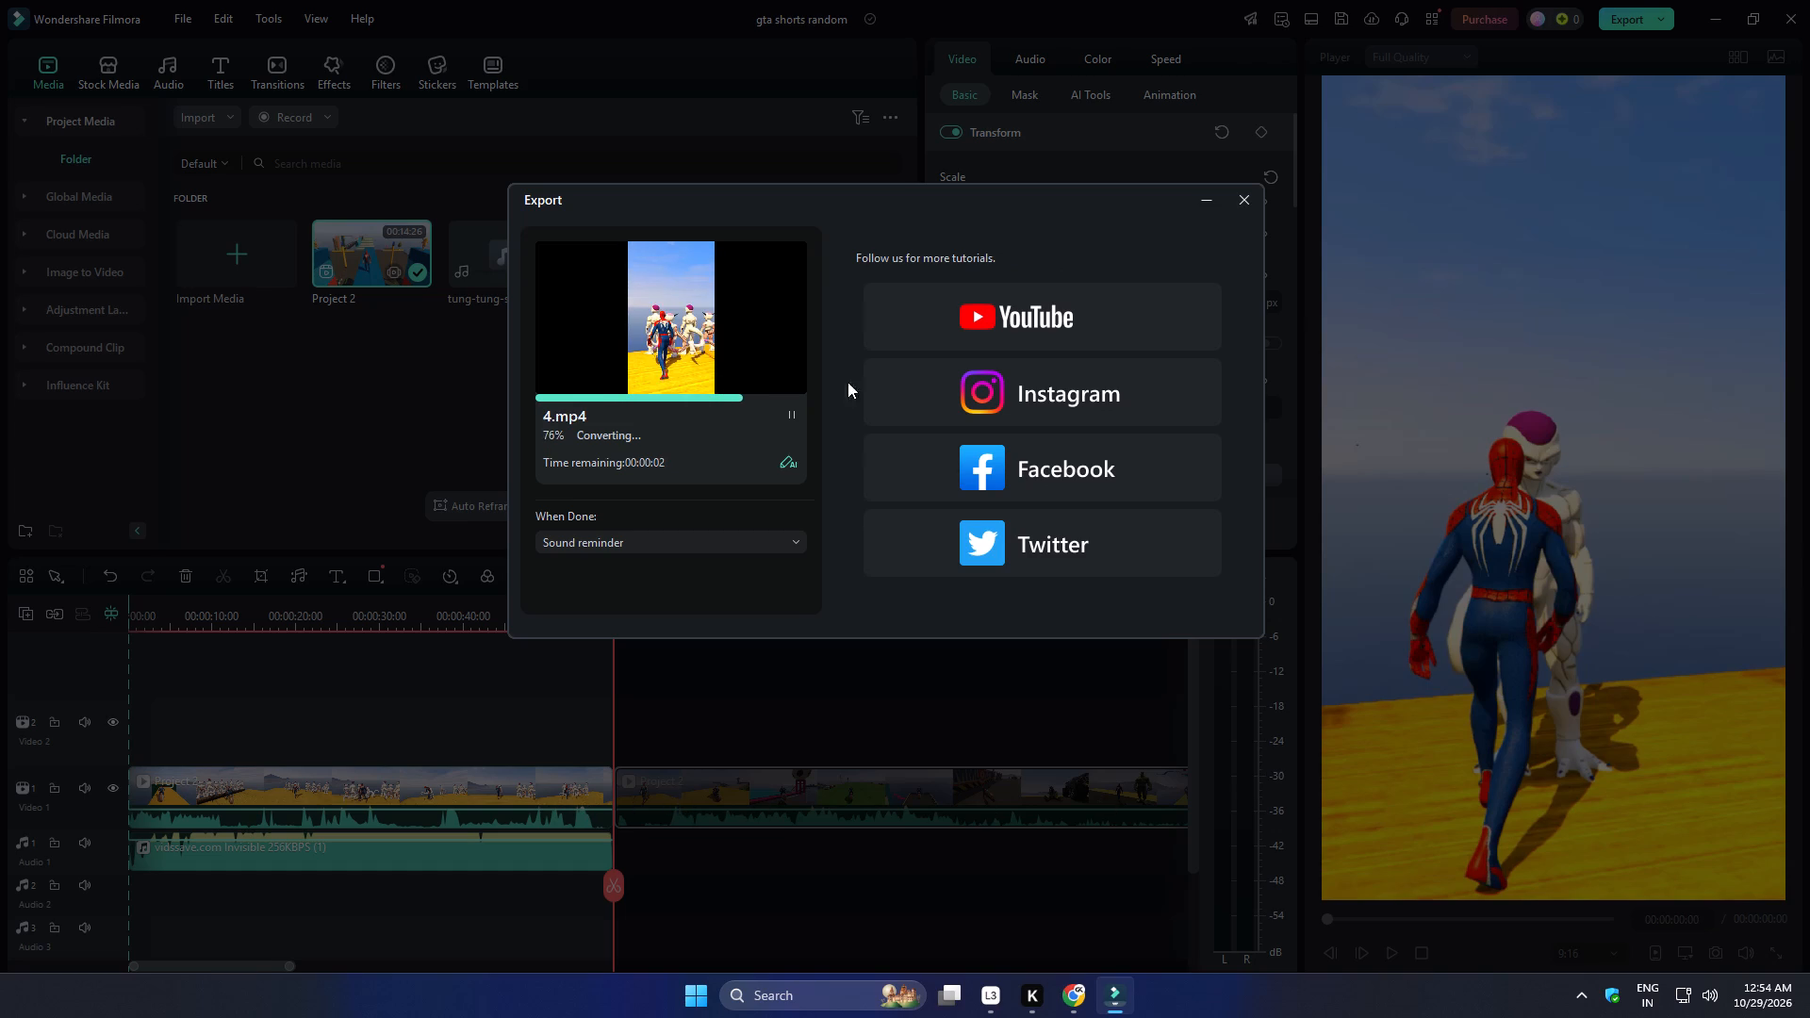
pyautogui.click(1253, 203)
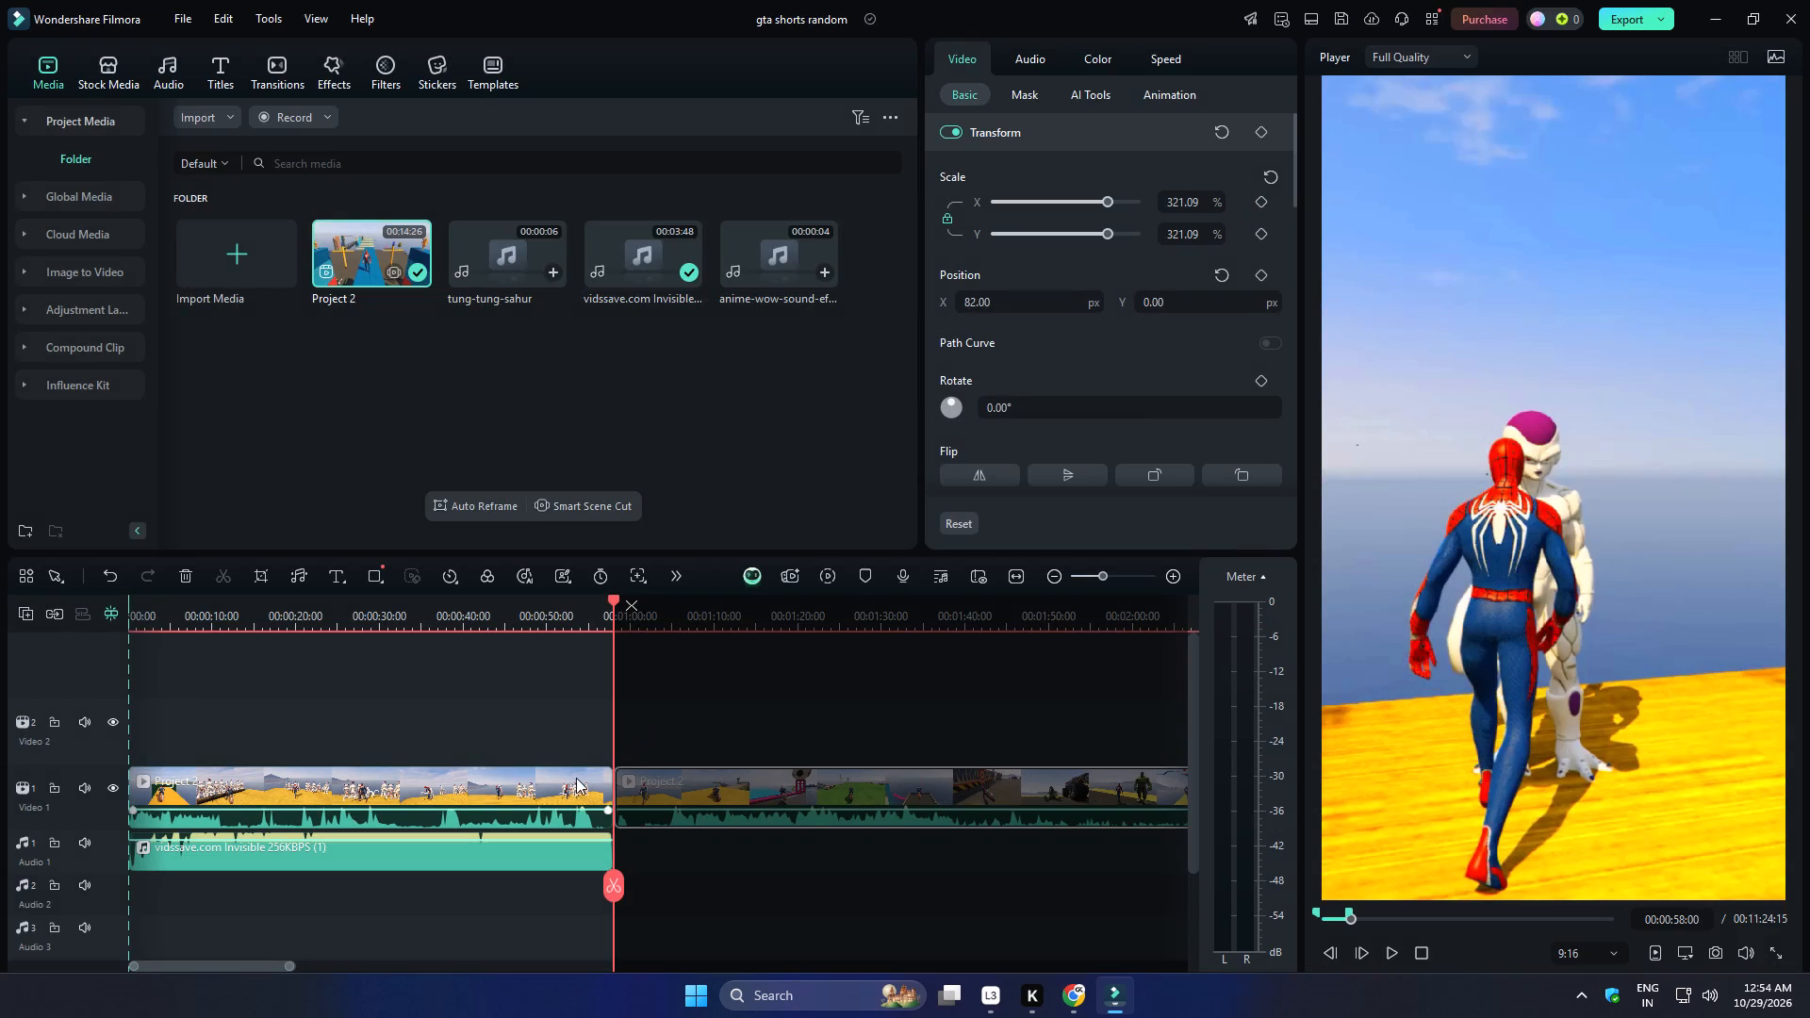
# Replace the exported fourth segment with the remaining Project 2 footage at the timeline start, and split it at 00:00:58:00.
pyautogui.click(571, 781)
pyautogui.press('Delete')
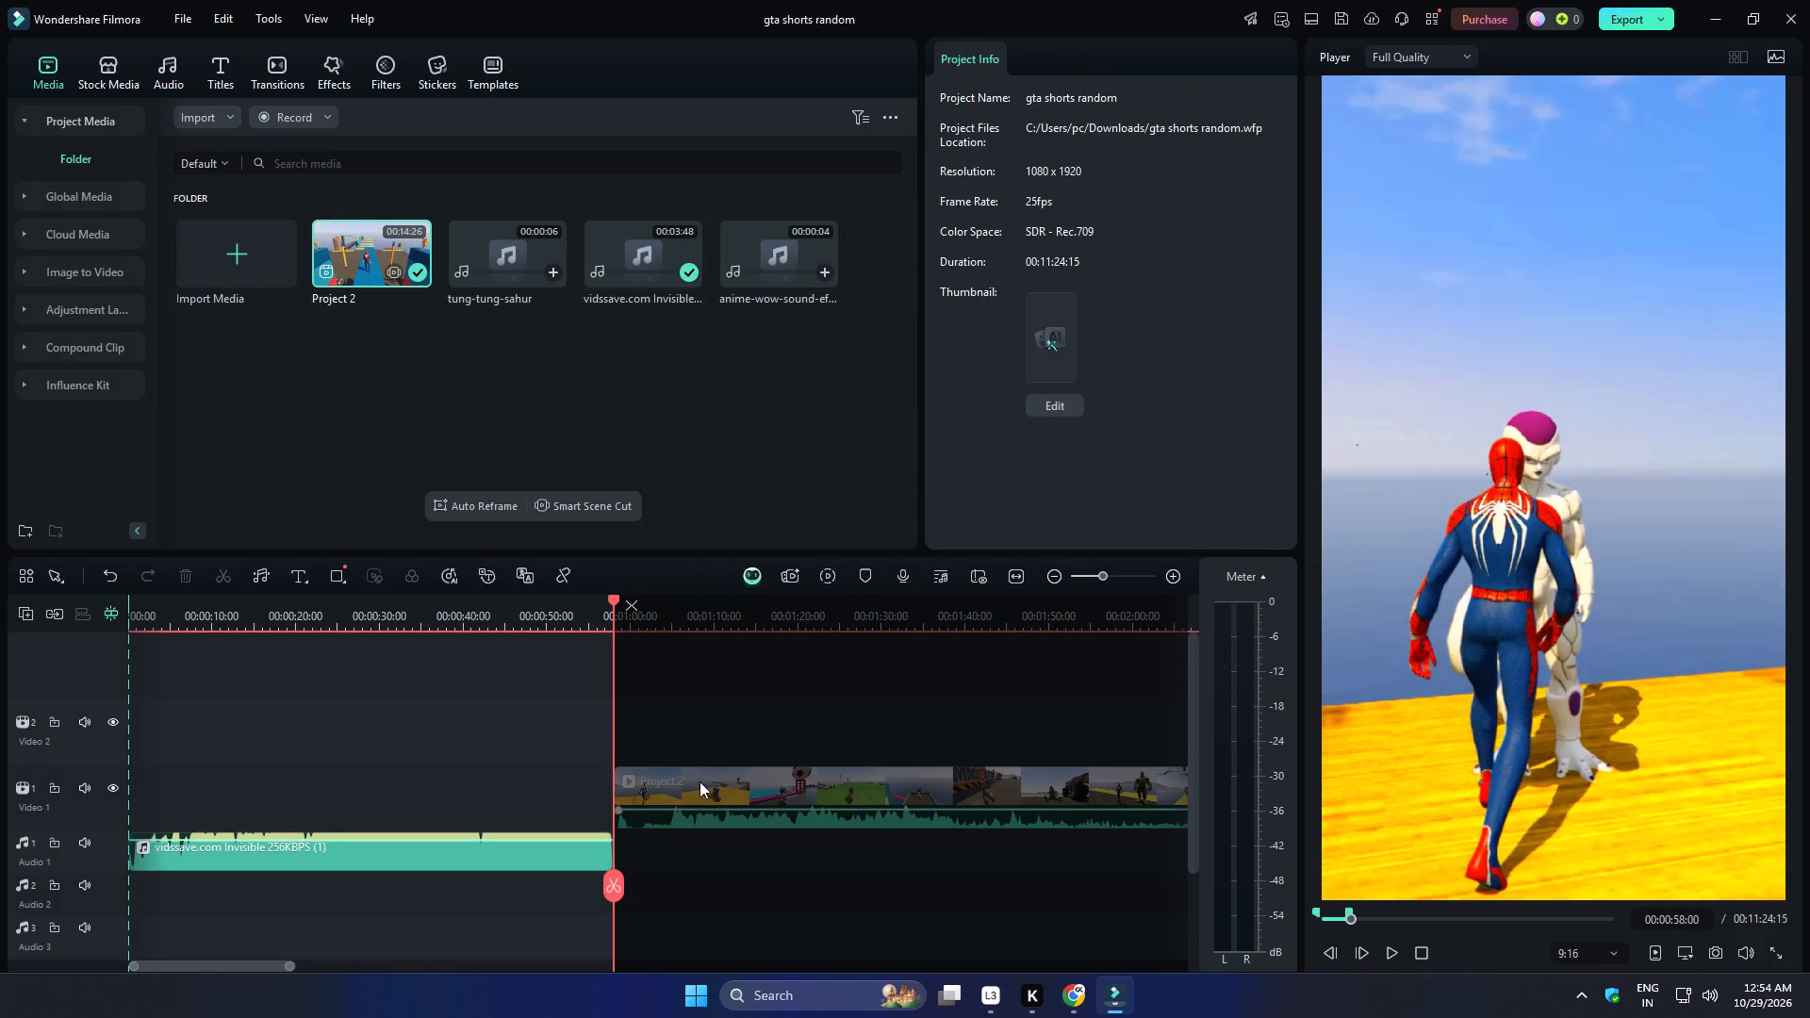
pyautogui.moveTo(734, 780); pyautogui.dragTo(0, 815)
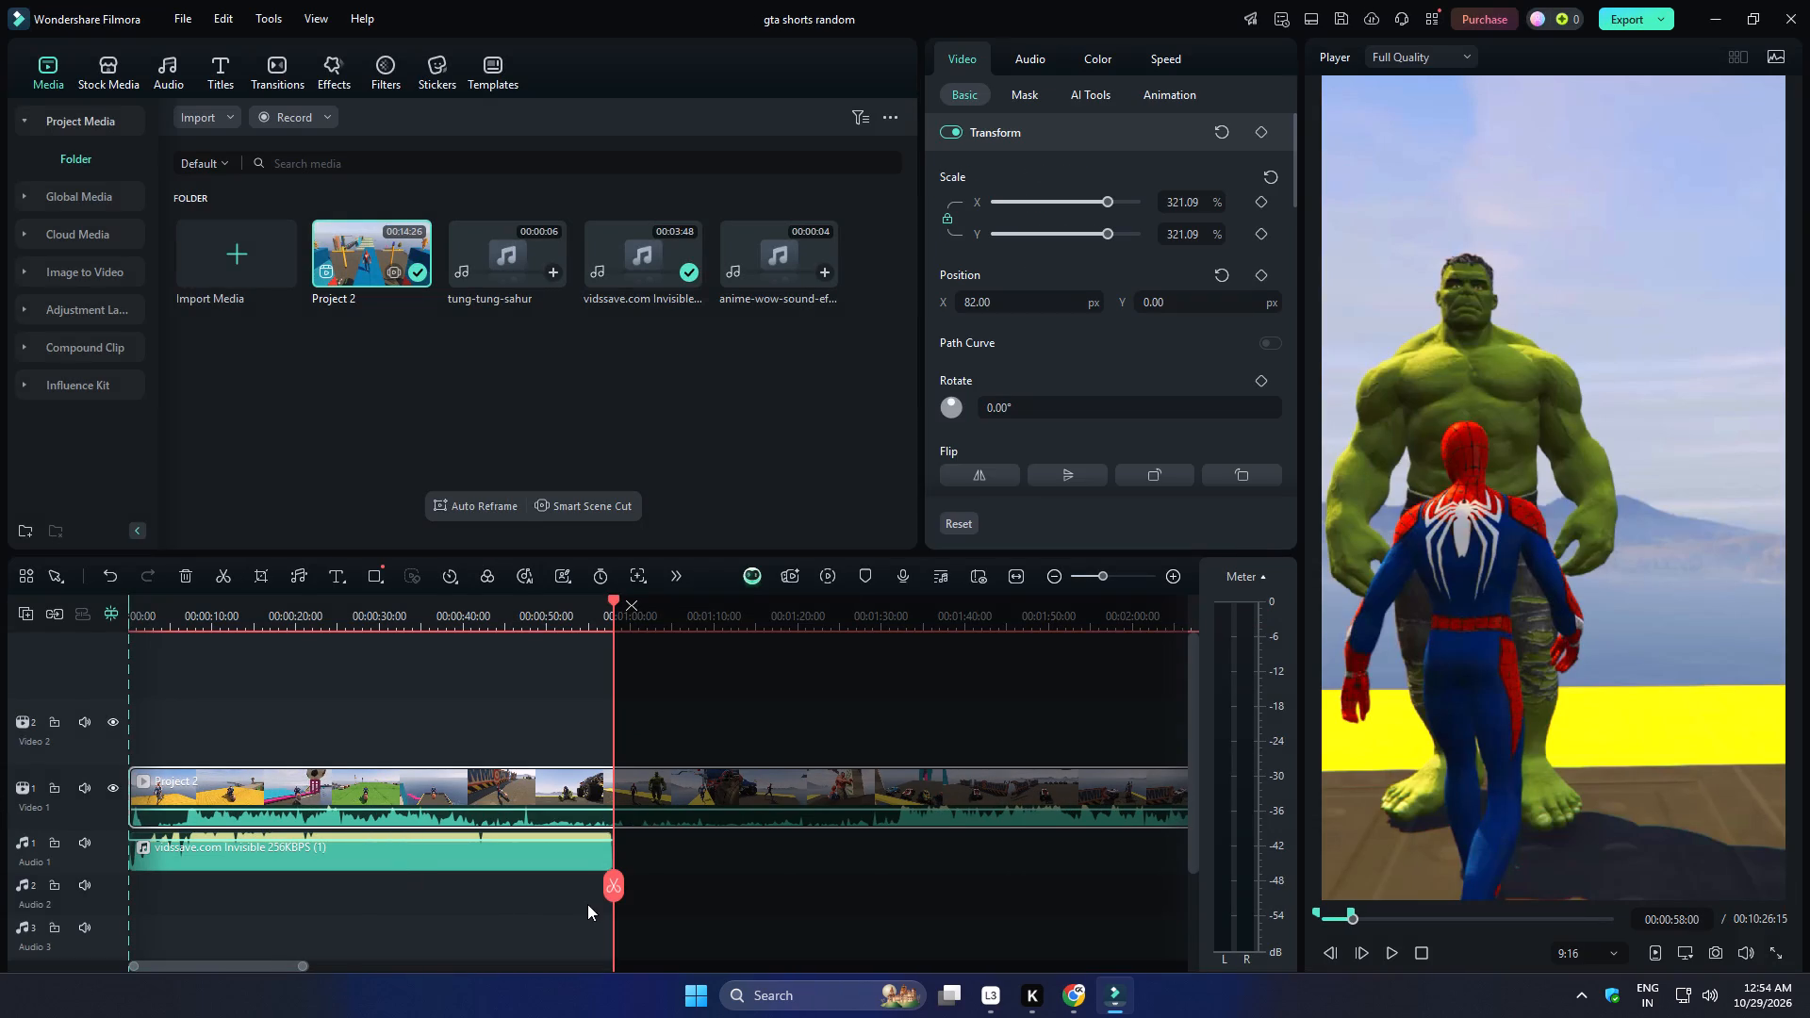
pyautogui.click(613, 883)
# Export the marked range as a local MP4 named 5 with Higher quality, and close the export window once rendering ends.
pyautogui.click(1639, 11)
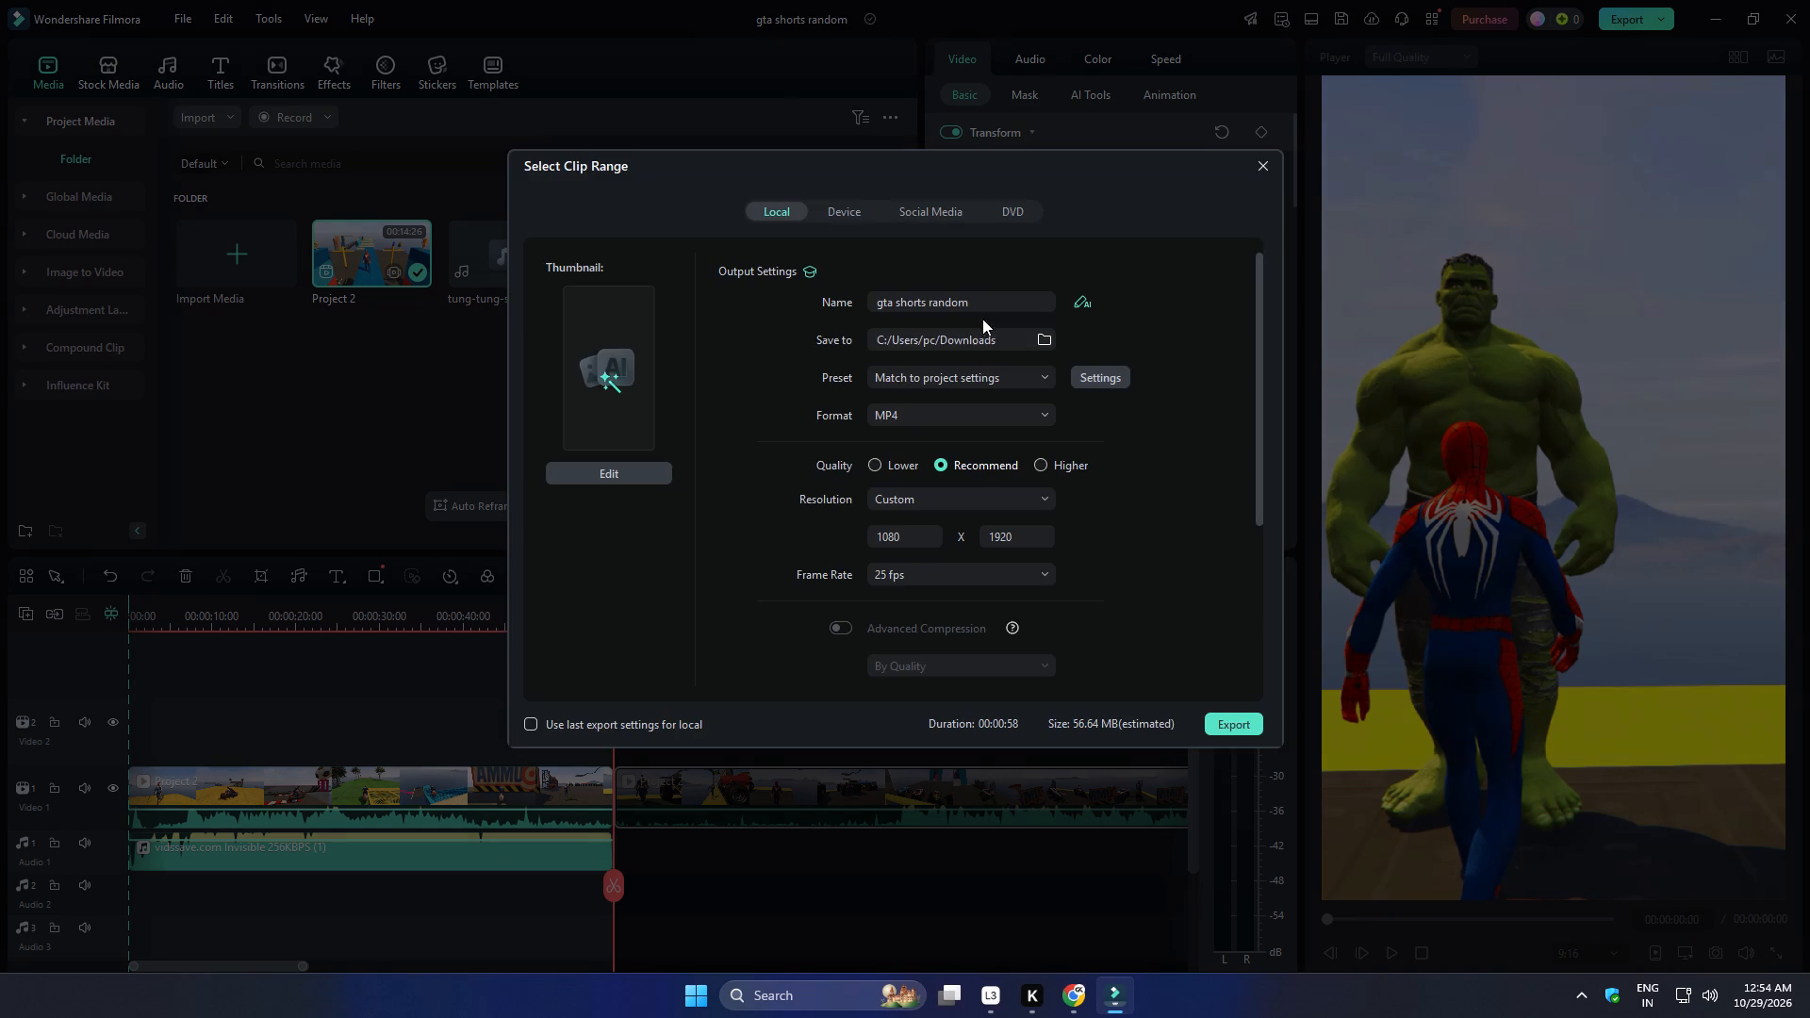
pyautogui.moveTo(982, 305); pyautogui.dragTo(866, 305)
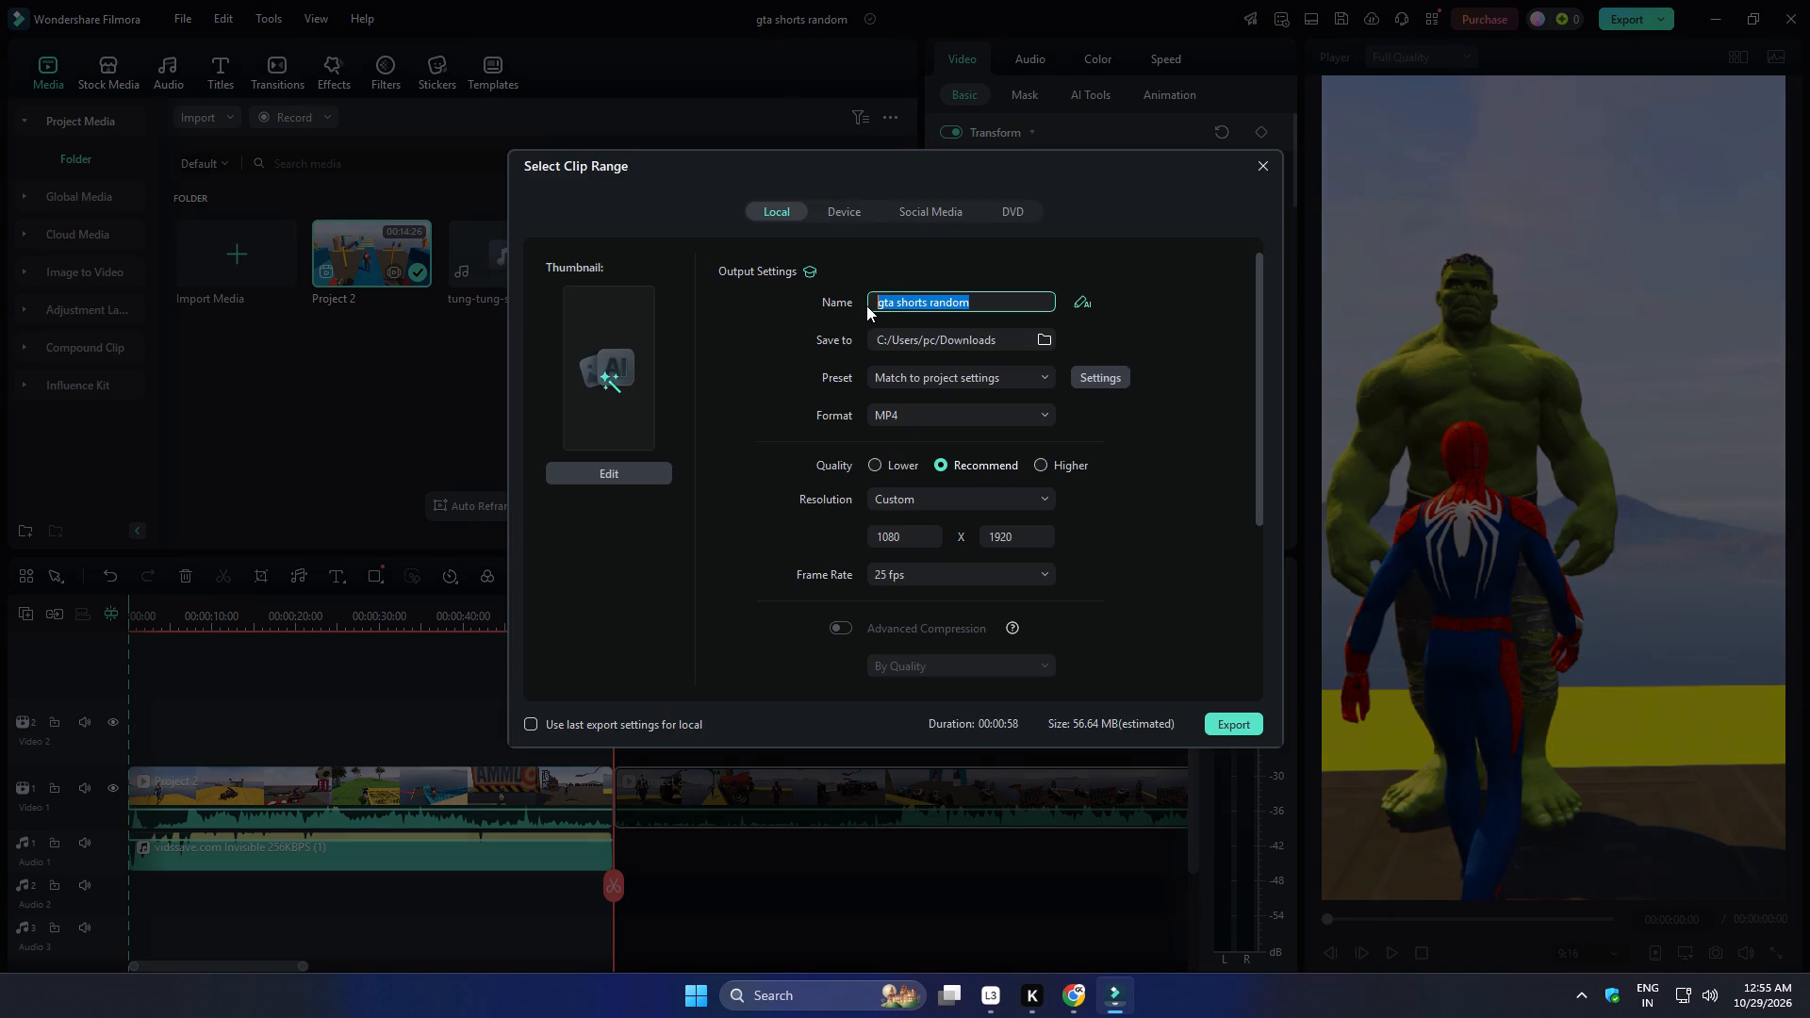
pyautogui.press('5')
pyautogui.click(1044, 460)
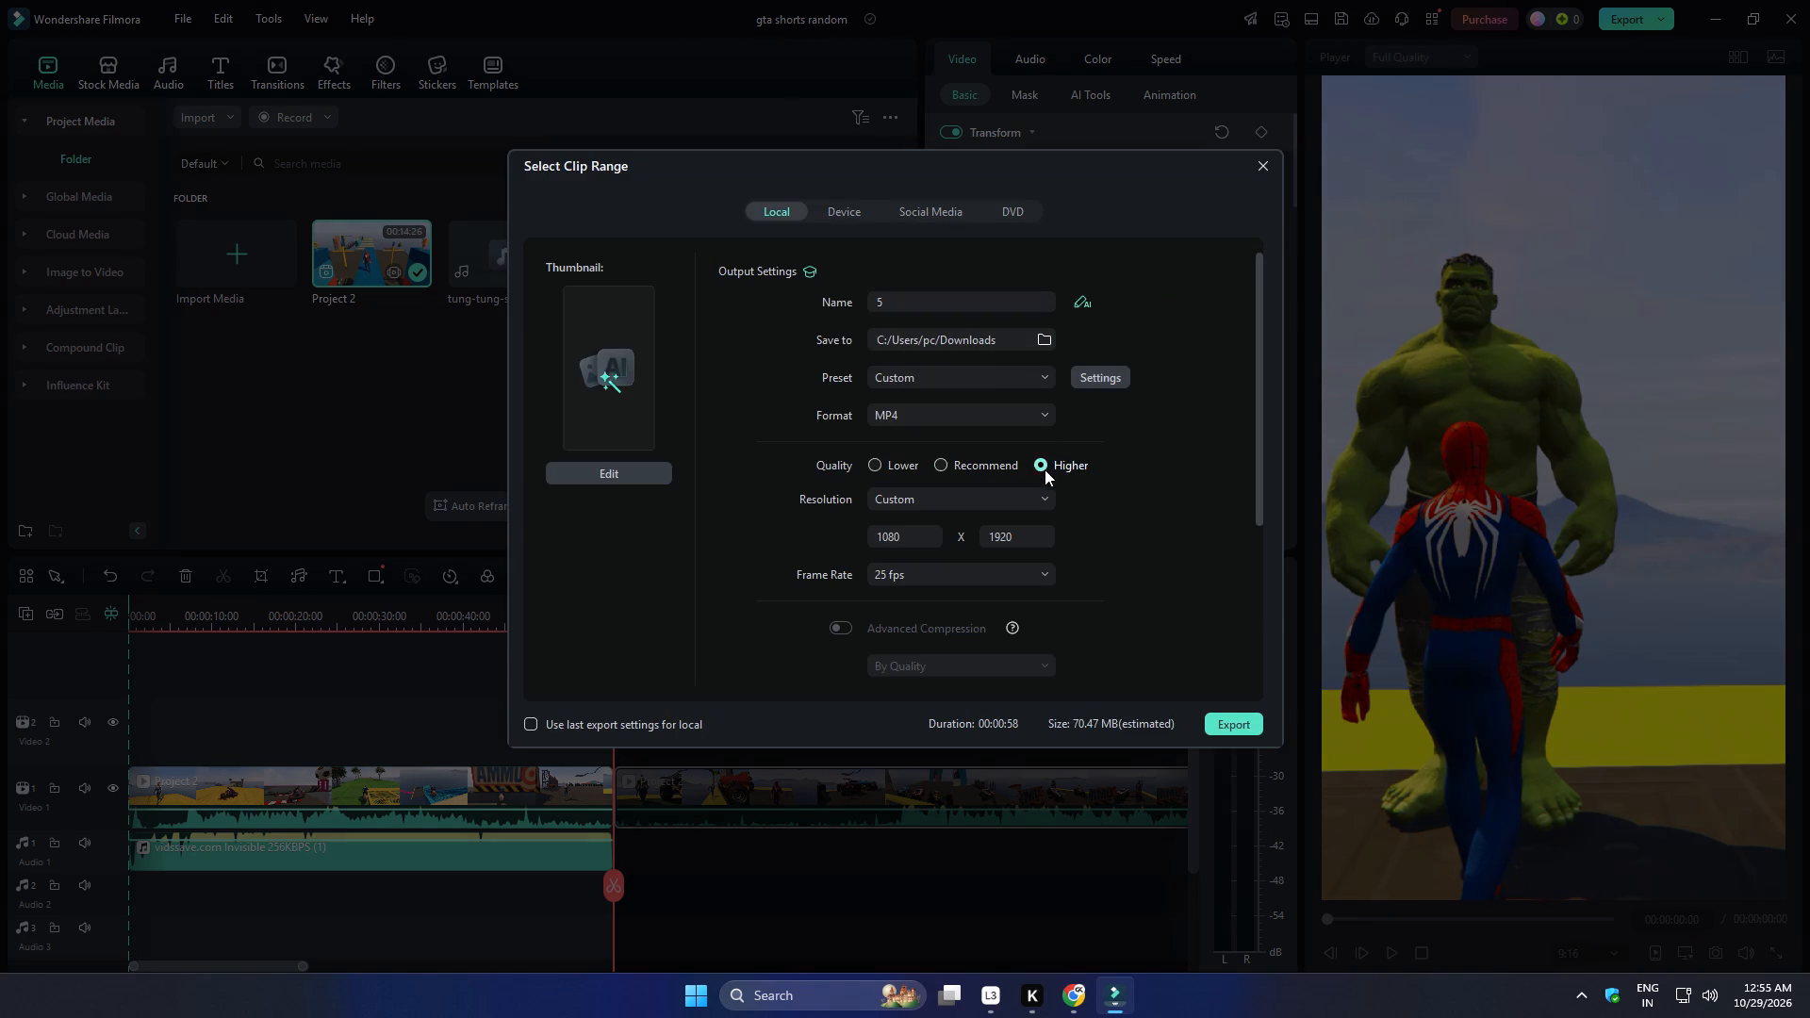
pyautogui.click(1245, 729)
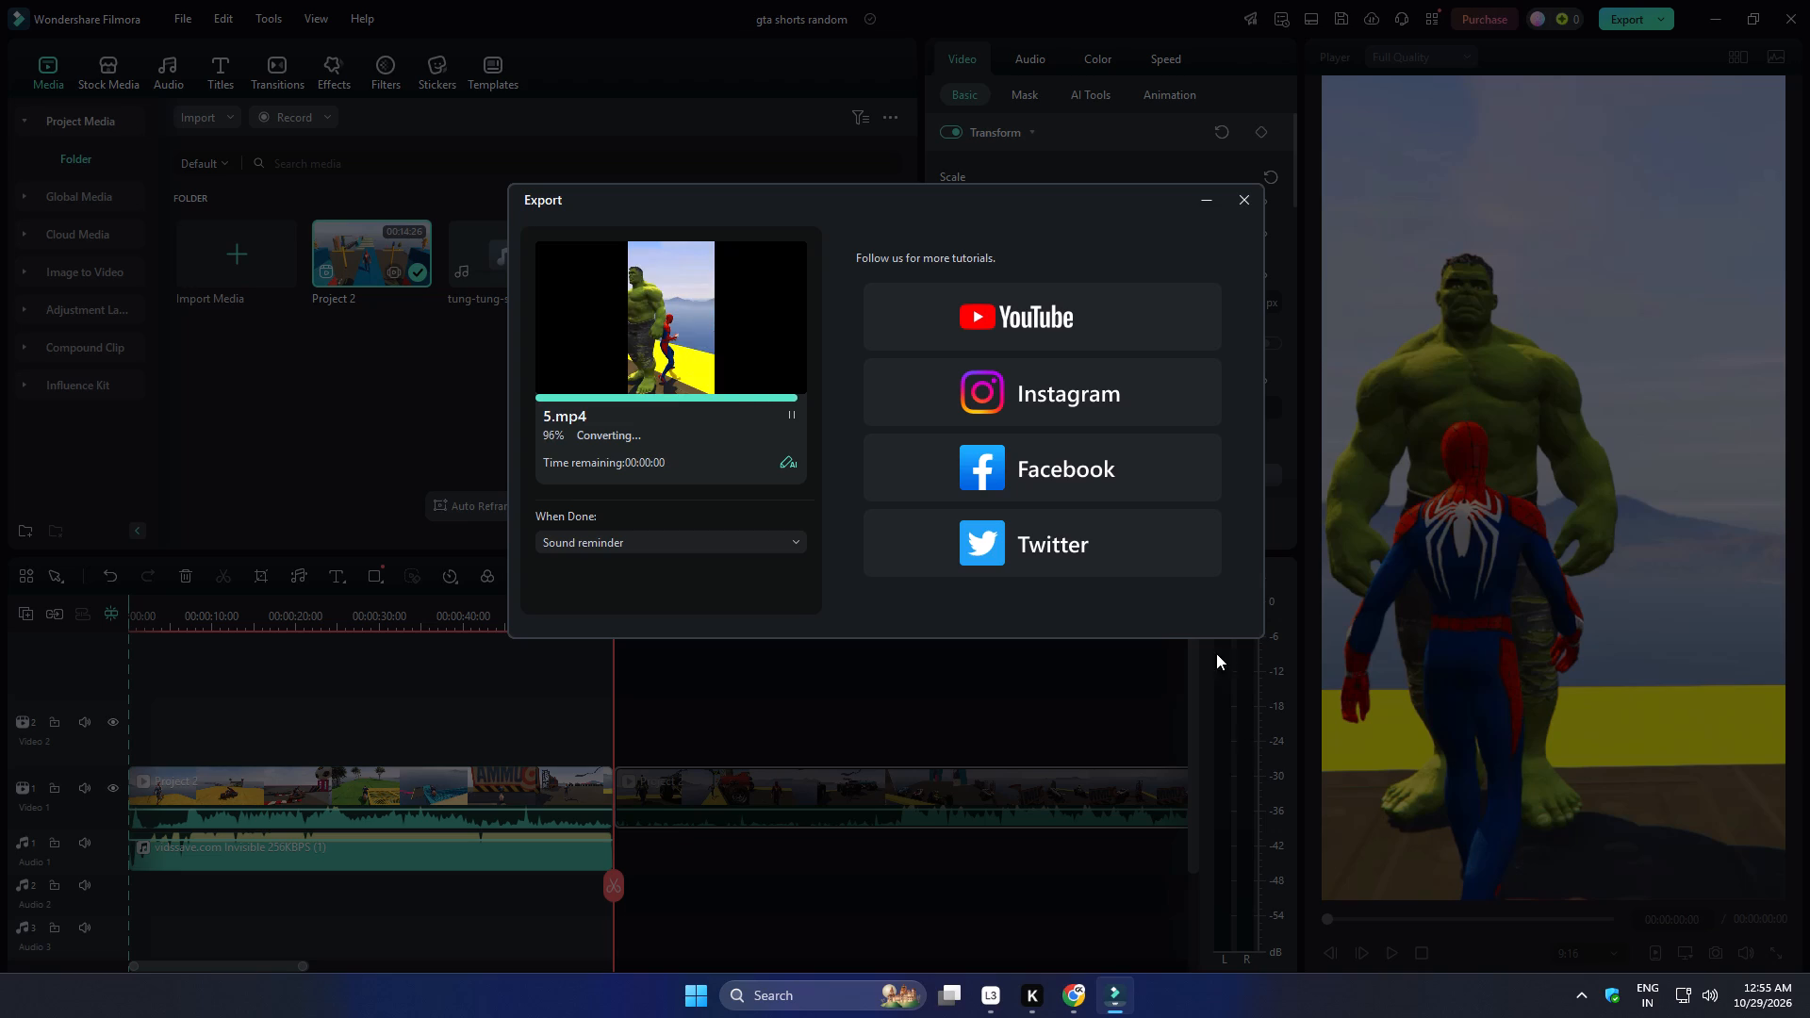
pyautogui.click(1240, 200)
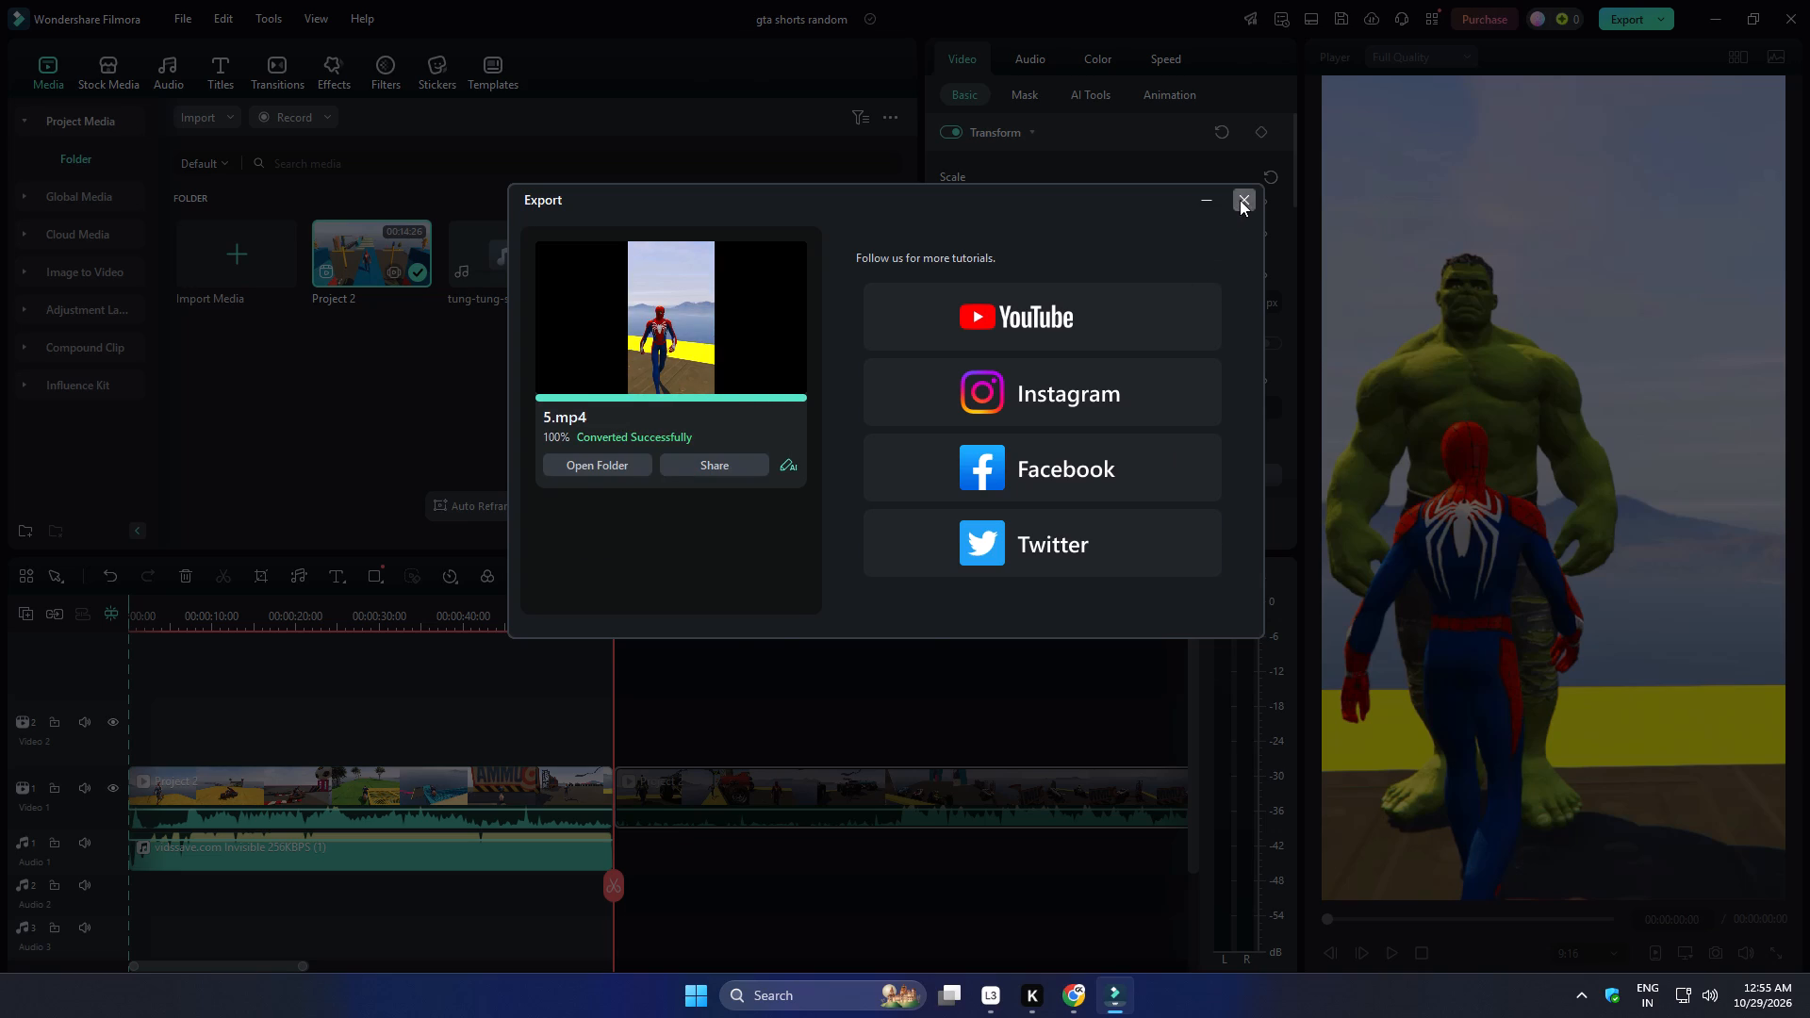
# Replace the exported fifth segment with the remaining Project 2 footage at the timeline start, and split it at 00:00:58:00.
pyautogui.click(566, 781)
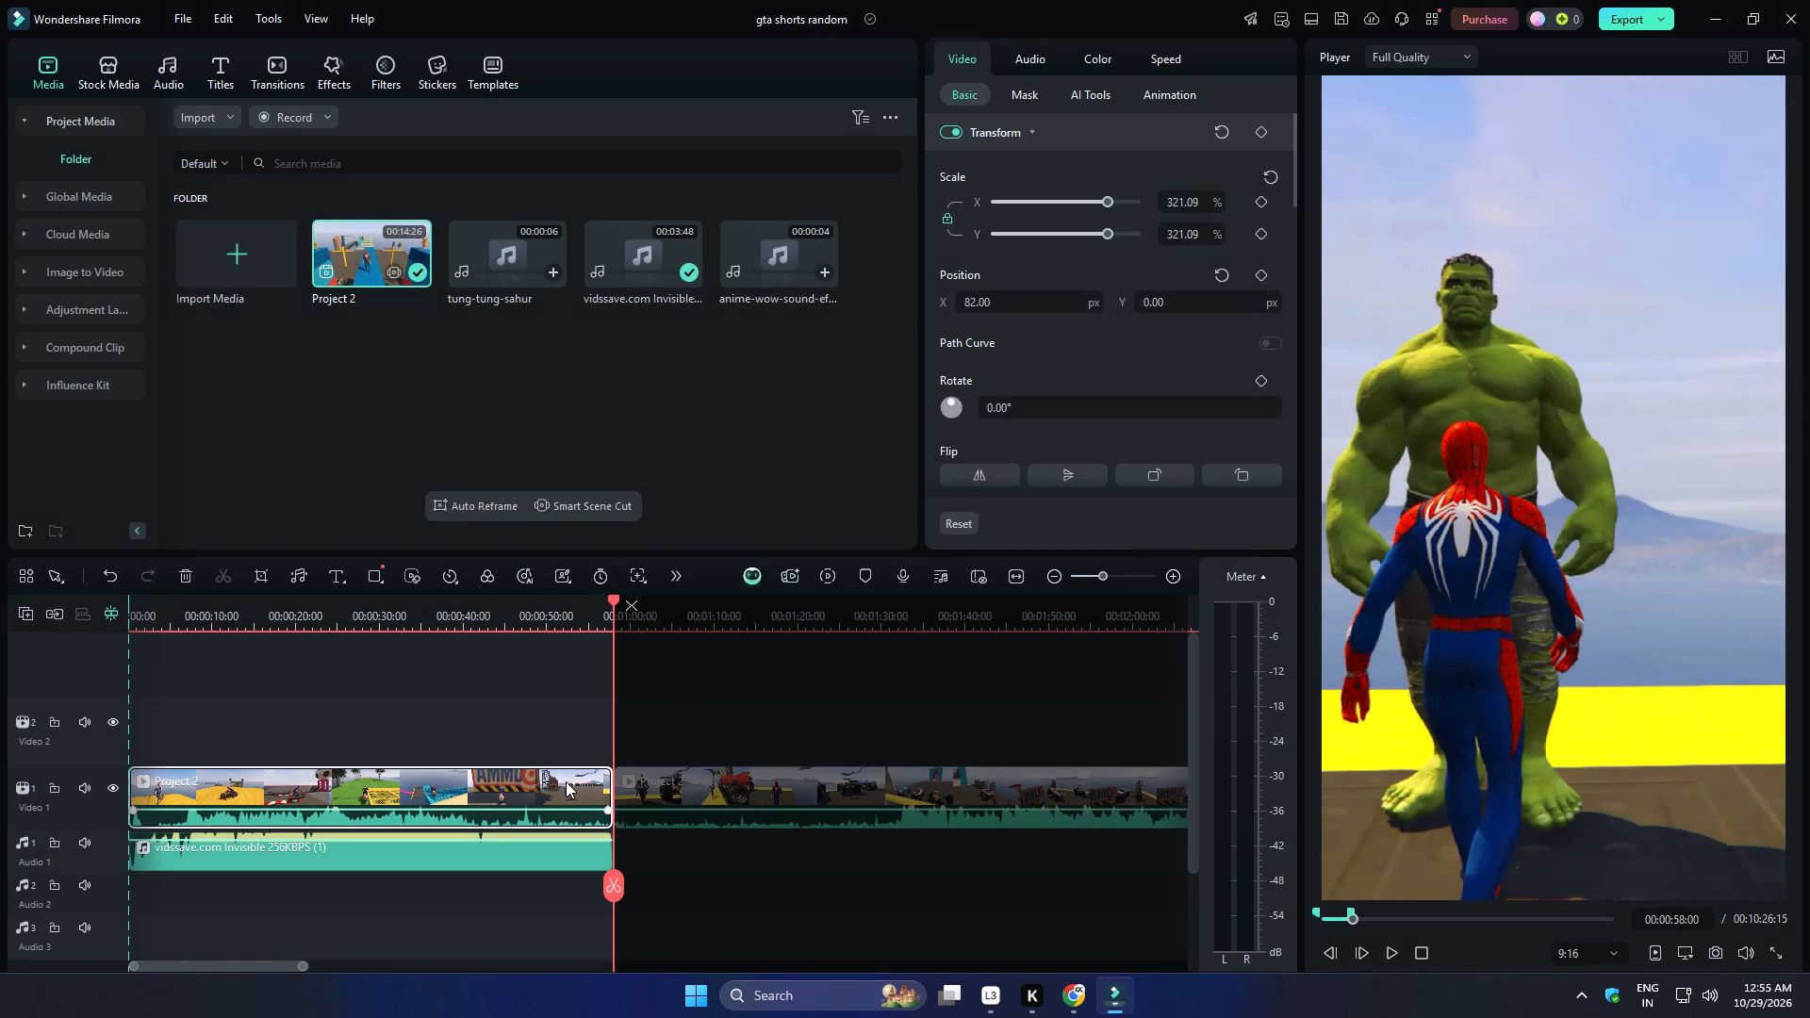
pyautogui.press('Delete')
pyautogui.moveTo(707, 787); pyautogui.dragTo(0, 828)
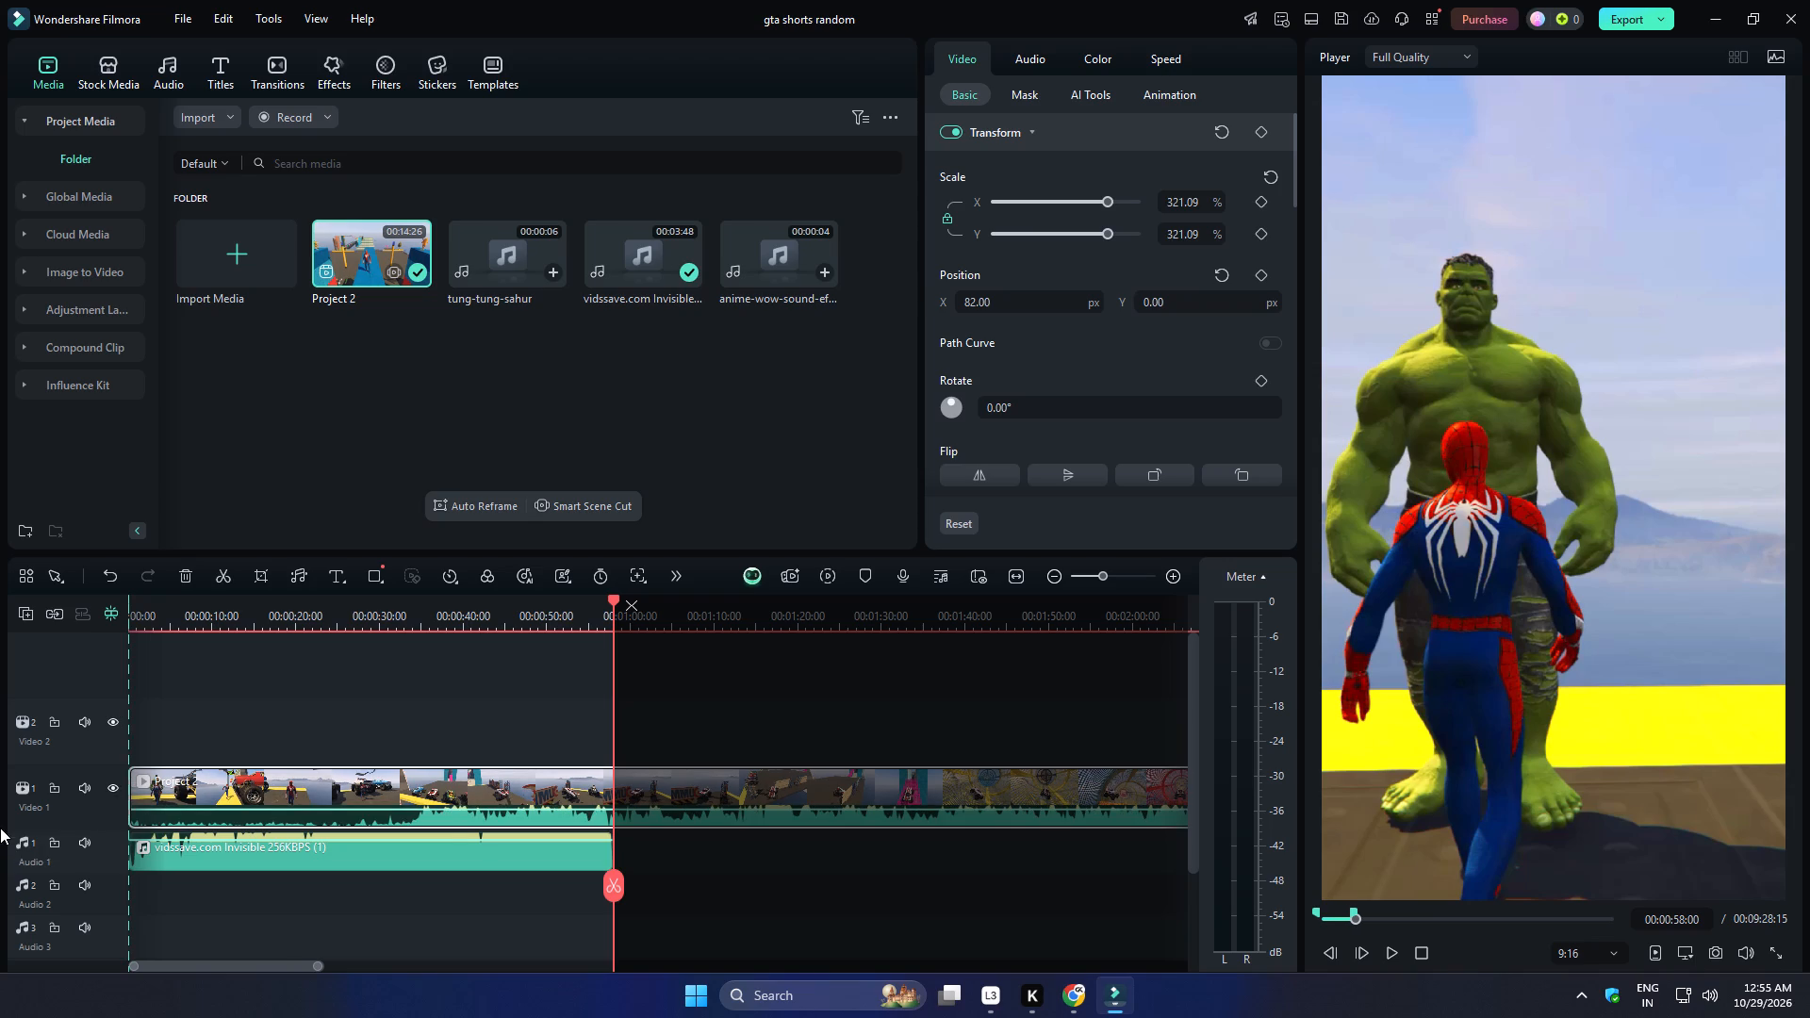
pyautogui.click(609, 882)
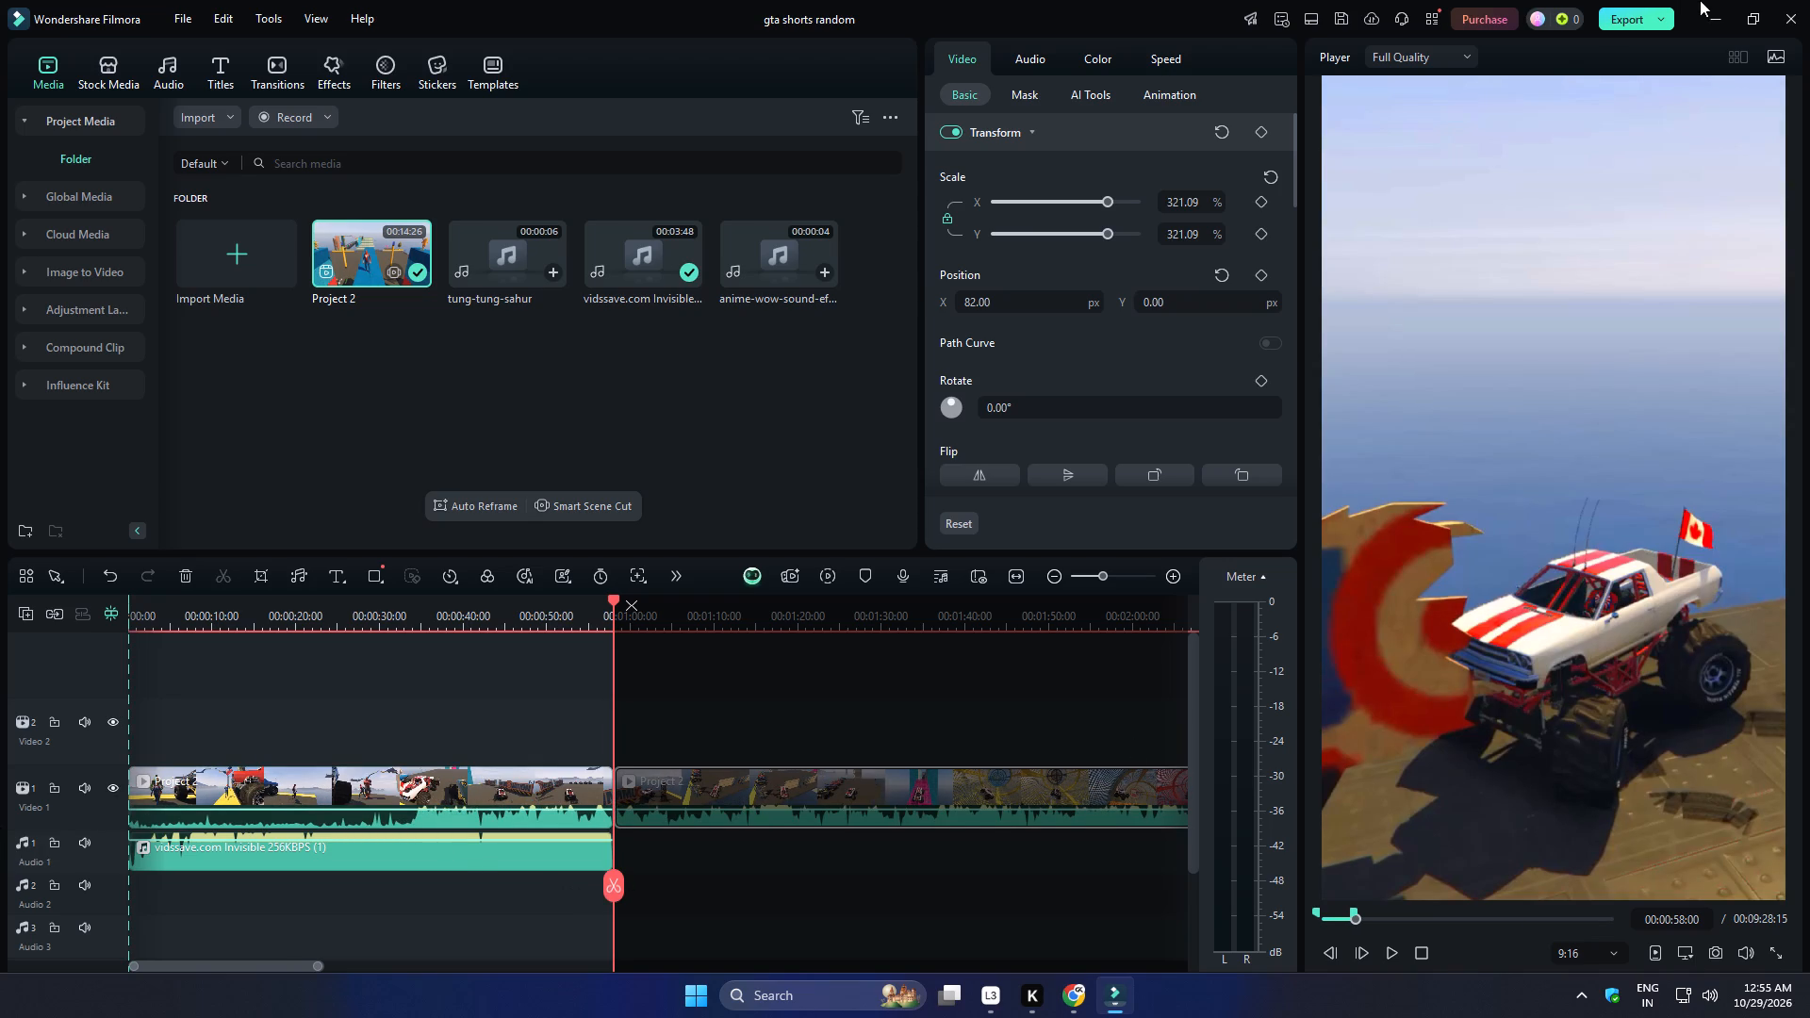
# Export the marked range as a local MP4 named 6 with Higher quality, and close the export window once rendering ends.
pyautogui.click(1635, 16)
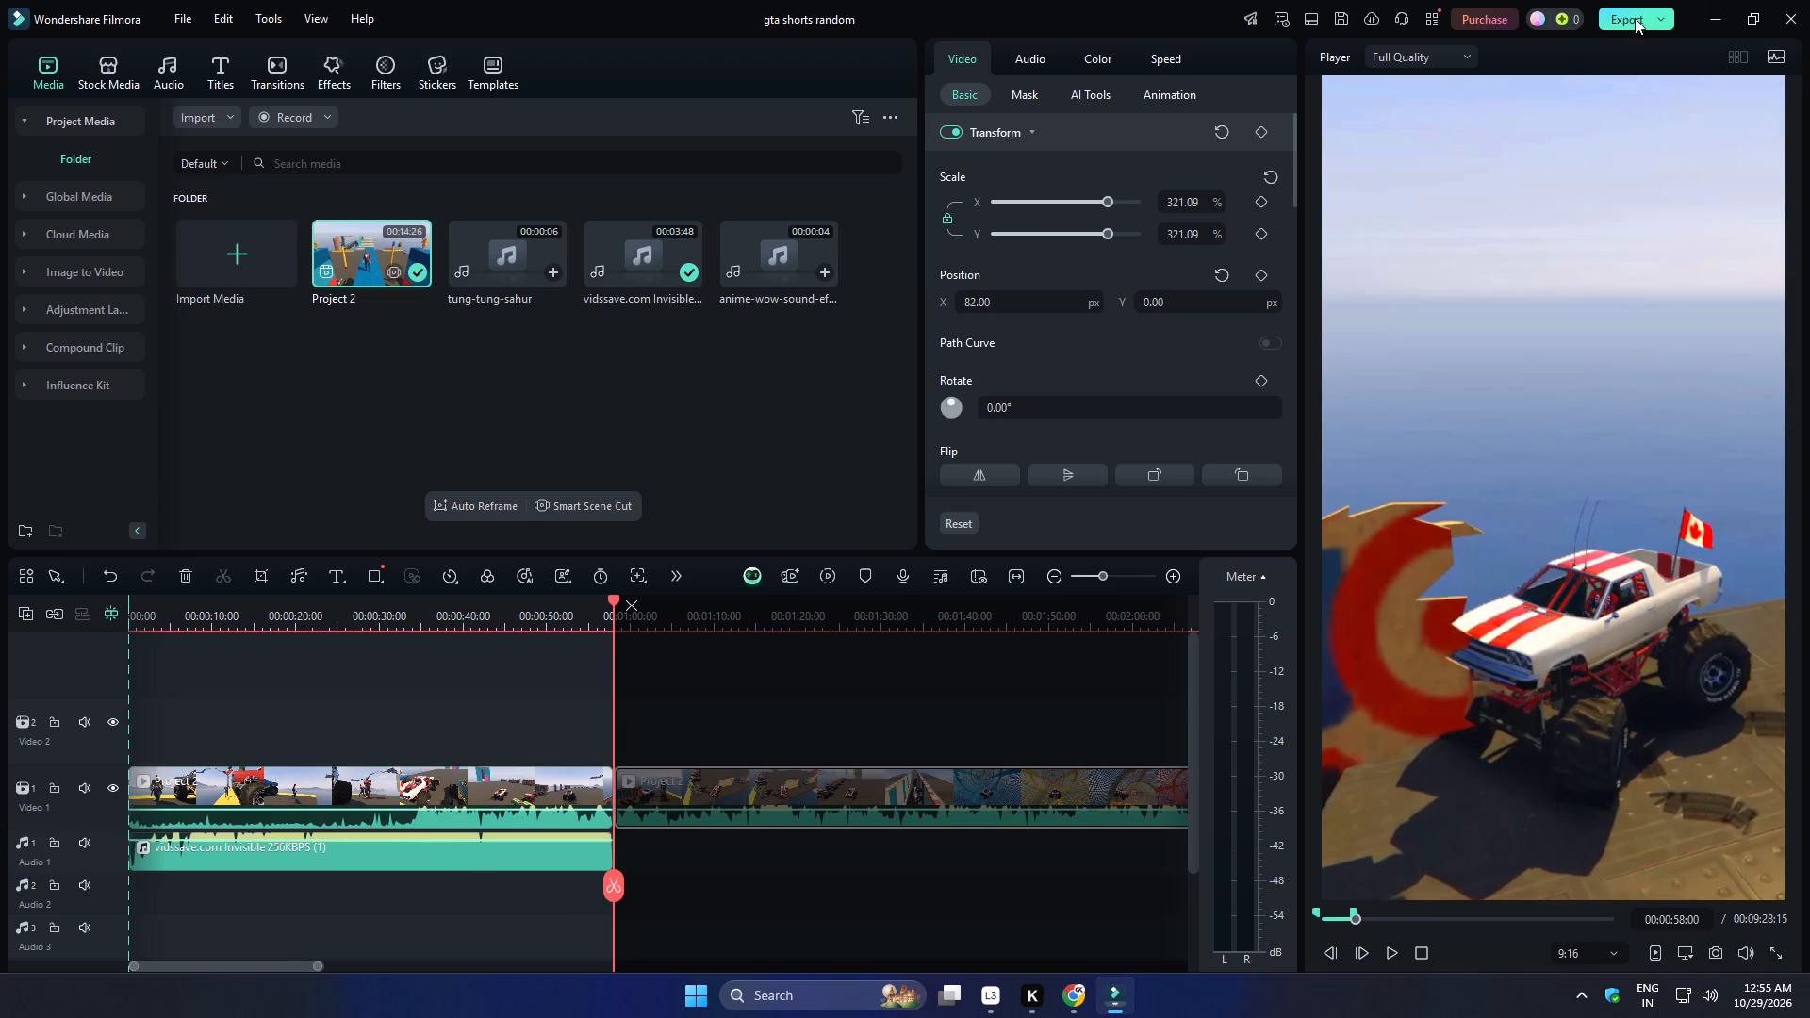
pyautogui.moveTo(984, 302); pyautogui.dragTo(854, 302)
pyautogui.press('6')
pyautogui.click(1037, 465)
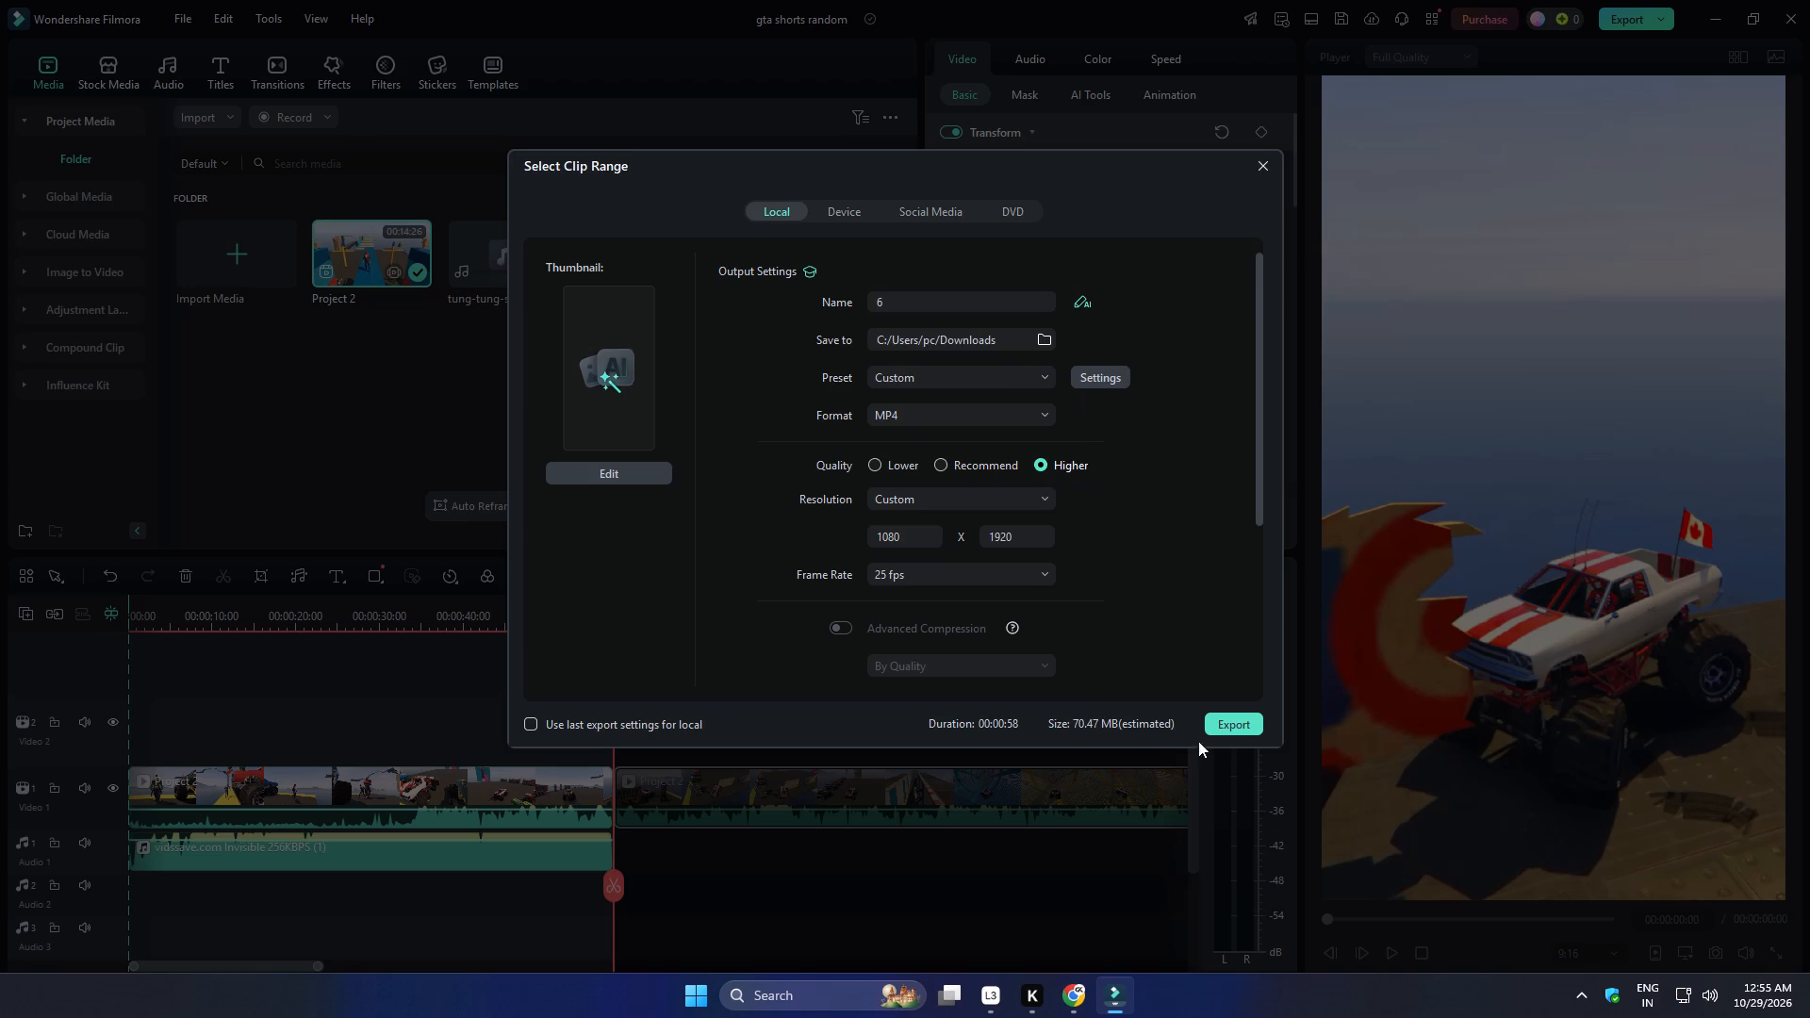
pyautogui.click(1226, 736)
pyautogui.click(1228, 726)
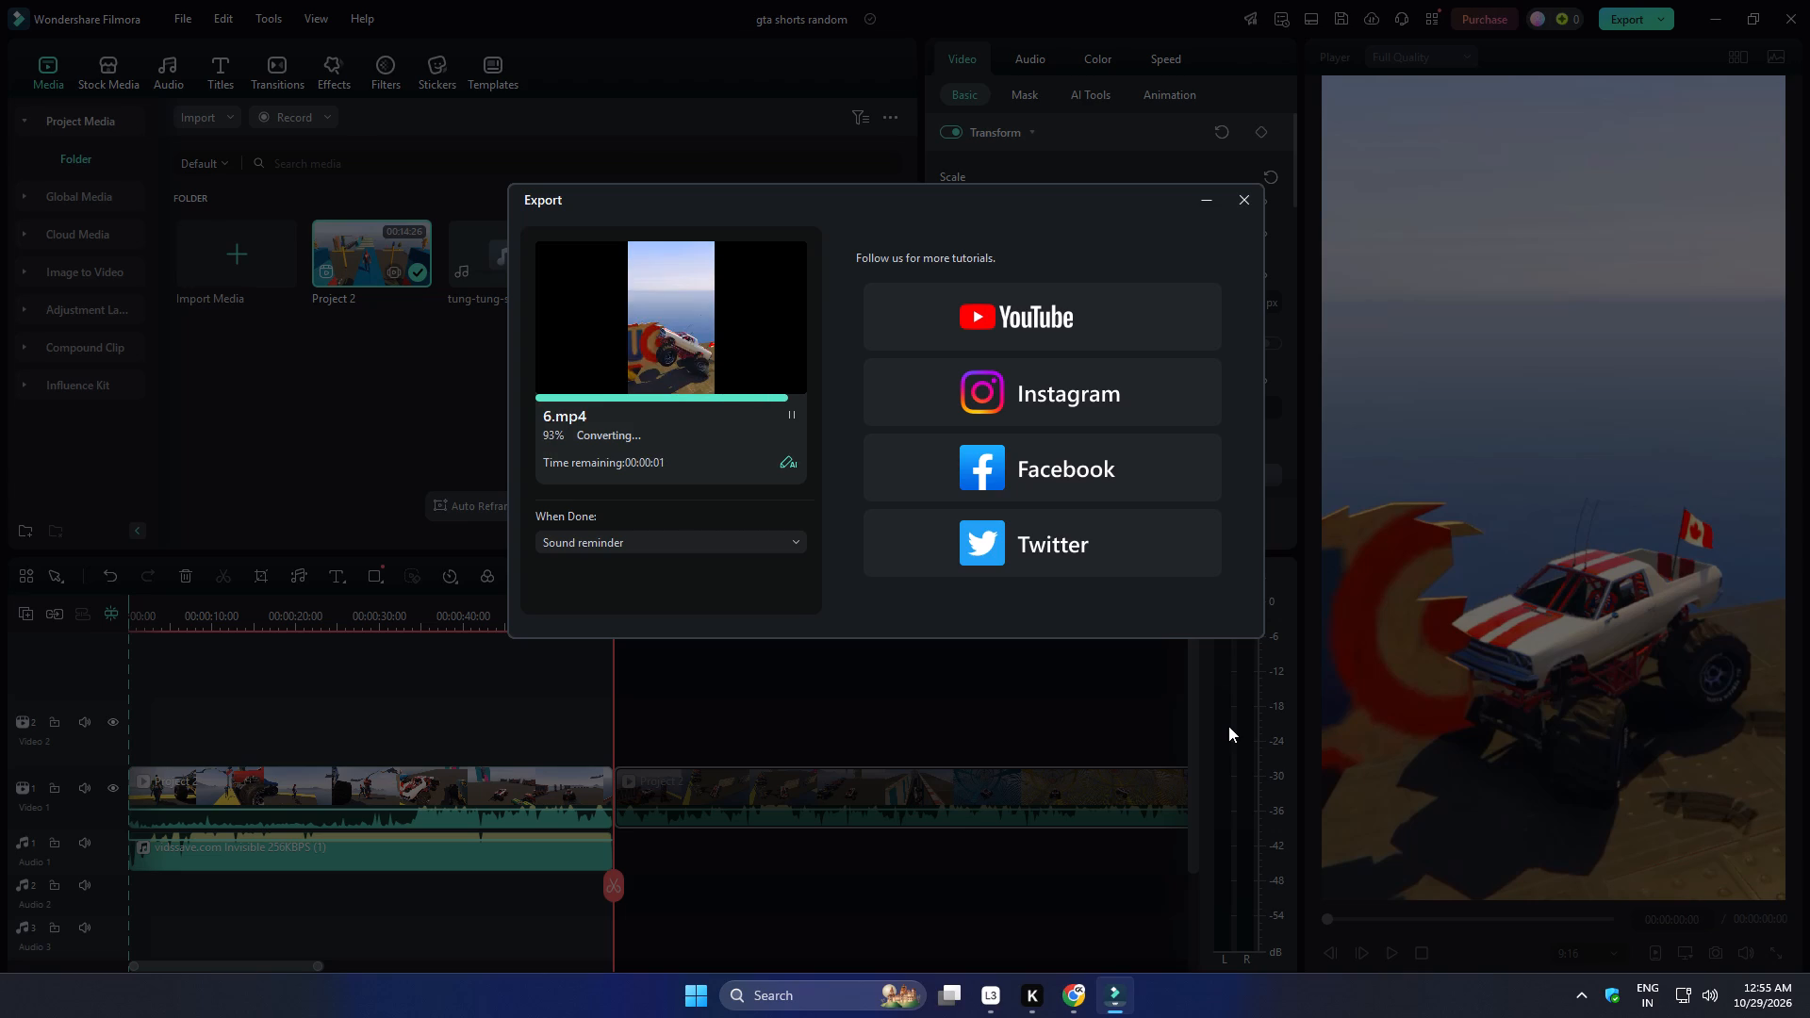
pyautogui.click(1250, 197)
# Replace the exported sixth segment with the remaining Project 2 footage at the timeline start, and split it at 00:00:58:00.
pyautogui.click(576, 774)
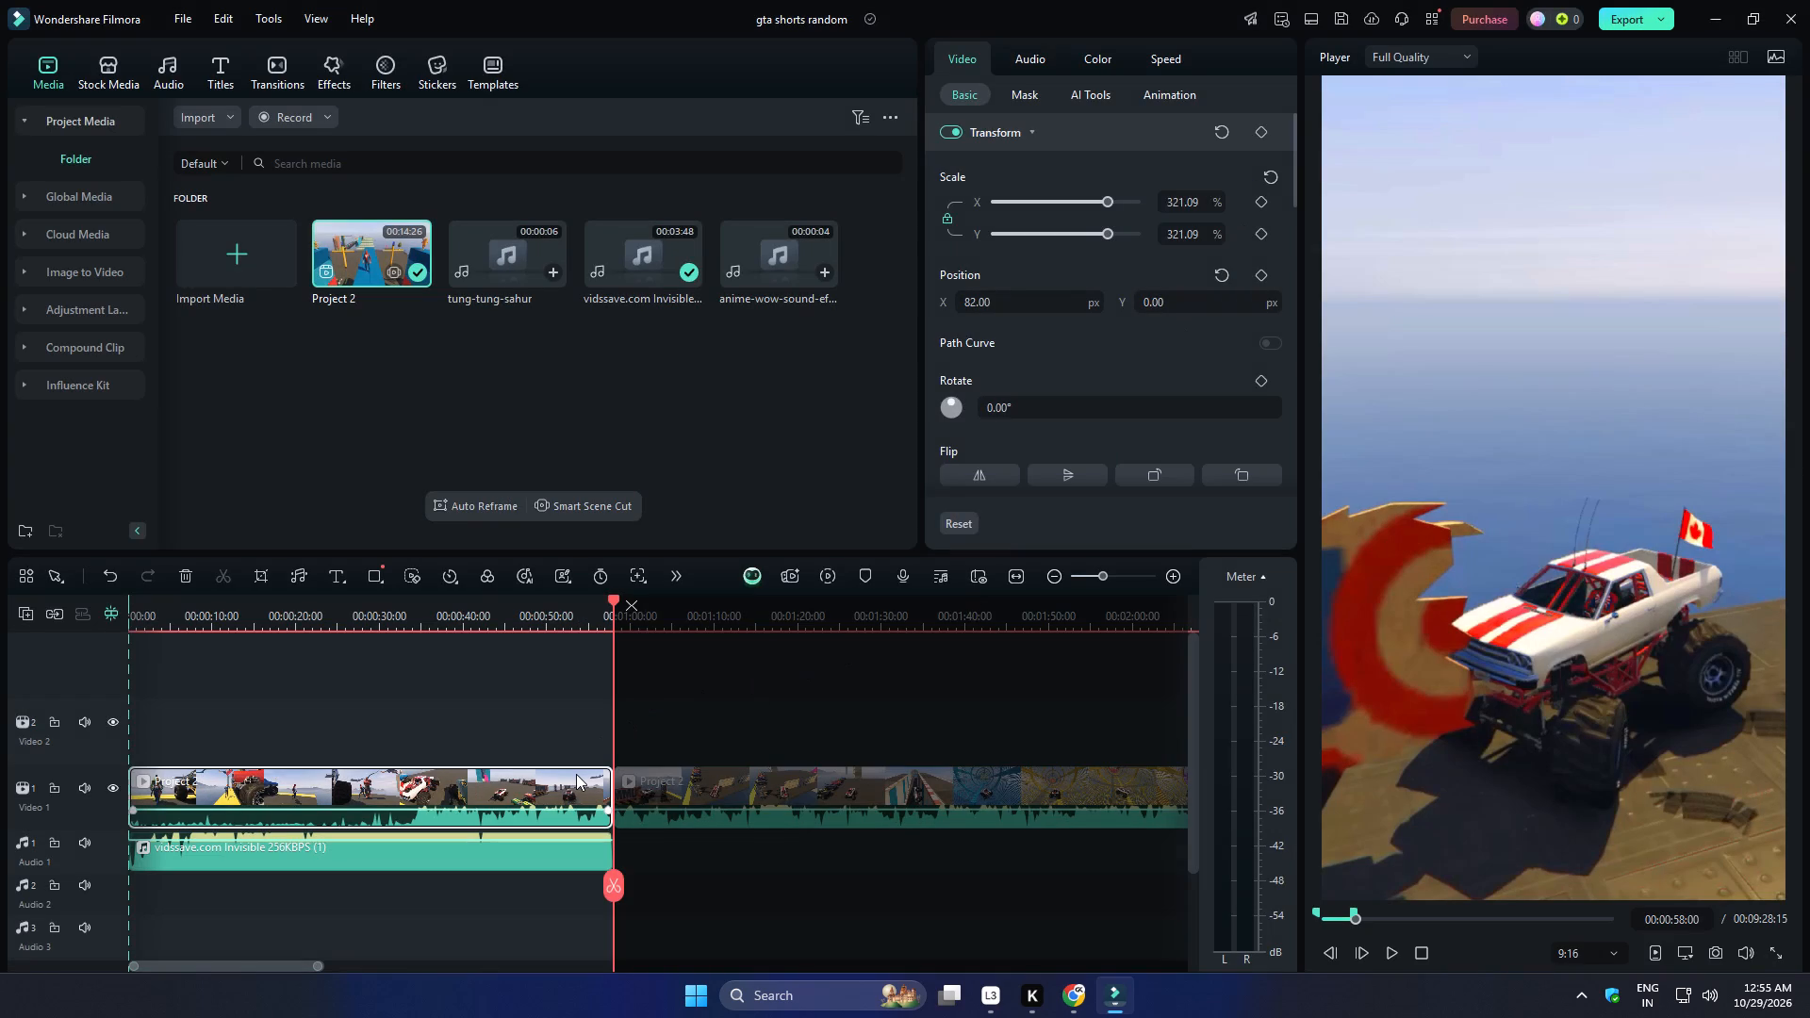
pyautogui.press('Delete')
pyautogui.moveTo(728, 773); pyautogui.dragTo(617, 781)
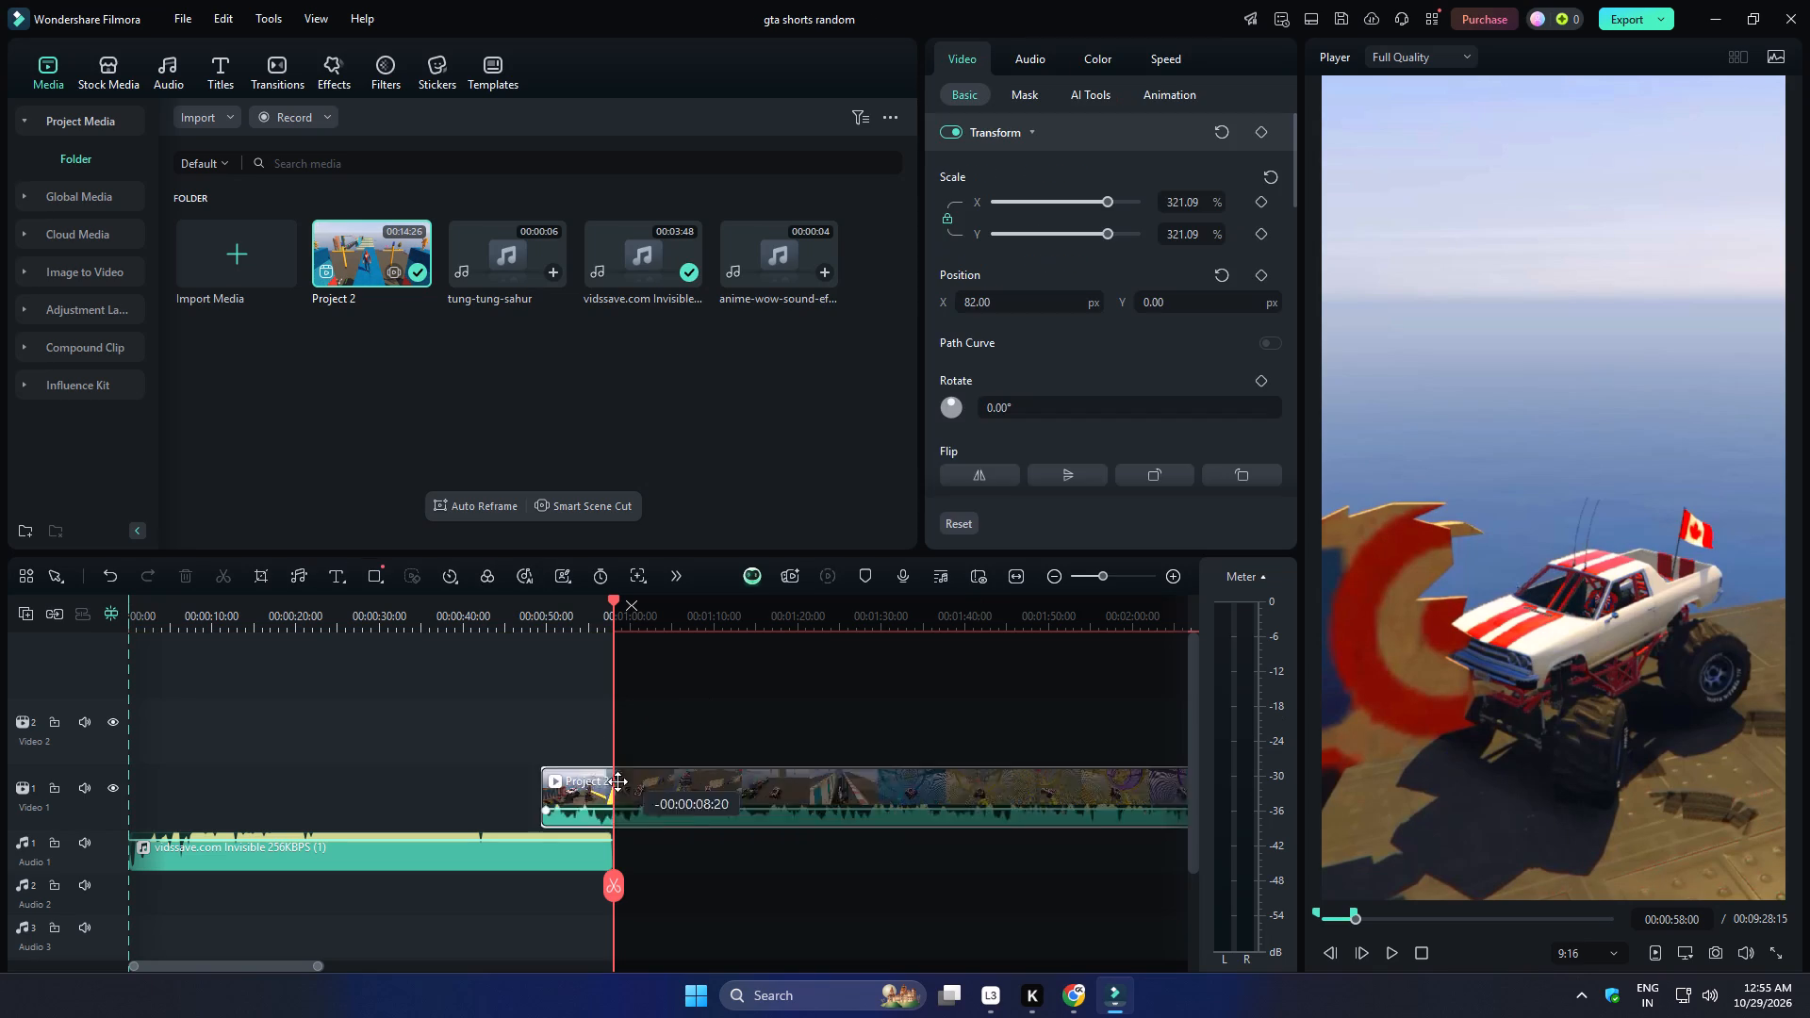
pyautogui.moveTo(617, 781); pyautogui.dragTo(52, 805)
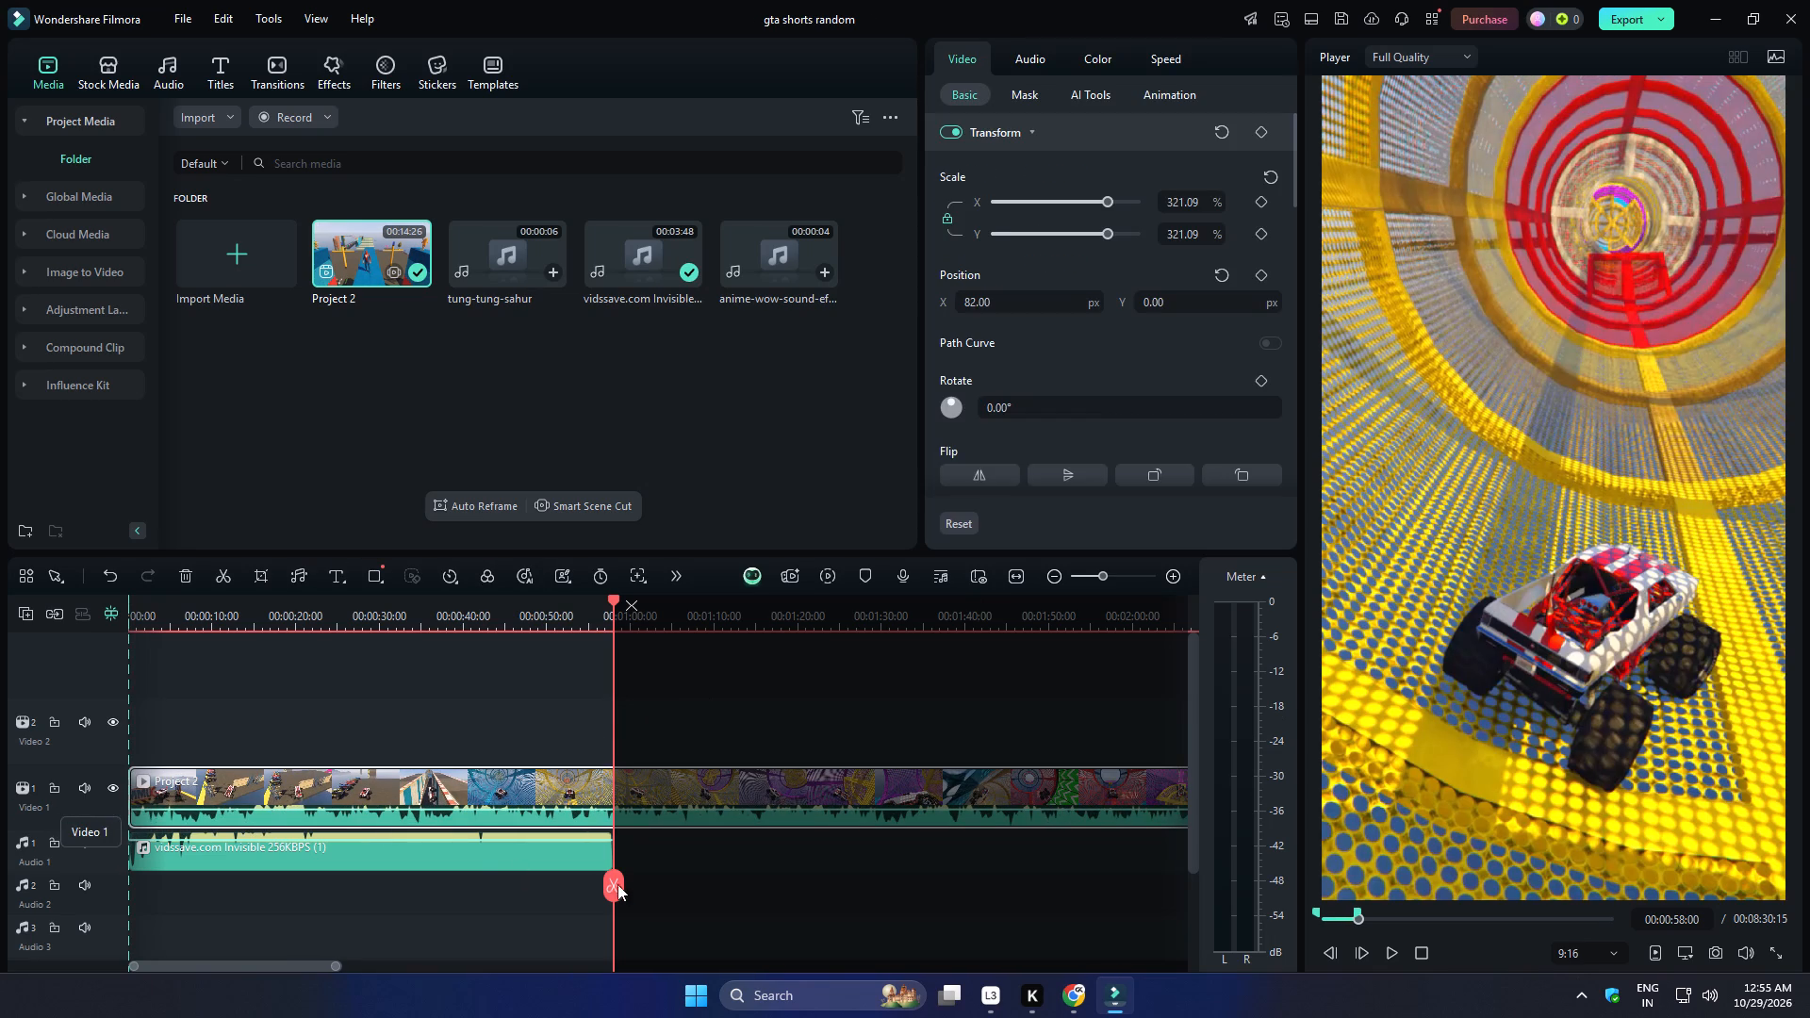
pyautogui.click(613, 885)
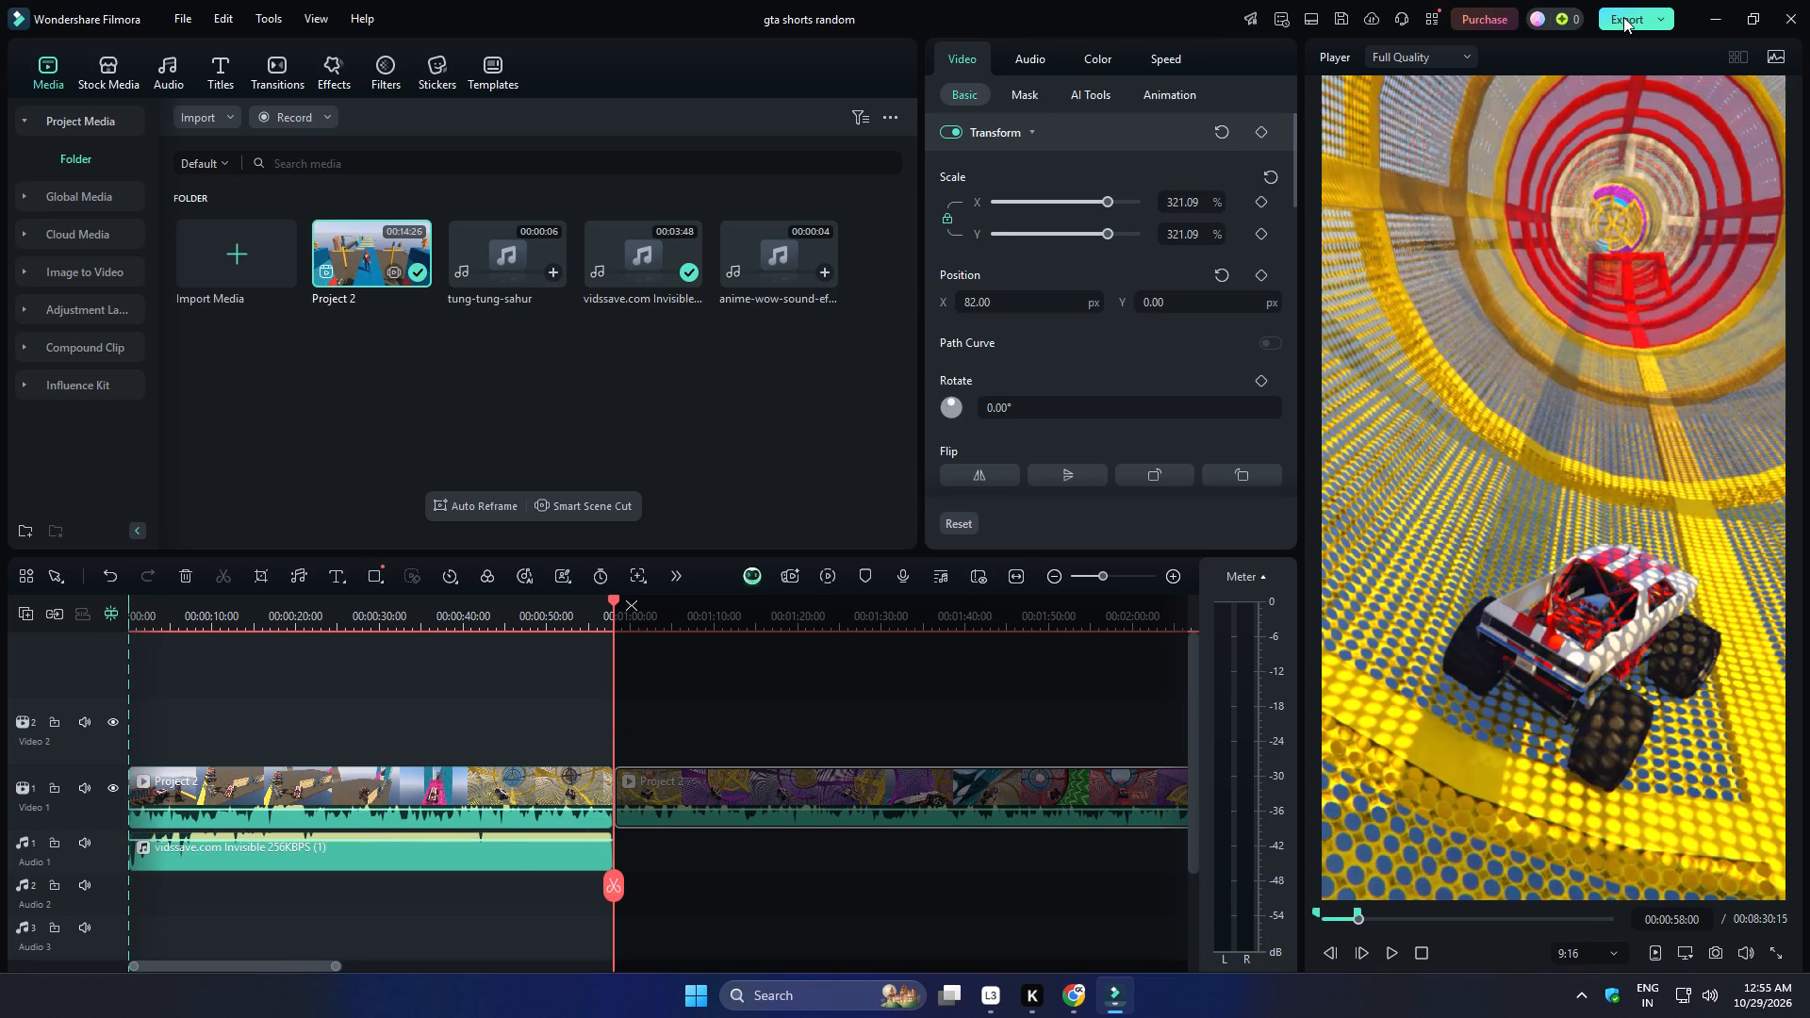
# Export the marked range as a local MP4 named 7 with Higher quality, and close the export window once rendering ends.
pyautogui.click(1623, 17)
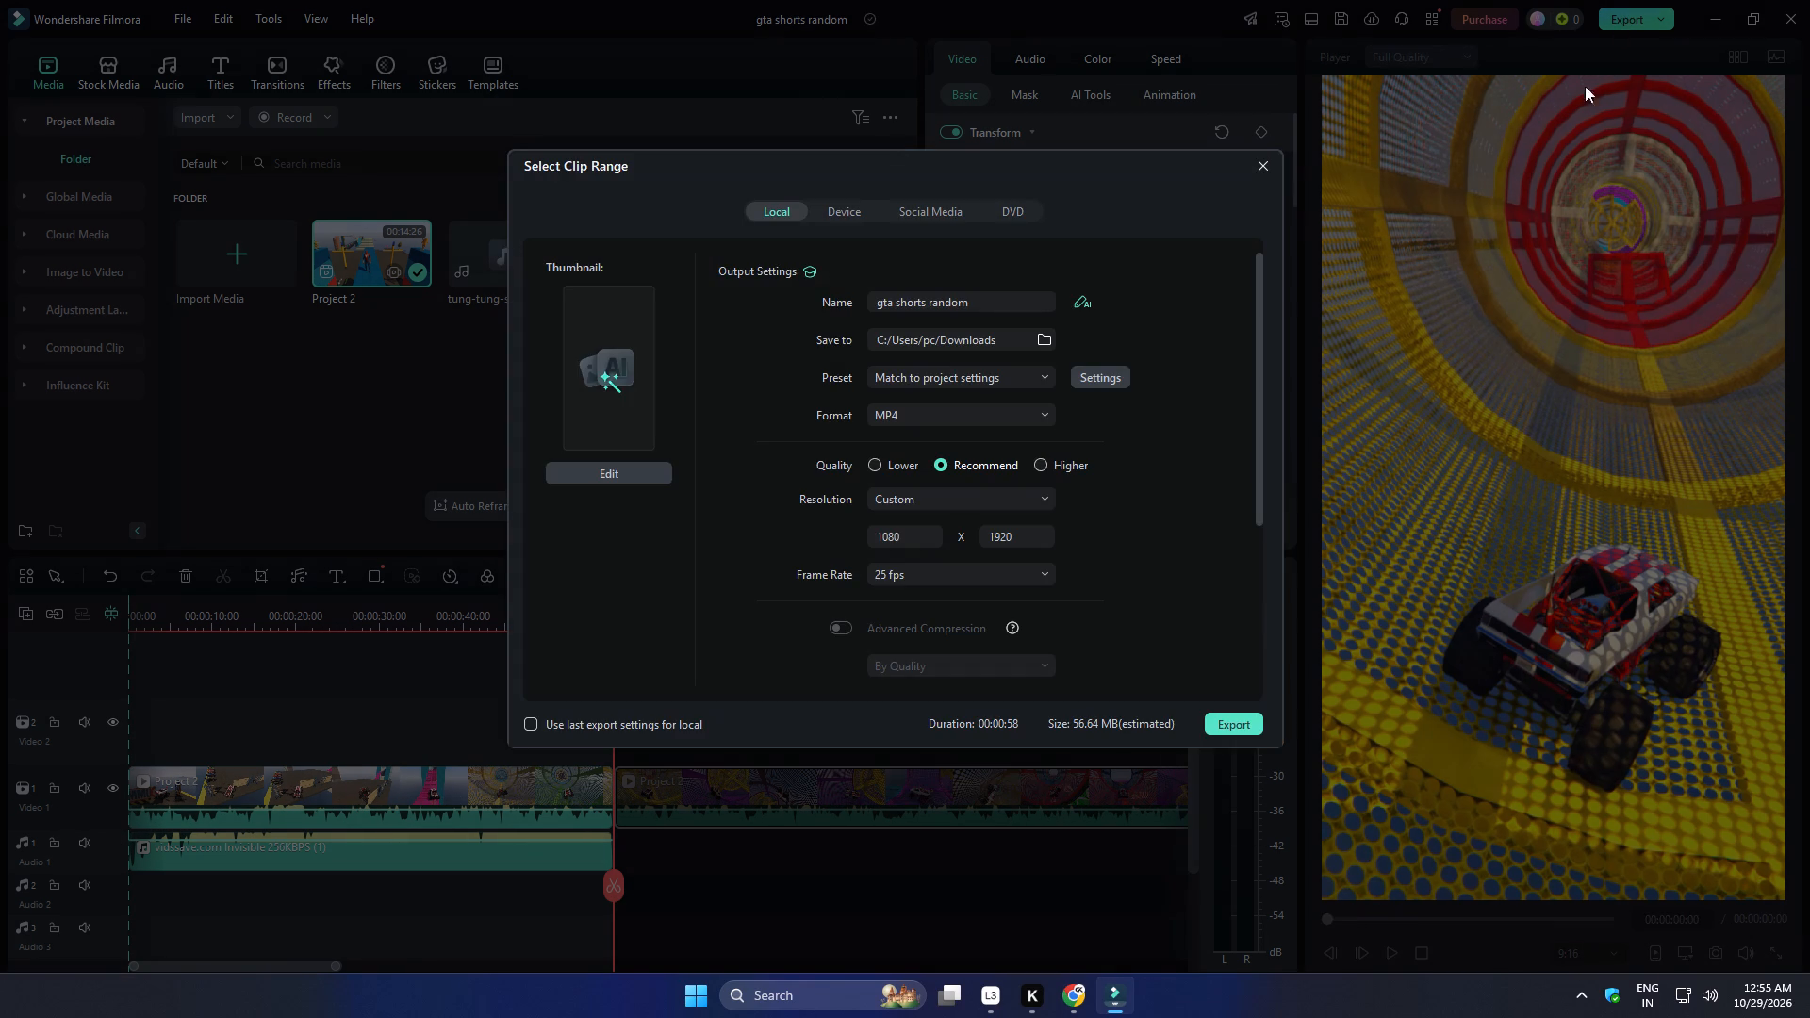
pyautogui.moveTo(1010, 299); pyautogui.dragTo(839, 304)
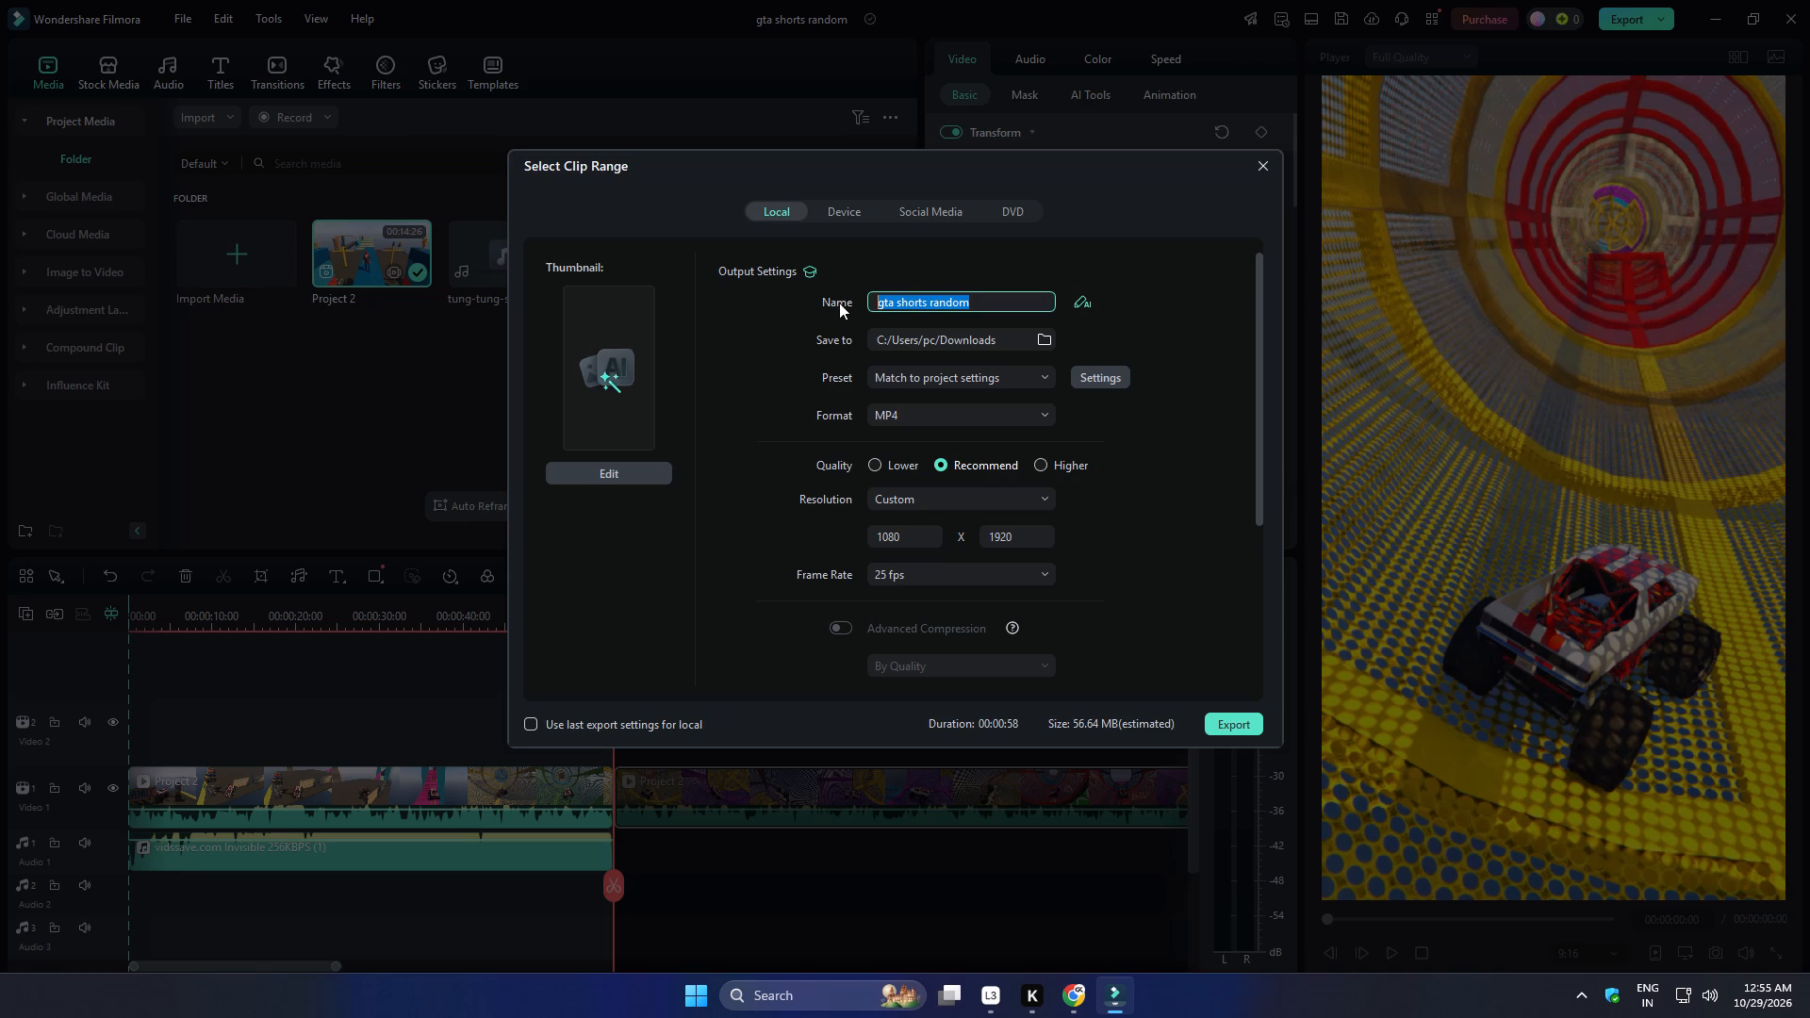
pyautogui.press('7')
pyautogui.click(1033, 461)
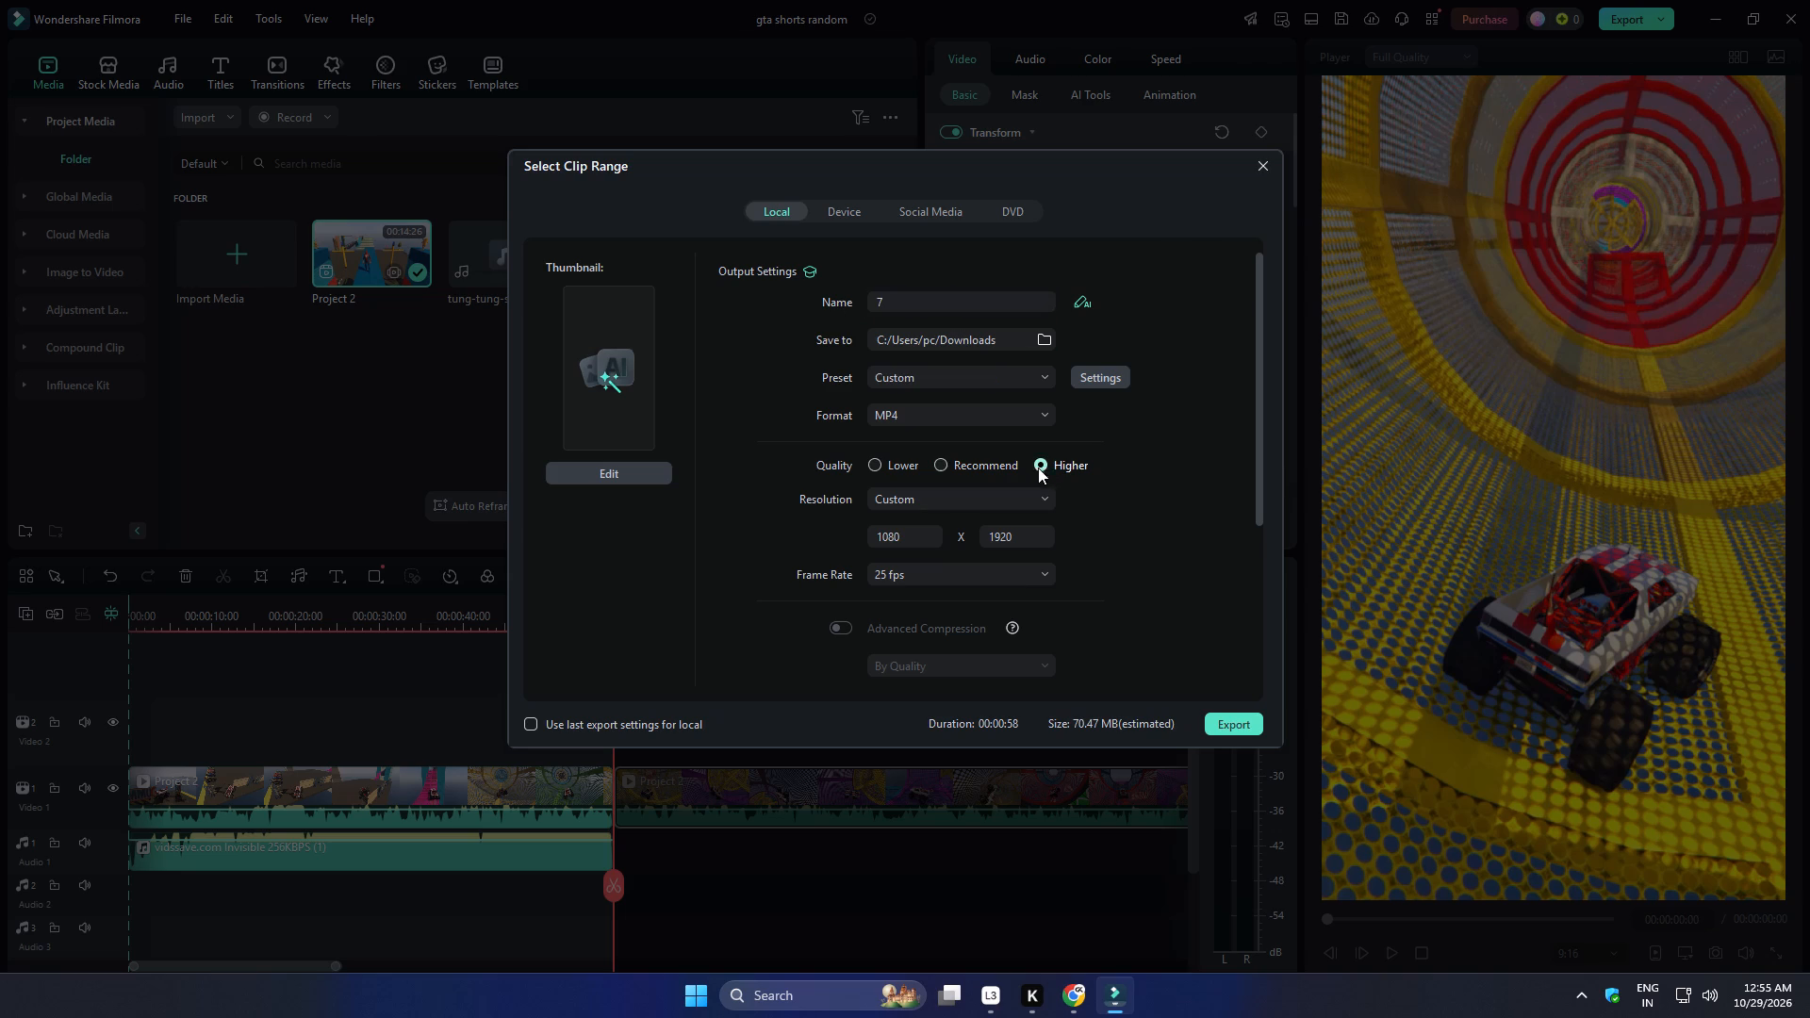
pyautogui.click(1216, 728)
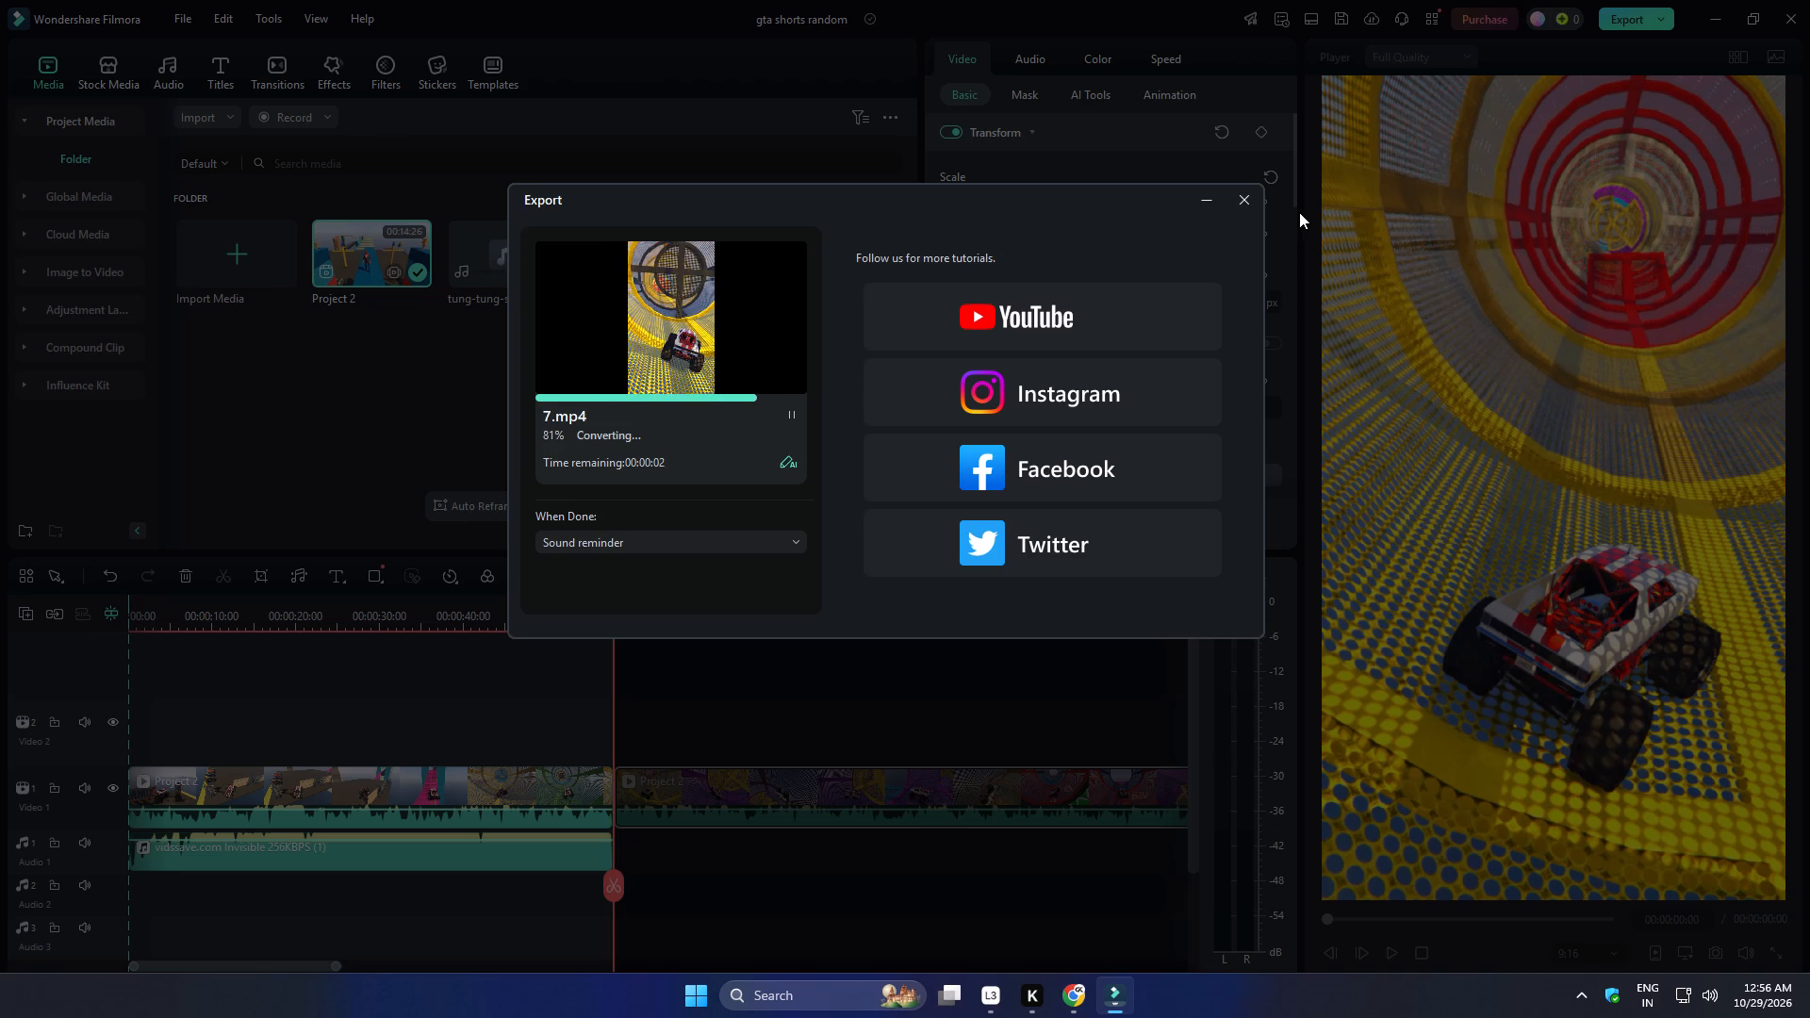
pyautogui.click(1250, 200)
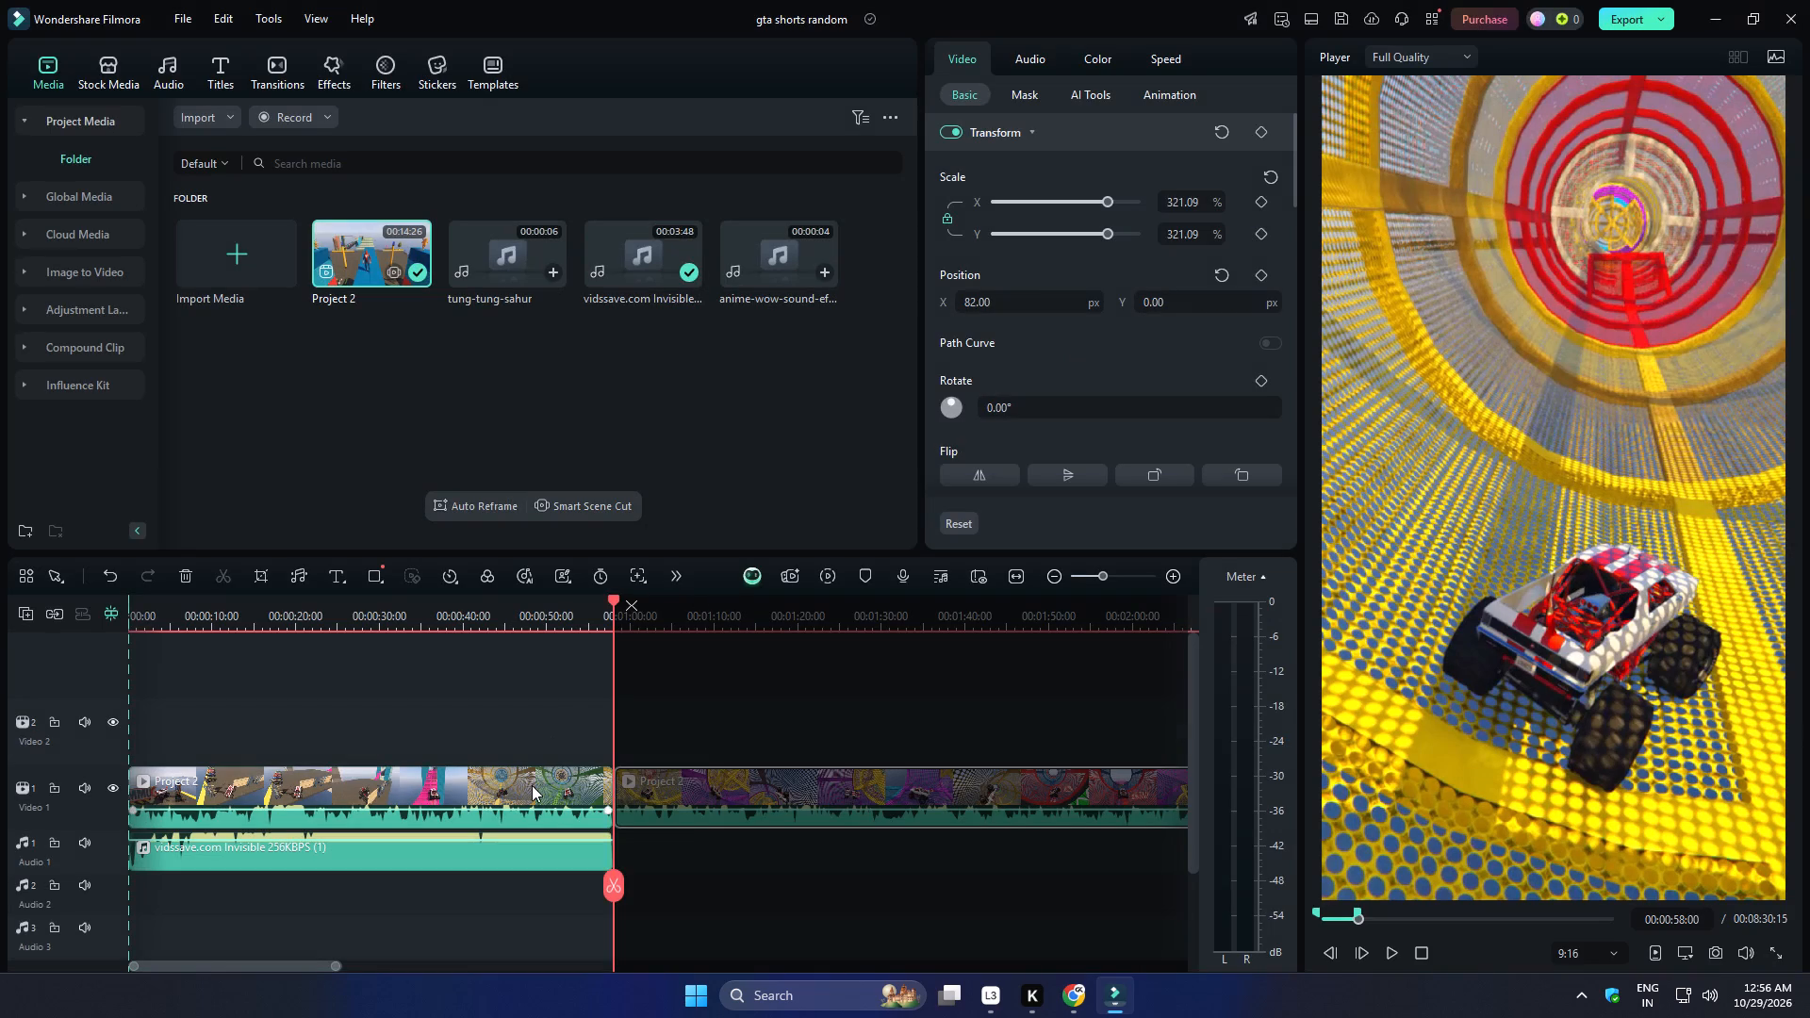
# Replace the exported seventh segment with the remaining Project 2 footage at the timeline start, and split it at 00:00:58:00.
pyautogui.click(532, 785)
pyautogui.press('Delete')
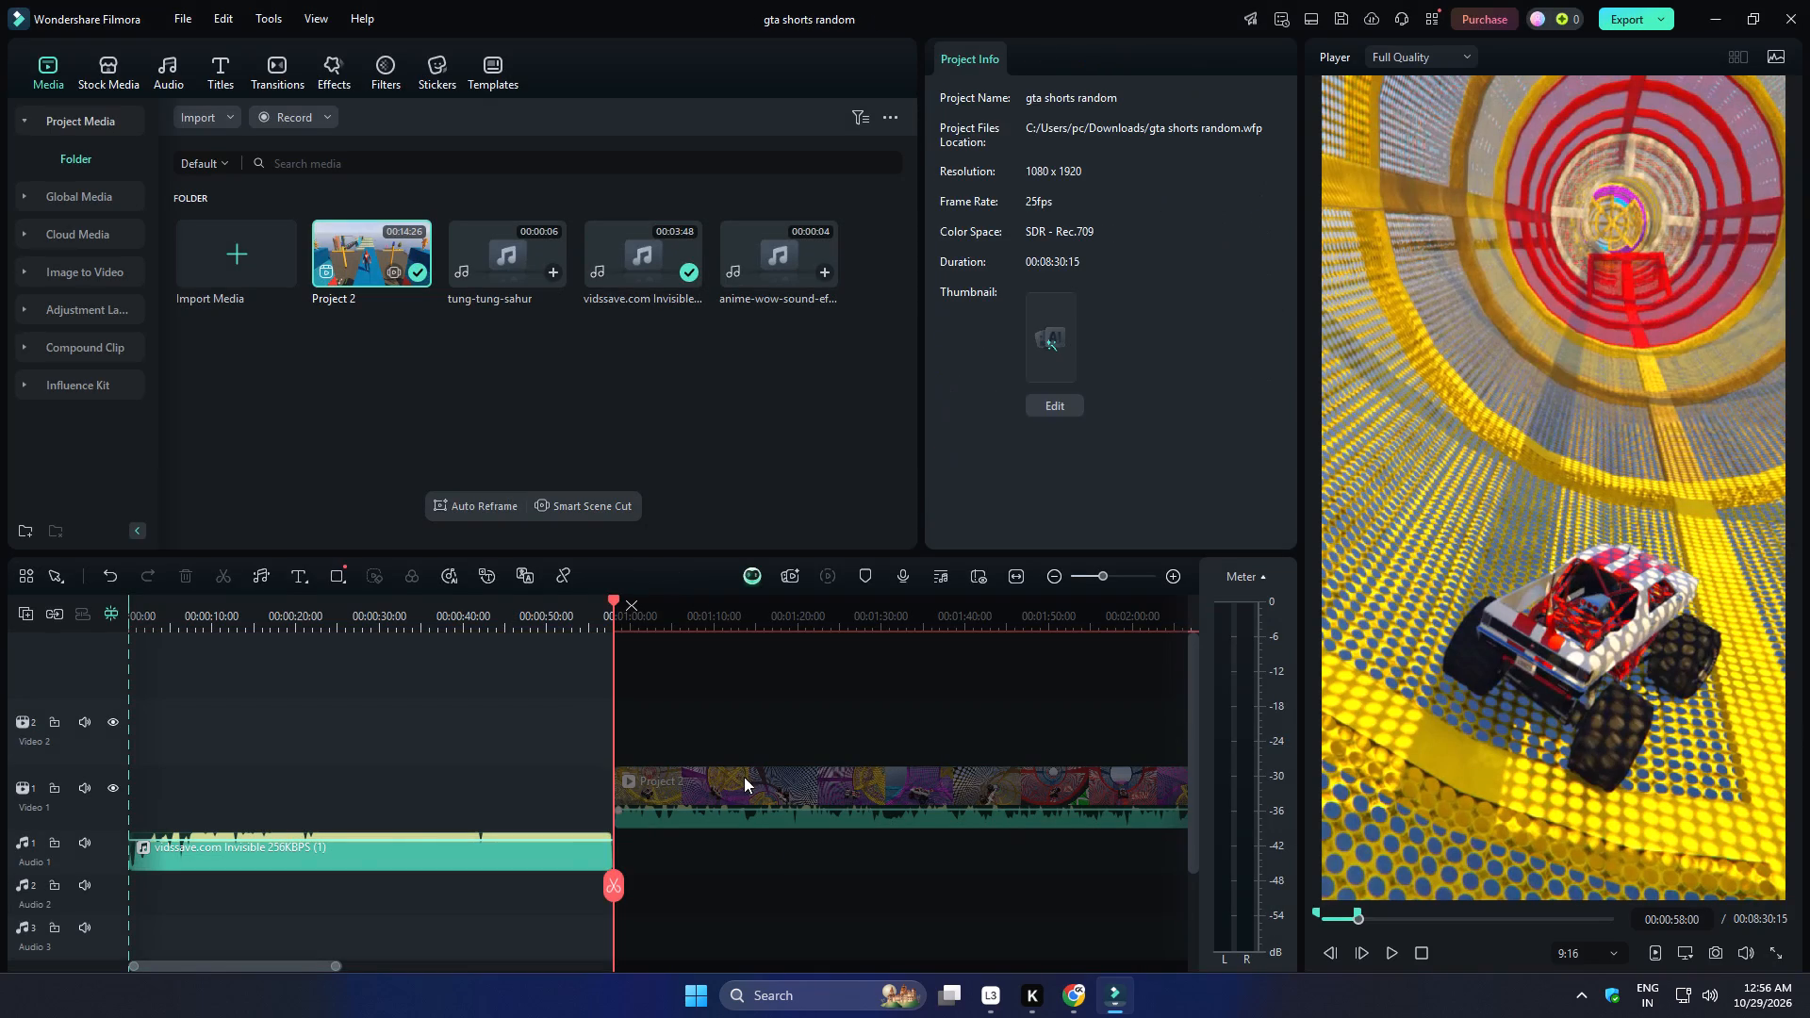
pyautogui.moveTo(744, 777); pyautogui.dragTo(25, 864)
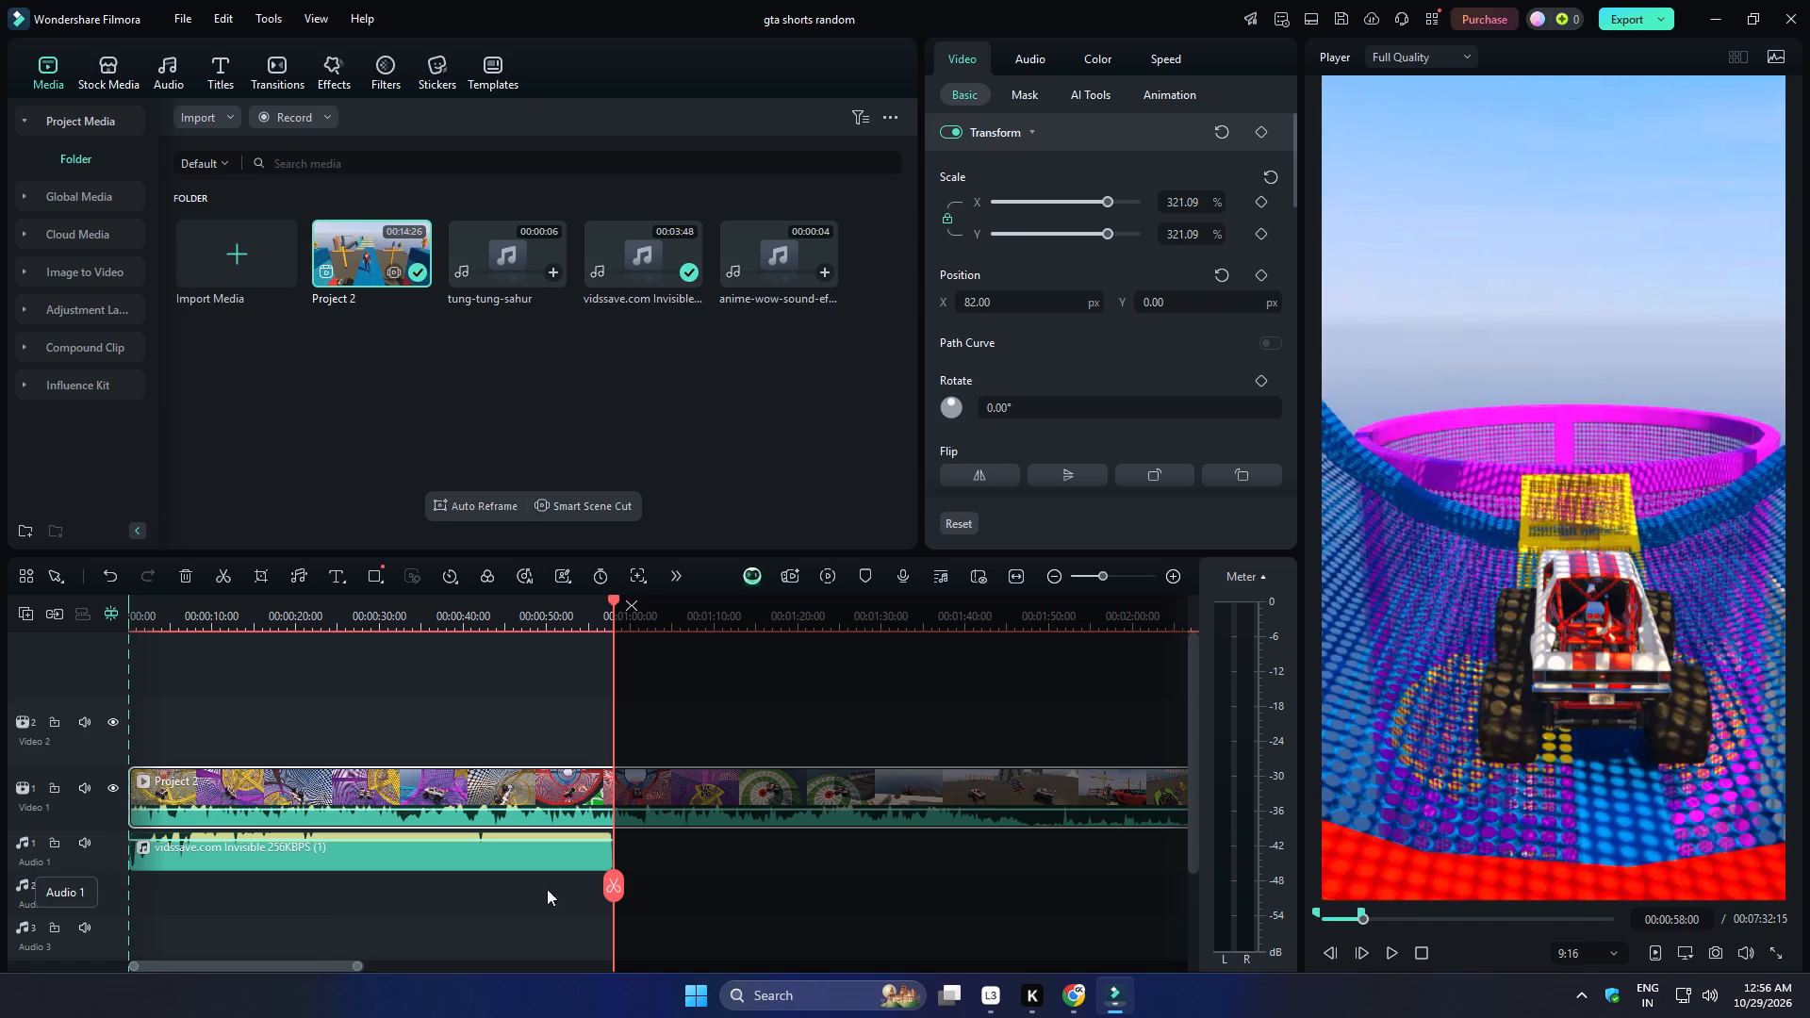
pyautogui.click(611, 890)
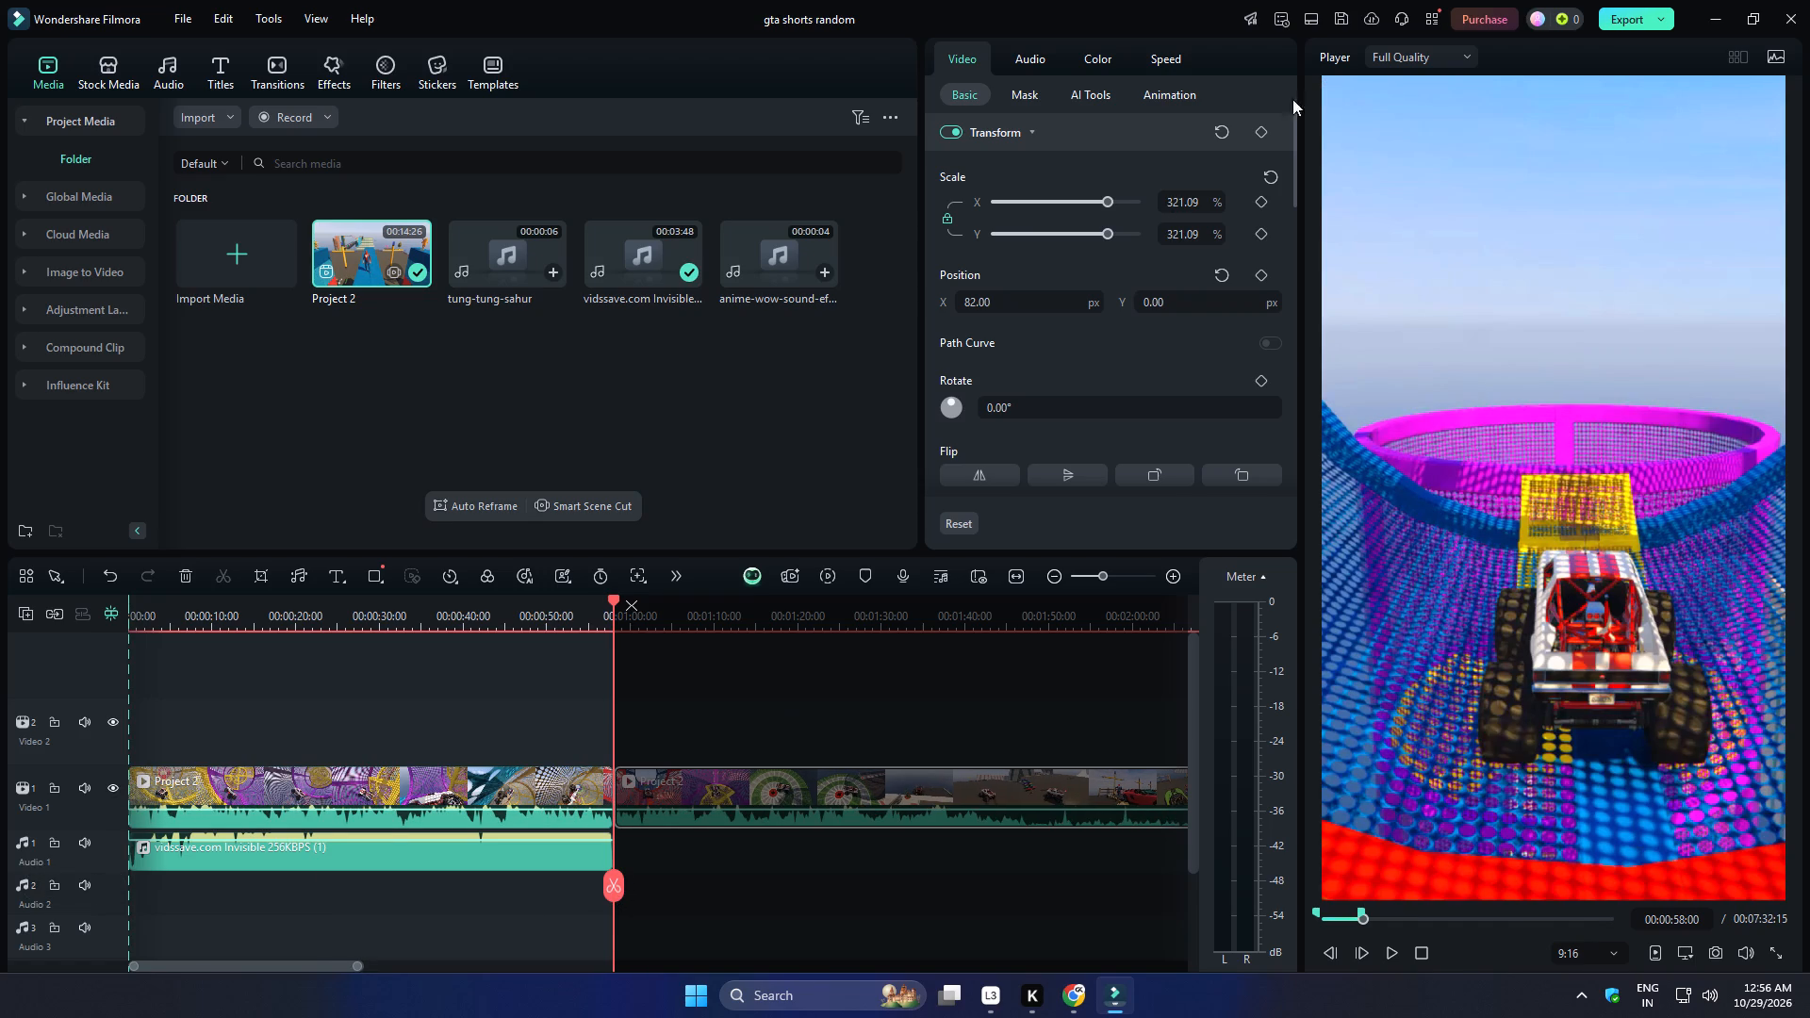
# Export the marked range as a local MP4 named 8 with Higher quality, and close the export window once rendering ends.
pyautogui.click(1620, 25)
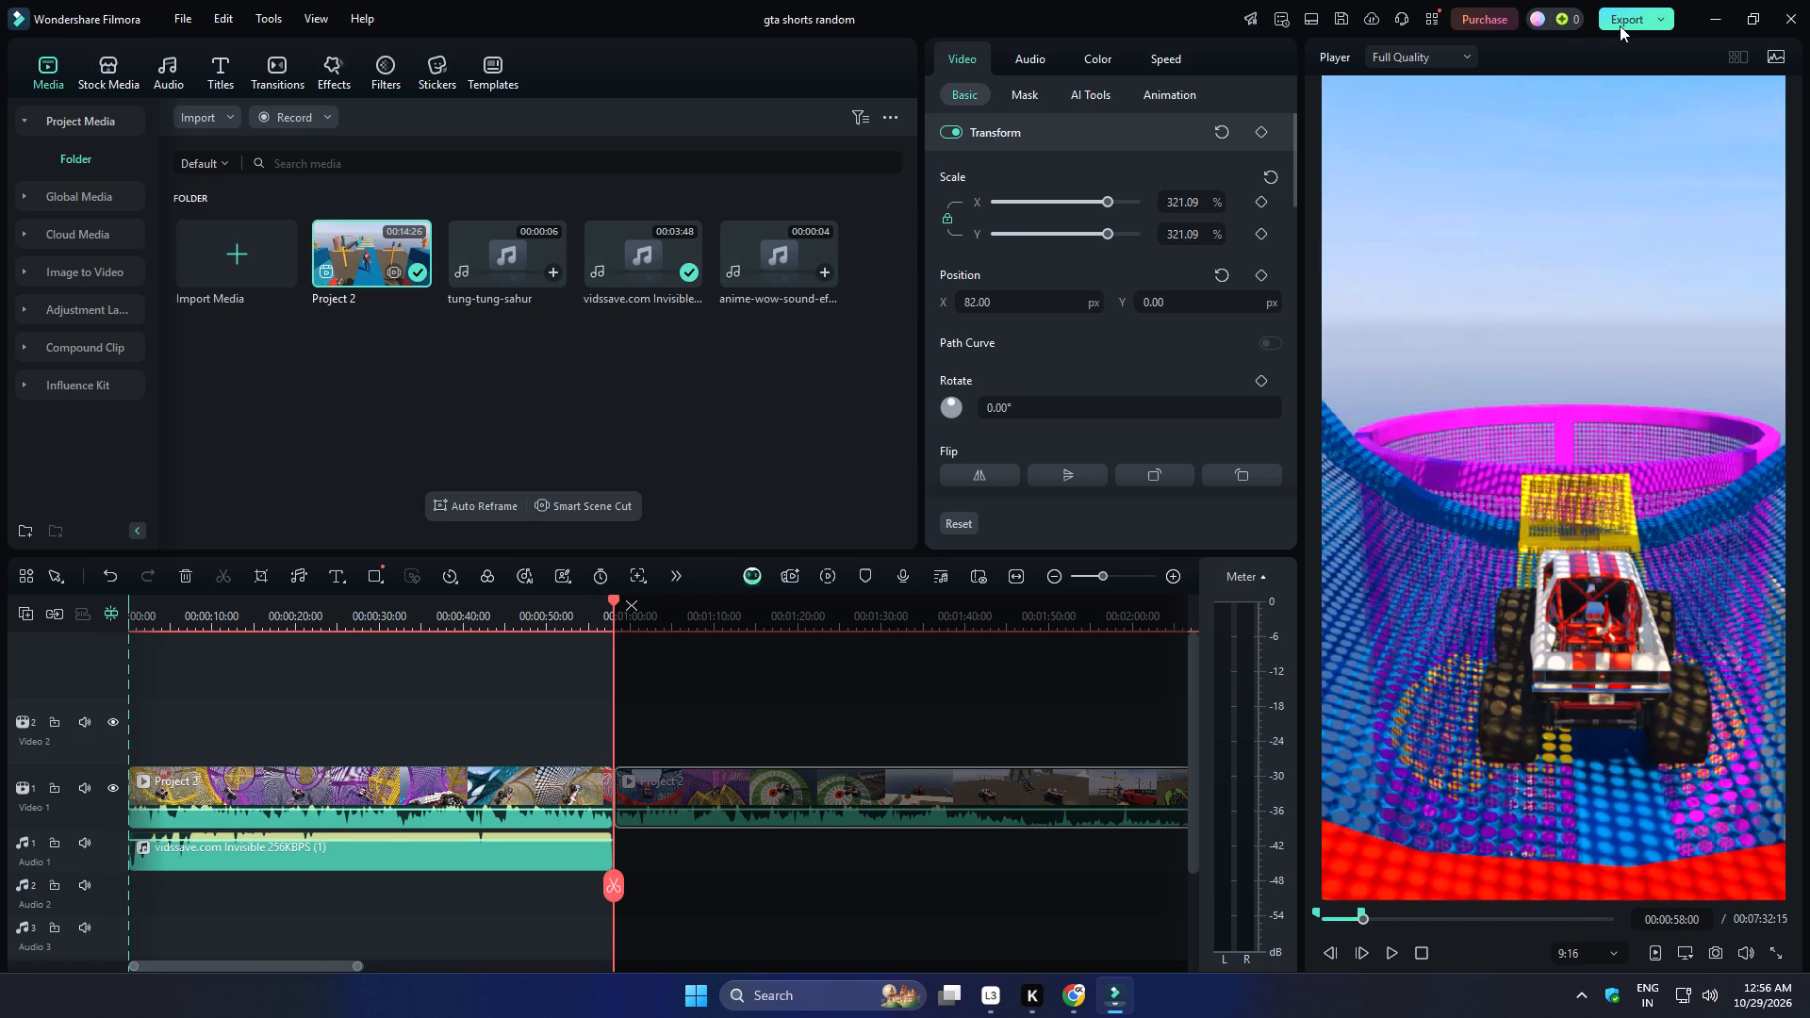
pyautogui.moveTo(993, 295); pyautogui.dragTo(869, 311)
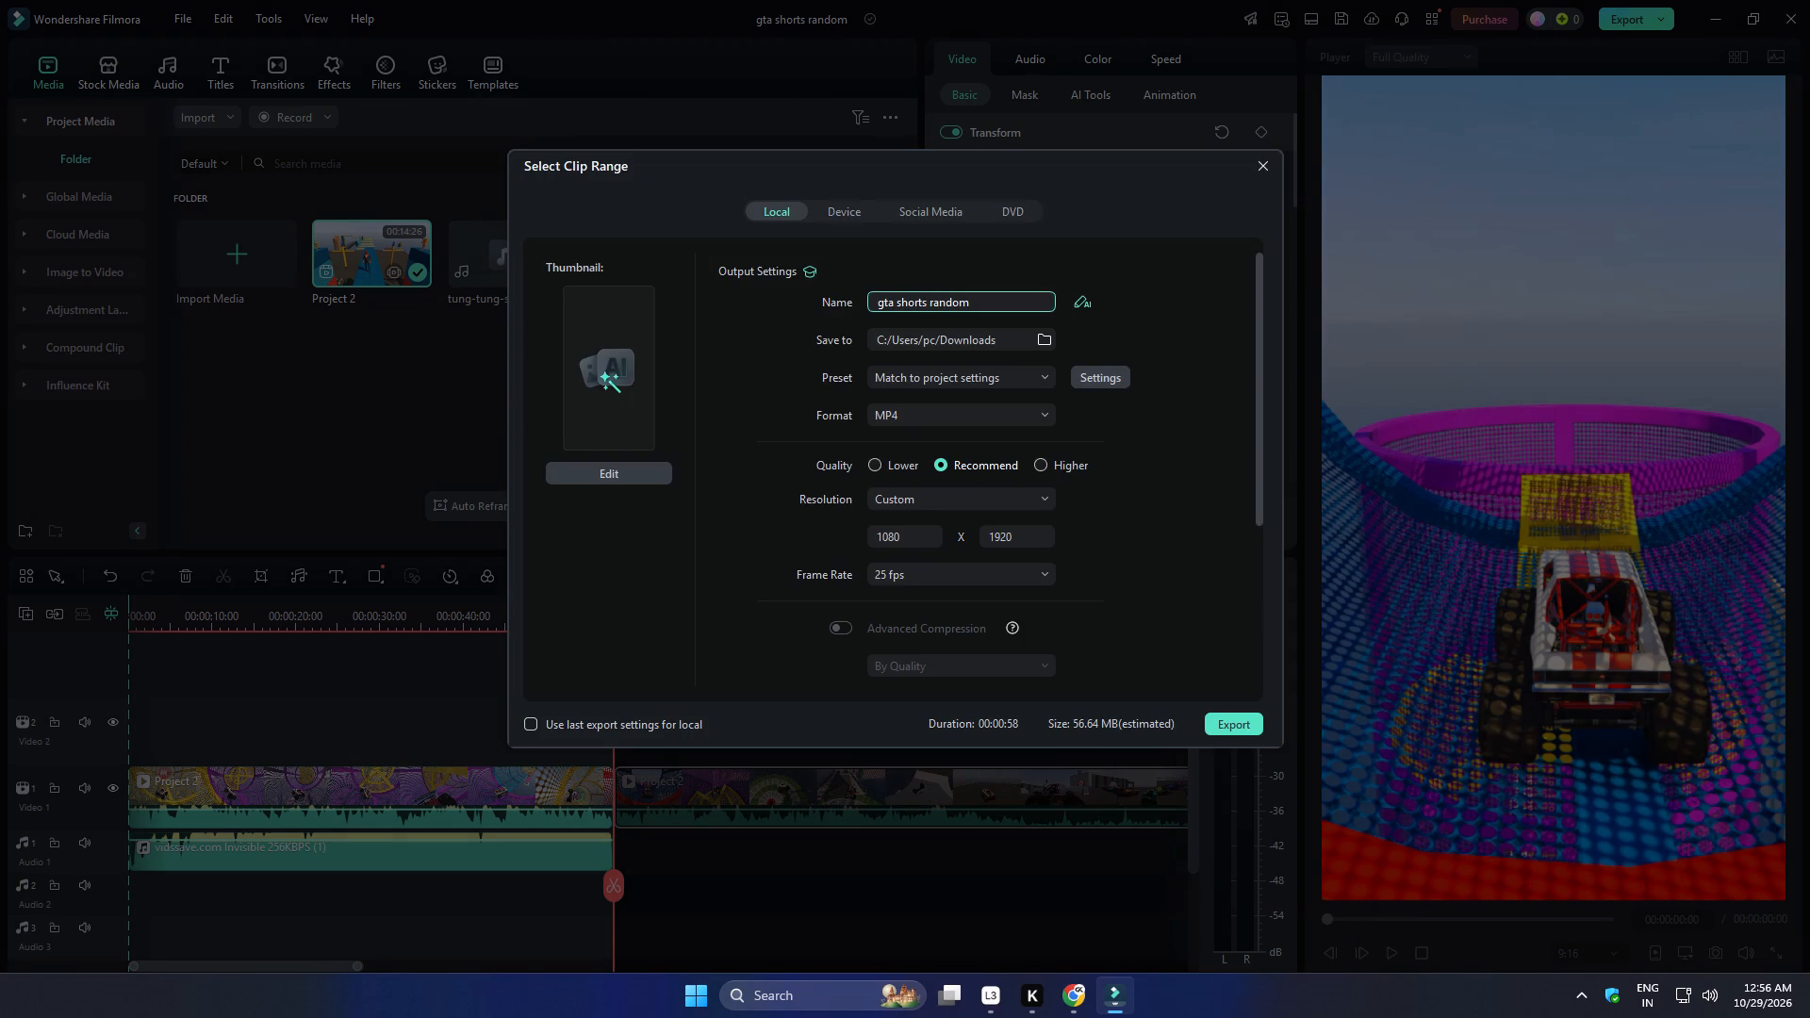
pyautogui.moveTo(869, 311); pyautogui.dragTo(863, 291)
pyautogui.press('8')
pyautogui.moveTo(968, 306); pyautogui.dragTo(860, 306)
pyautogui.press('8')
pyautogui.click(1045, 461)
pyautogui.click(1226, 726)
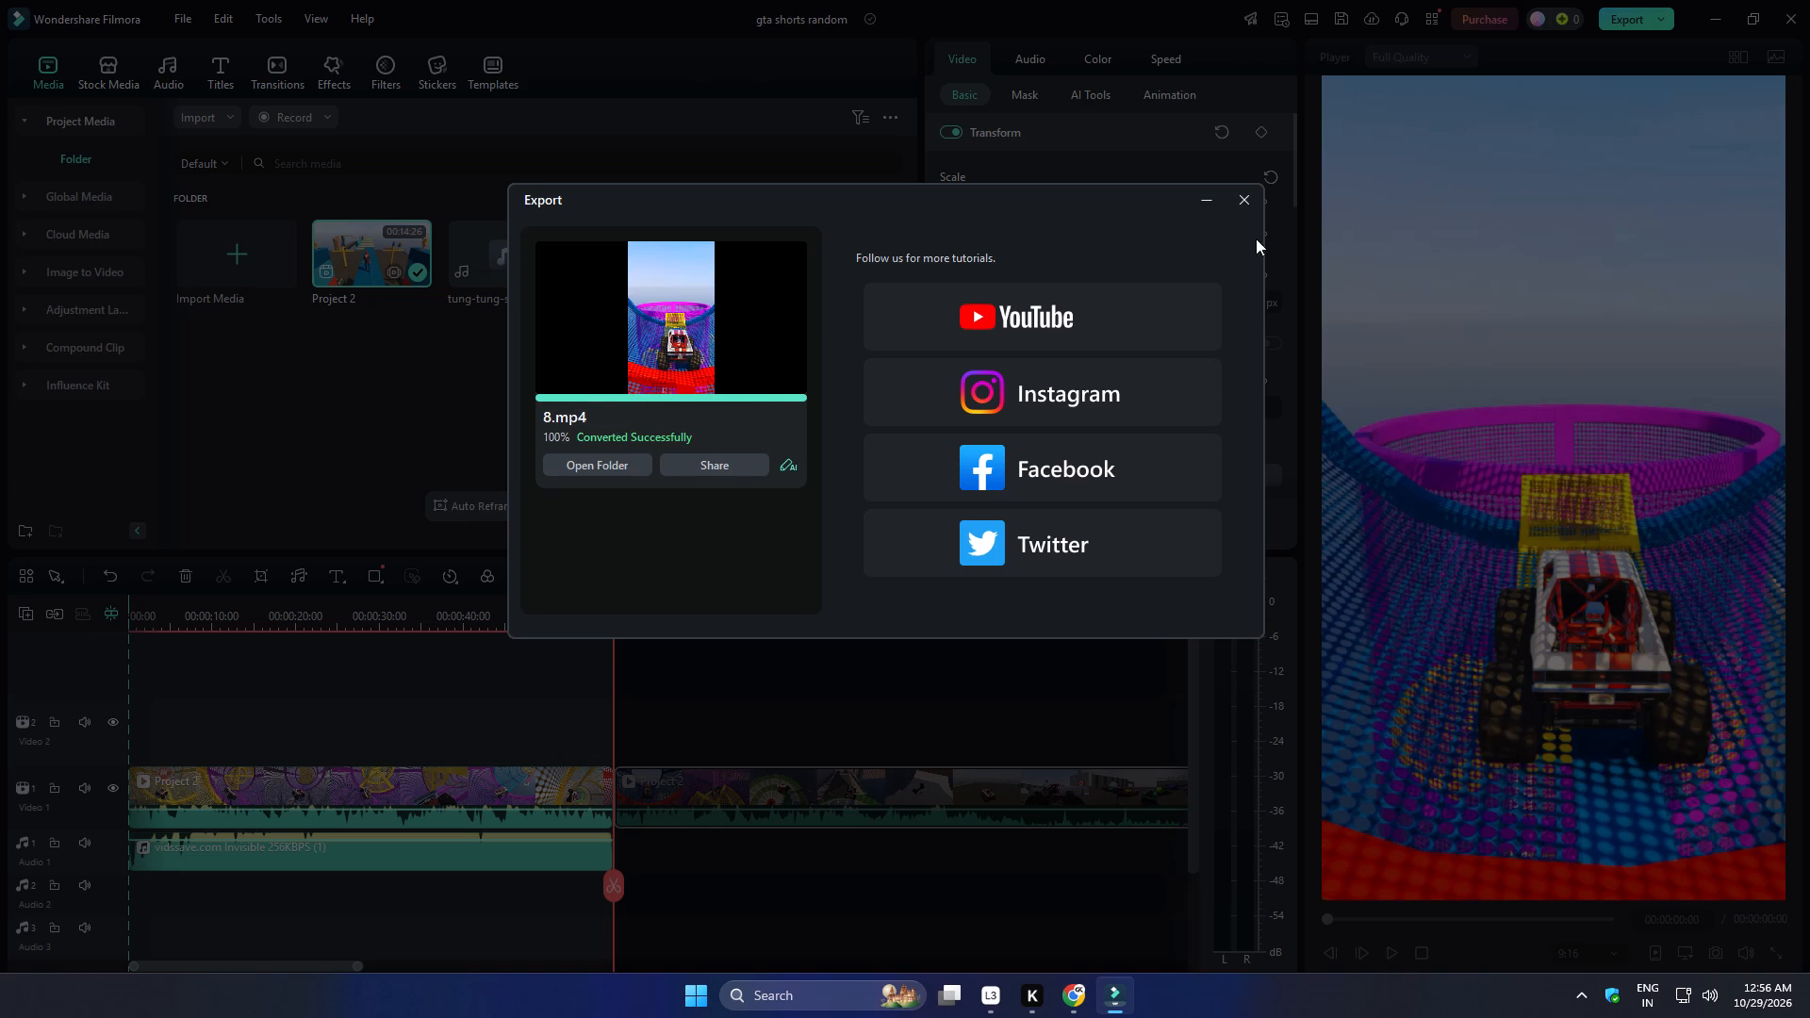
pyautogui.click(1250, 206)
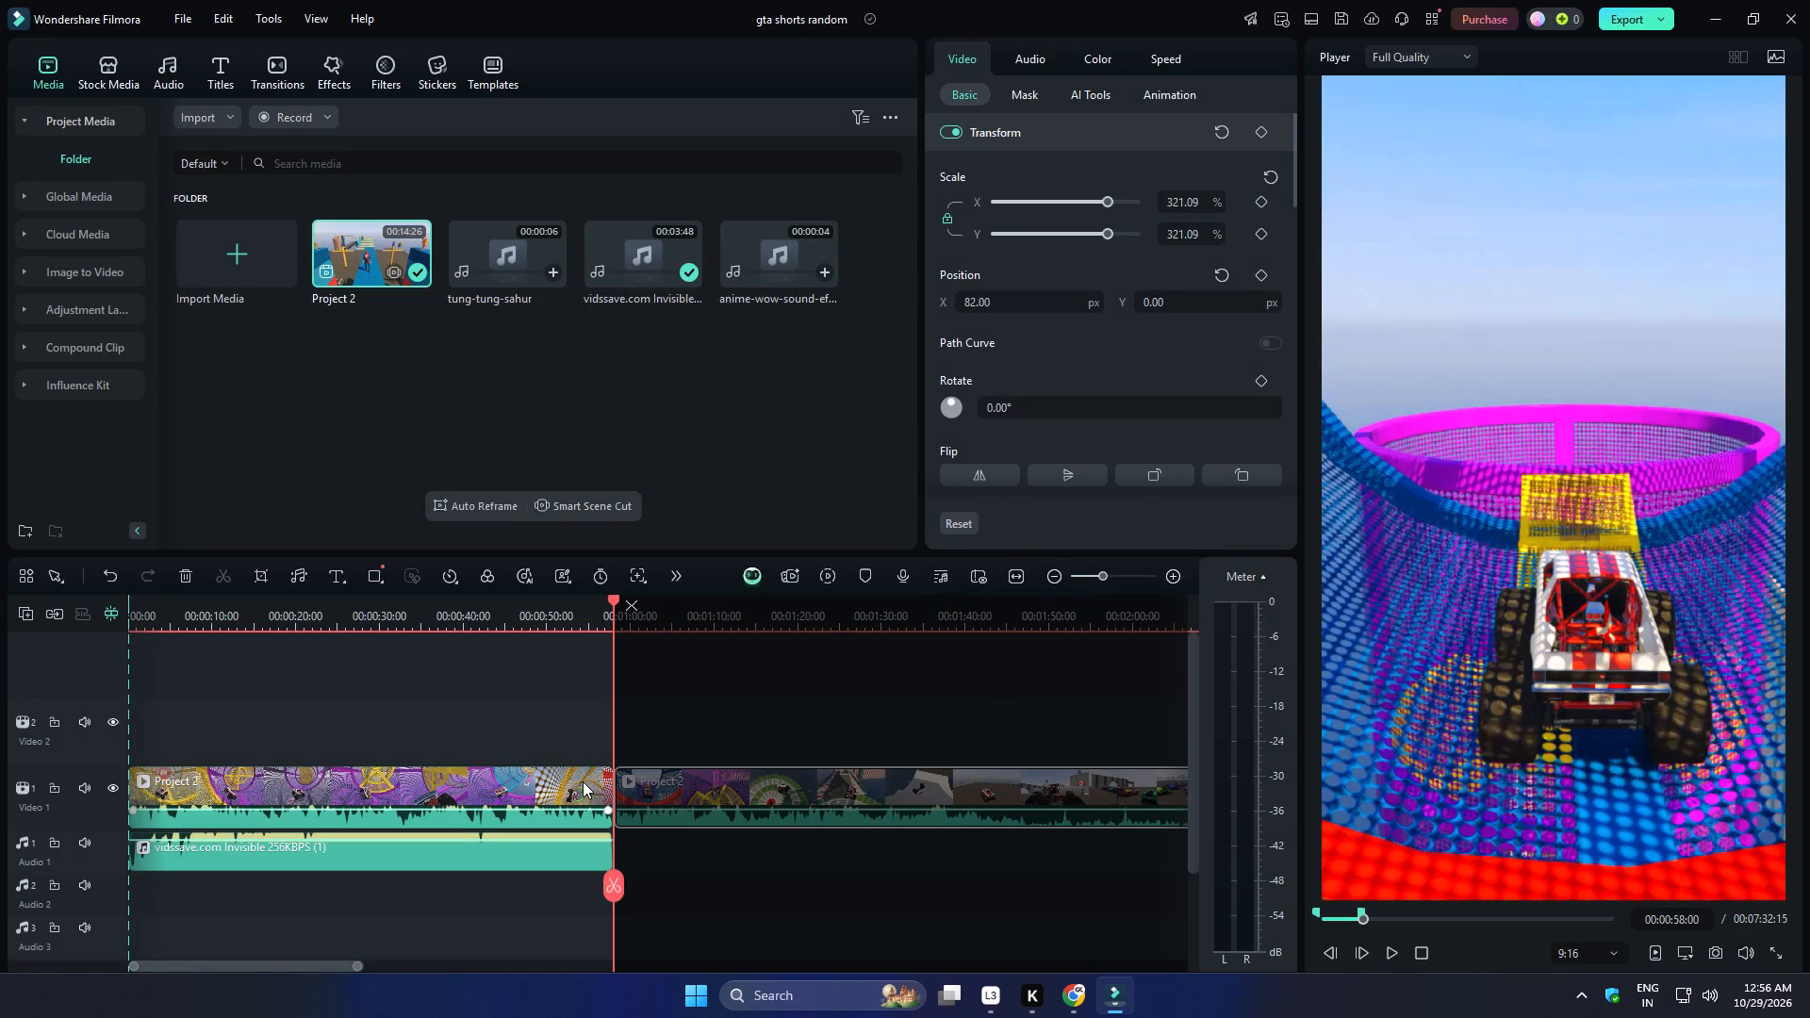
# Replace the exported eighth segment with the remaining Project 2 footage at the timeline start, and split it at 00:00:58:00.
pyautogui.click(572, 781)
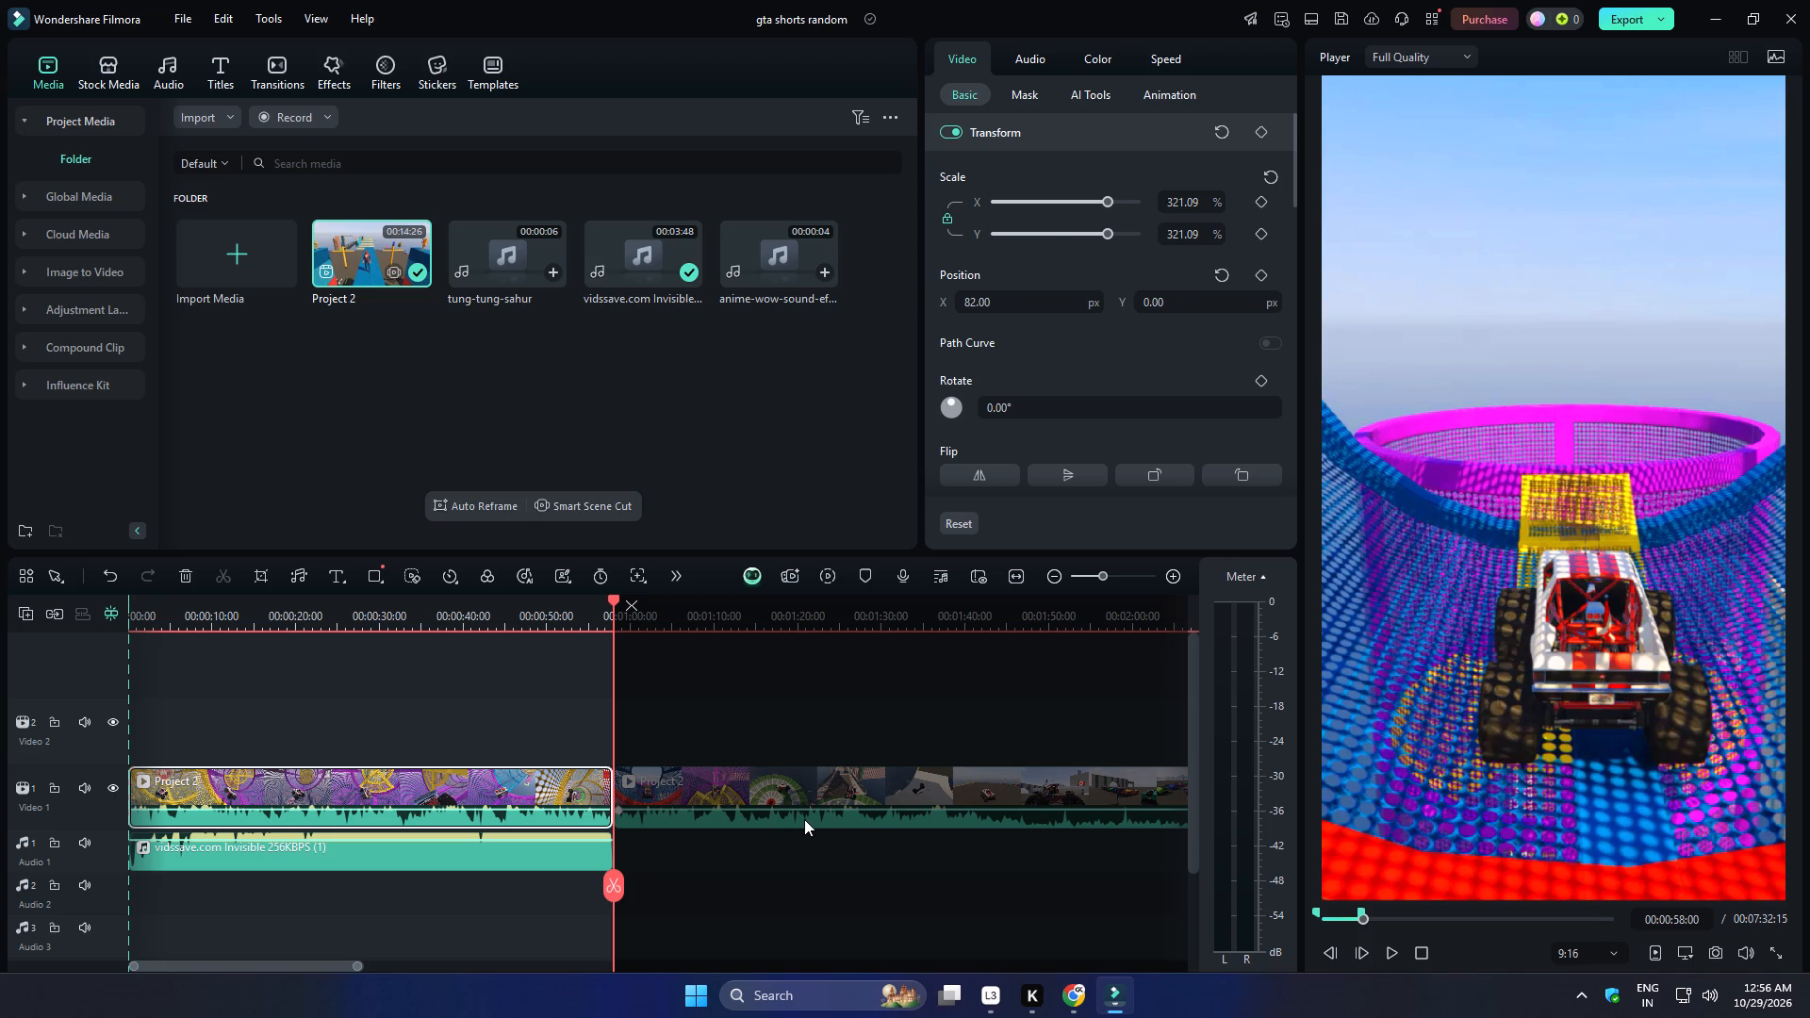
pyautogui.press('Delete')
pyautogui.moveTo(848, 793); pyautogui.dragTo(60, 805)
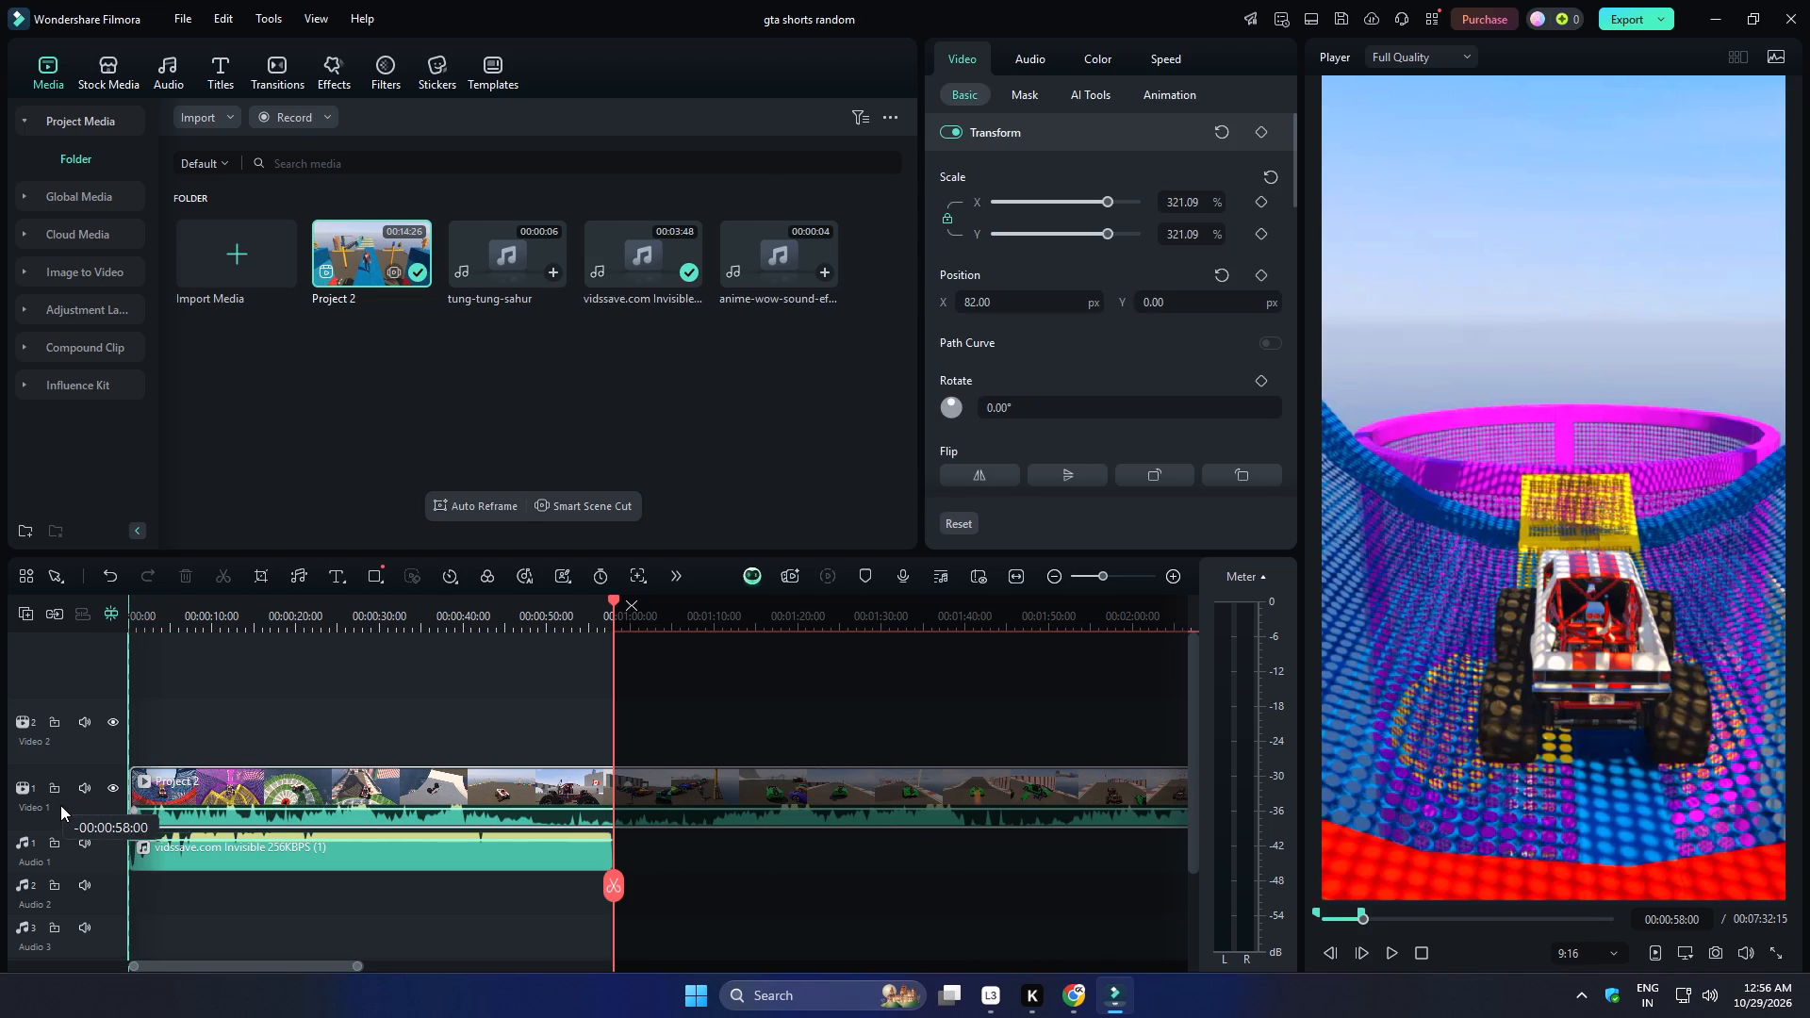
pyautogui.moveTo(60, 805); pyautogui.dragTo(47, 805)
pyautogui.click(619, 885)
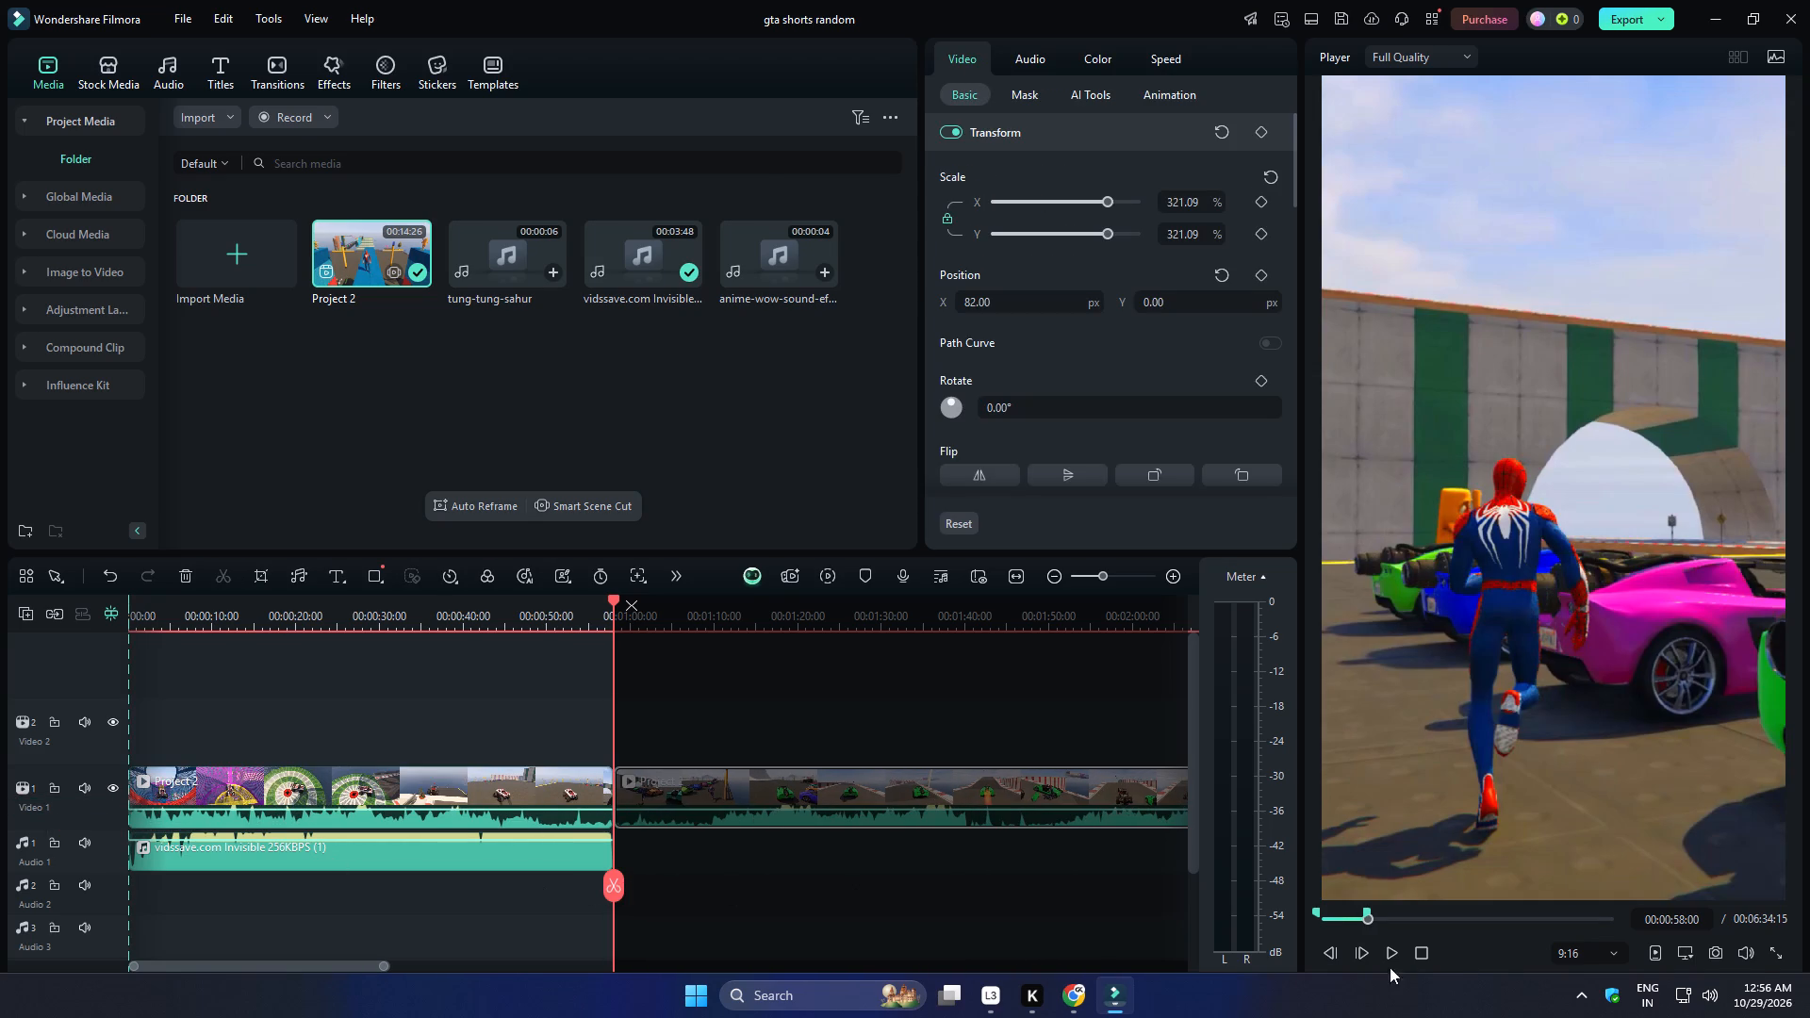
# Export the marked range as a local MP4 named 9 with Higher quality, and close the export window once rendering ends.
pyautogui.click(1640, 18)
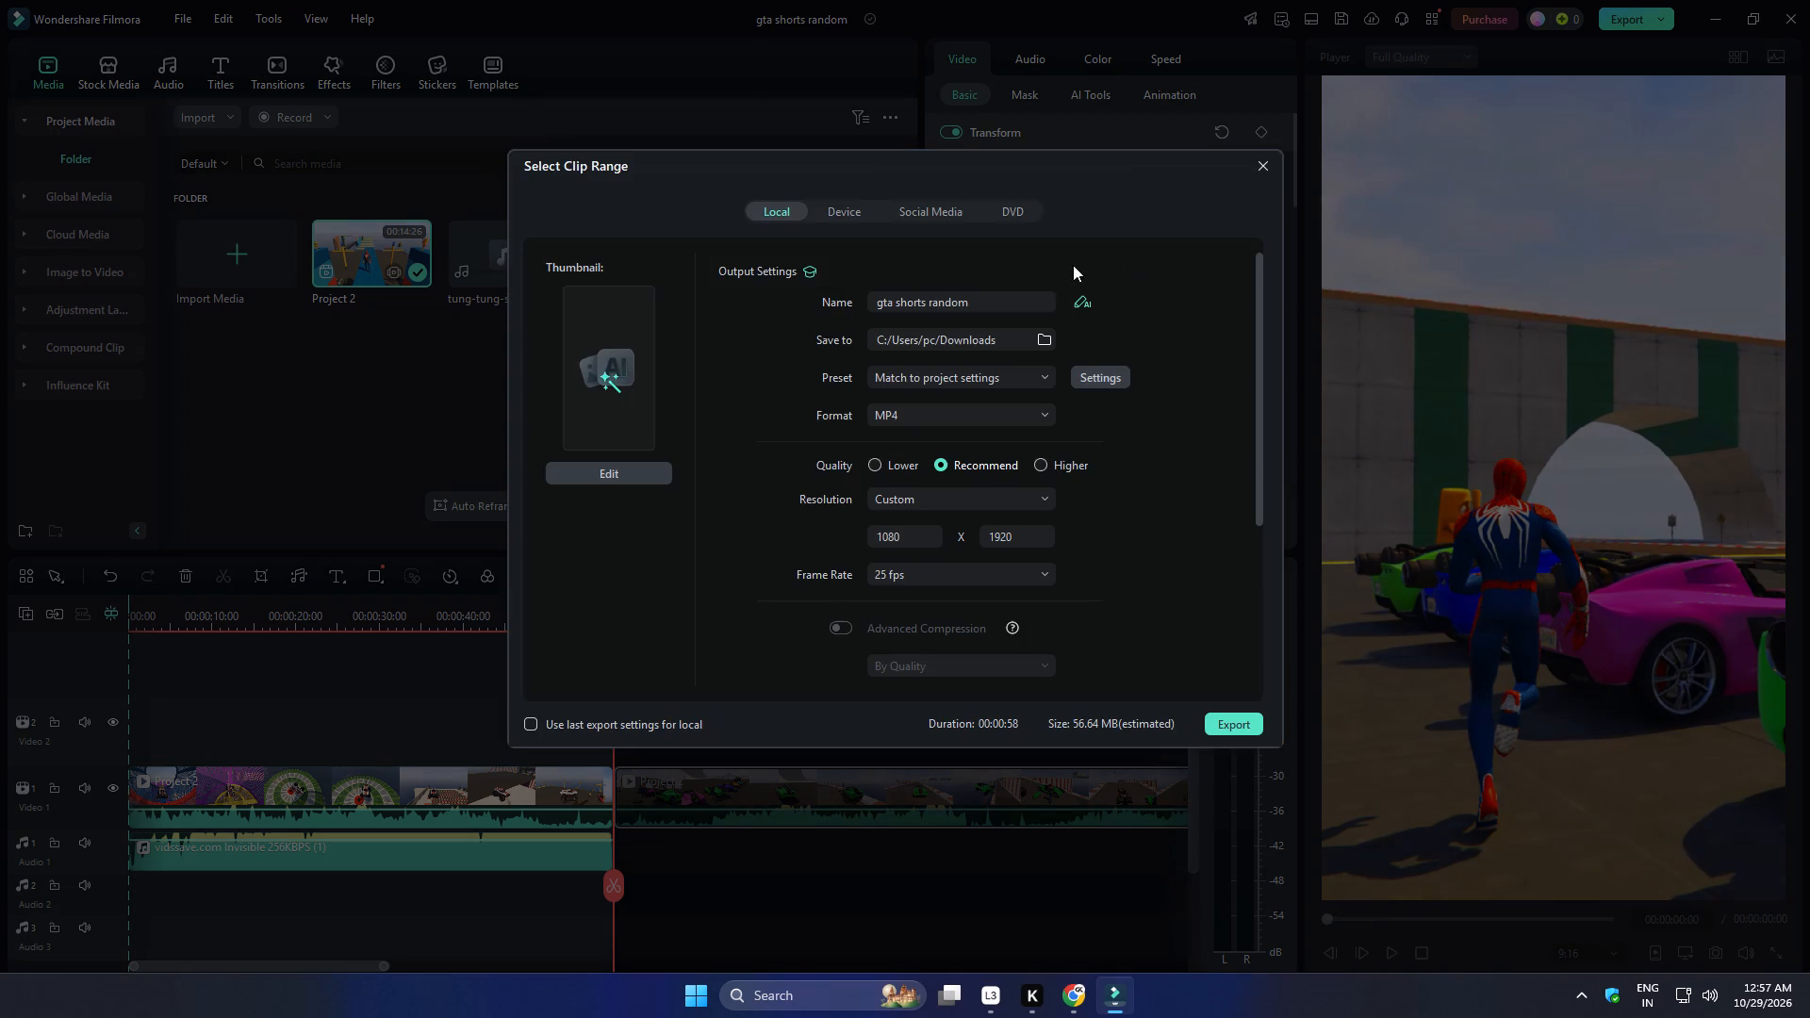
pyautogui.moveTo(979, 308); pyautogui.dragTo(800, 298)
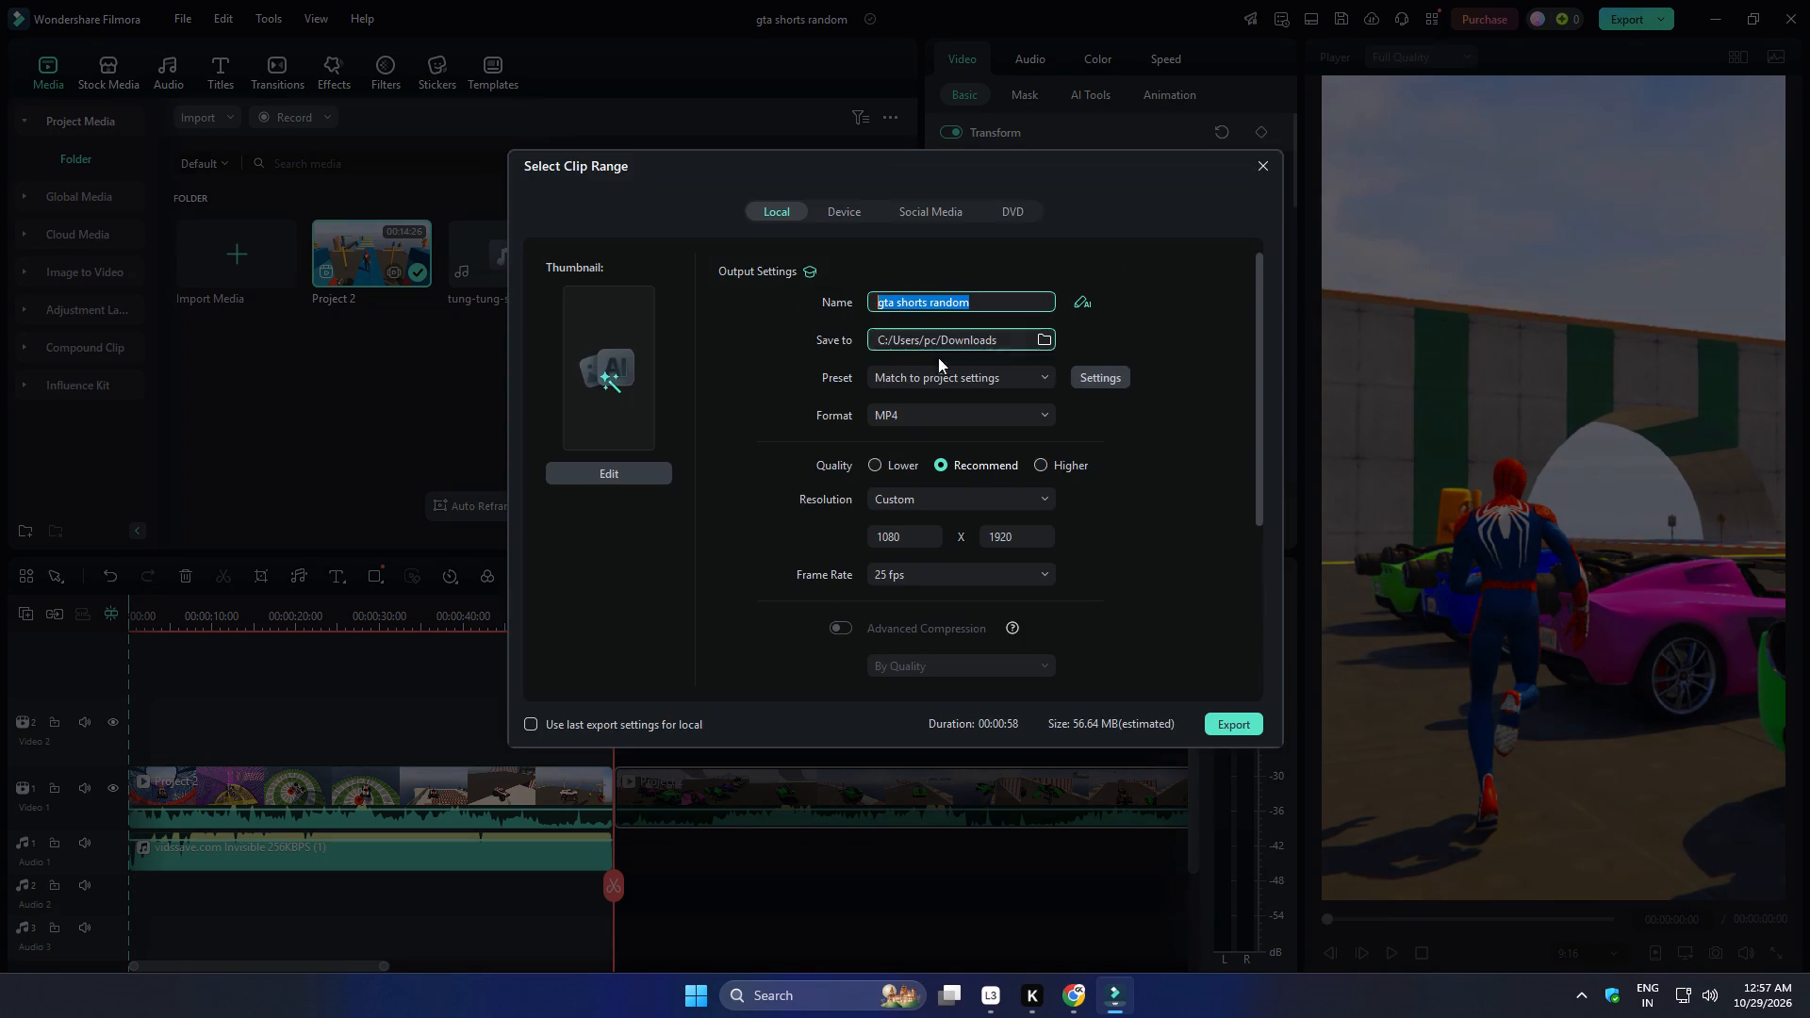
pyautogui.press('9')
pyautogui.click(1037, 468)
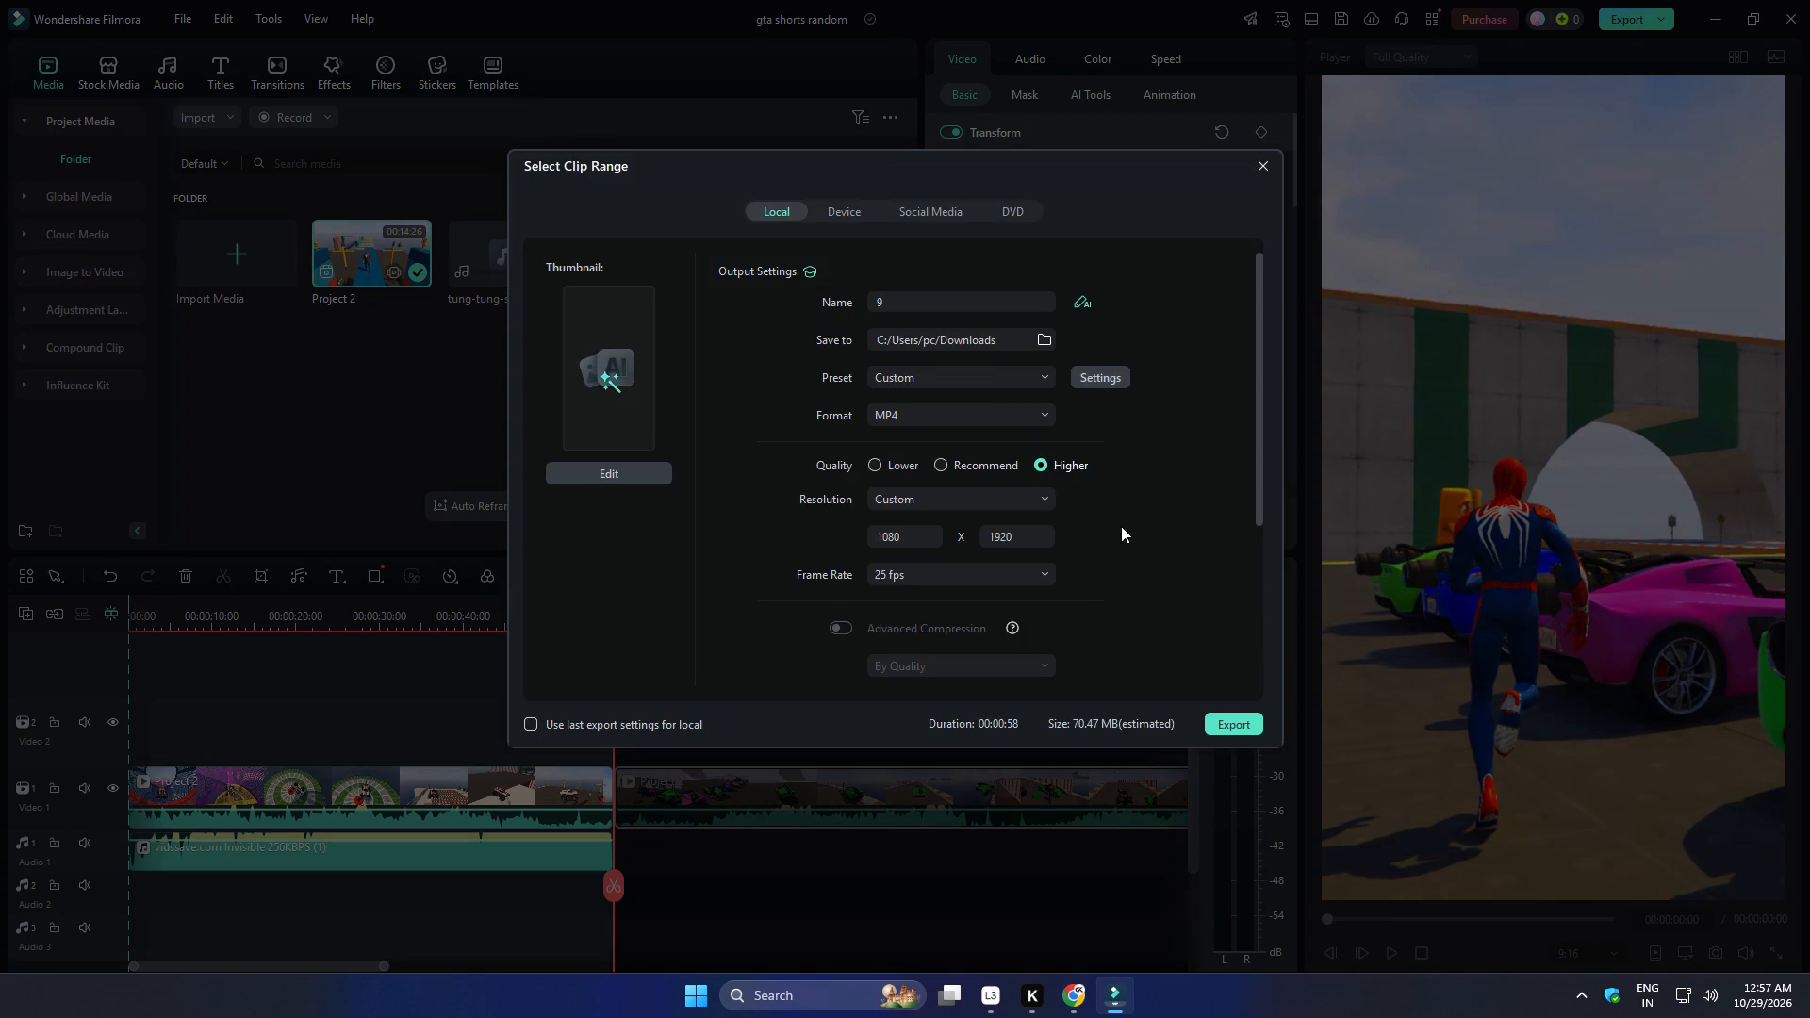
pyautogui.click(1229, 729)
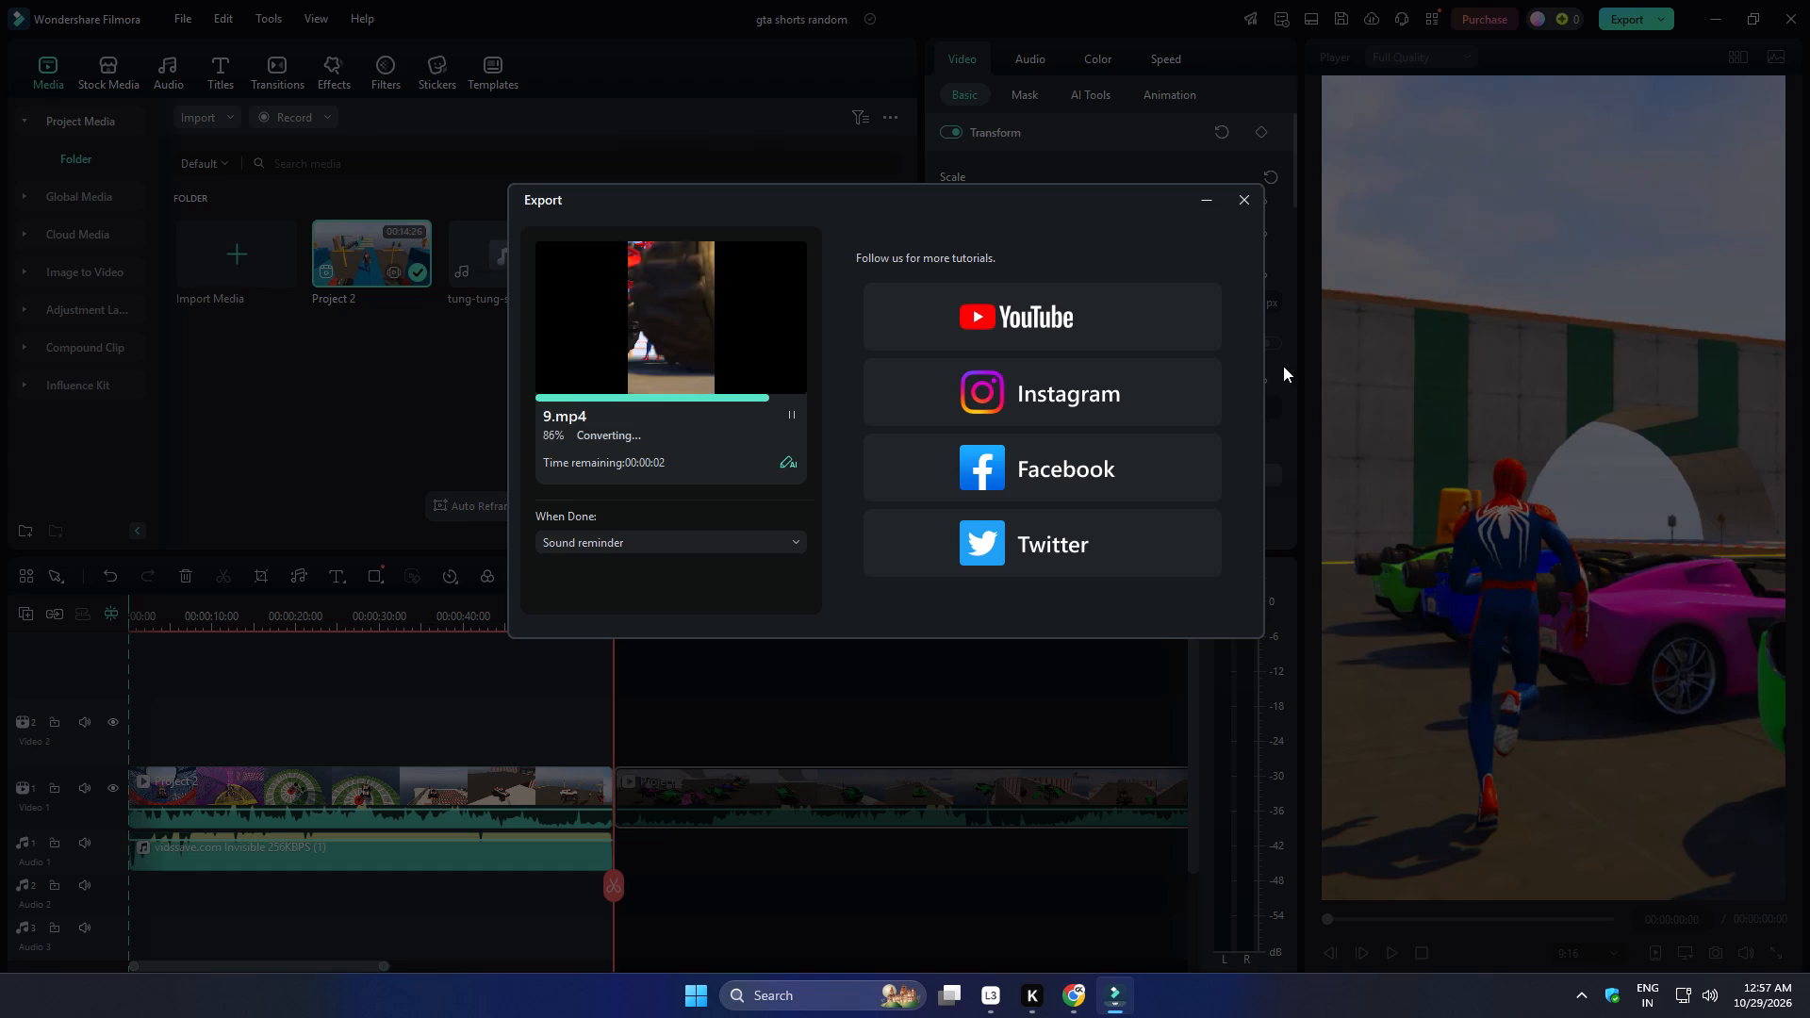
pyautogui.click(1250, 197)
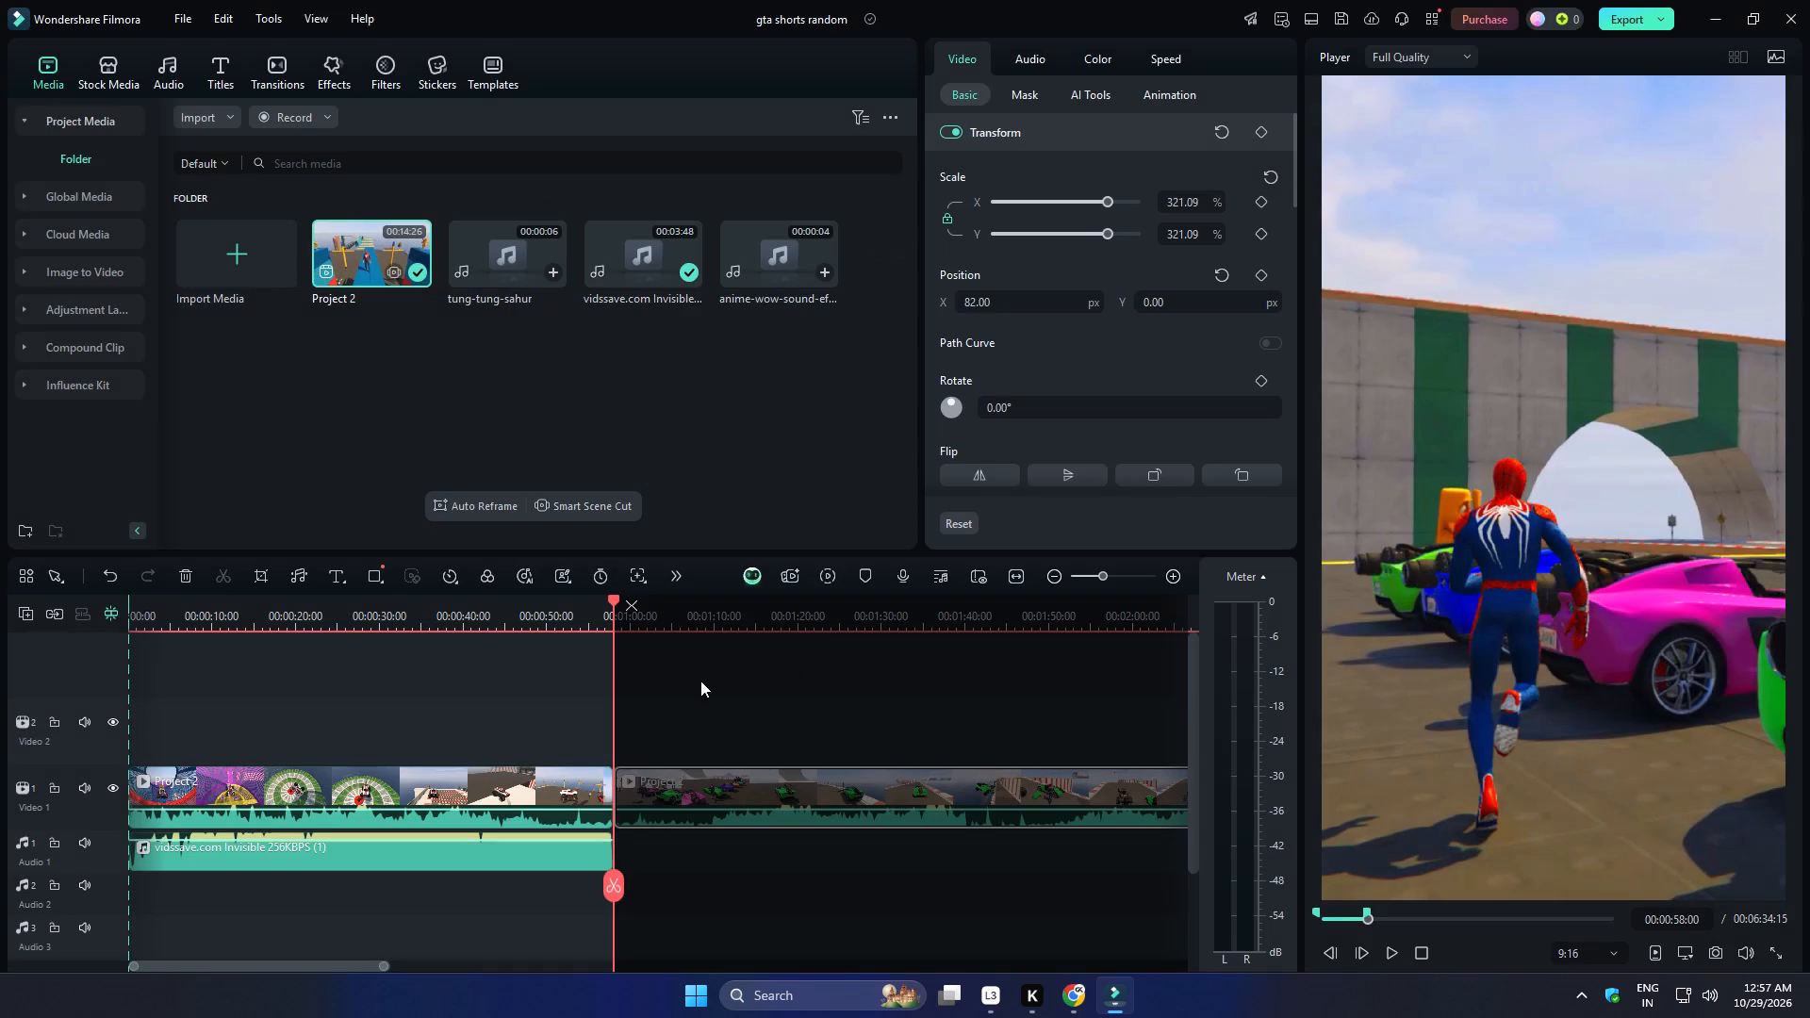
# Replace the exported ninth segment with the remaining Project 2 footage at the timeline start, and split it at 00:00:58:00.
pyautogui.click(554, 780)
pyautogui.press('Delete')
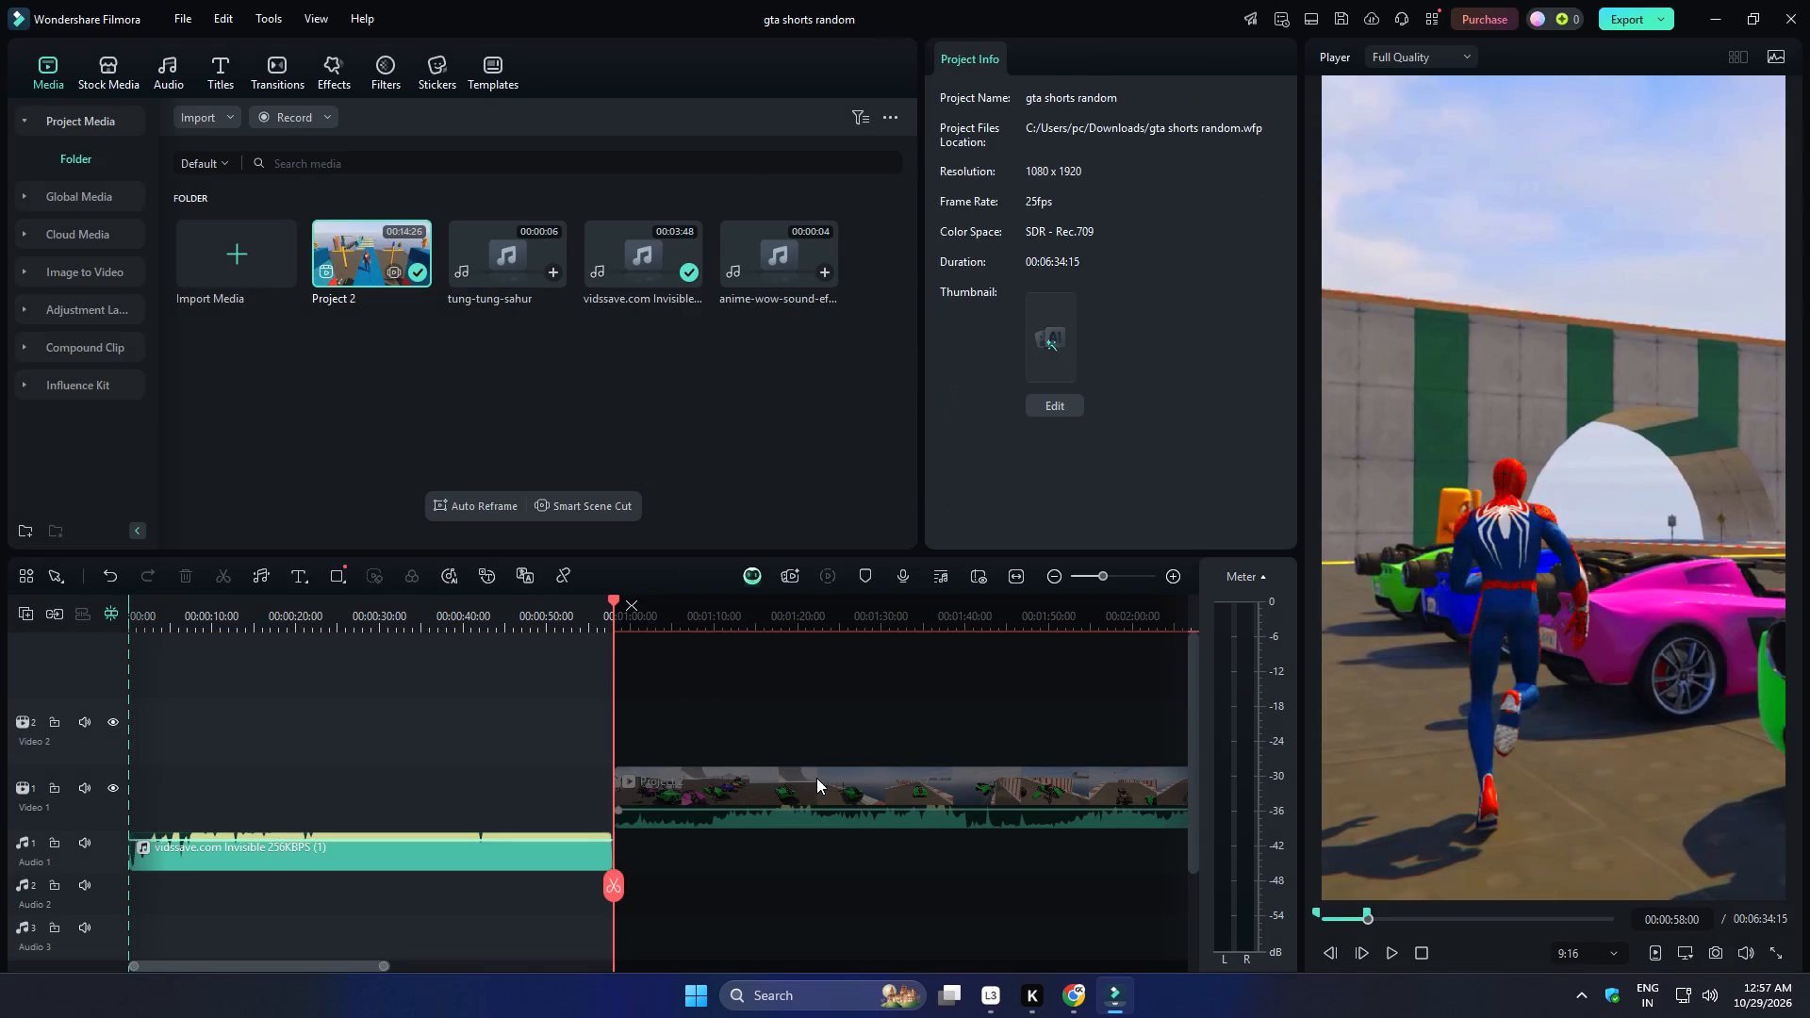
pyautogui.moveTo(815, 778); pyautogui.dragTo(202, 796)
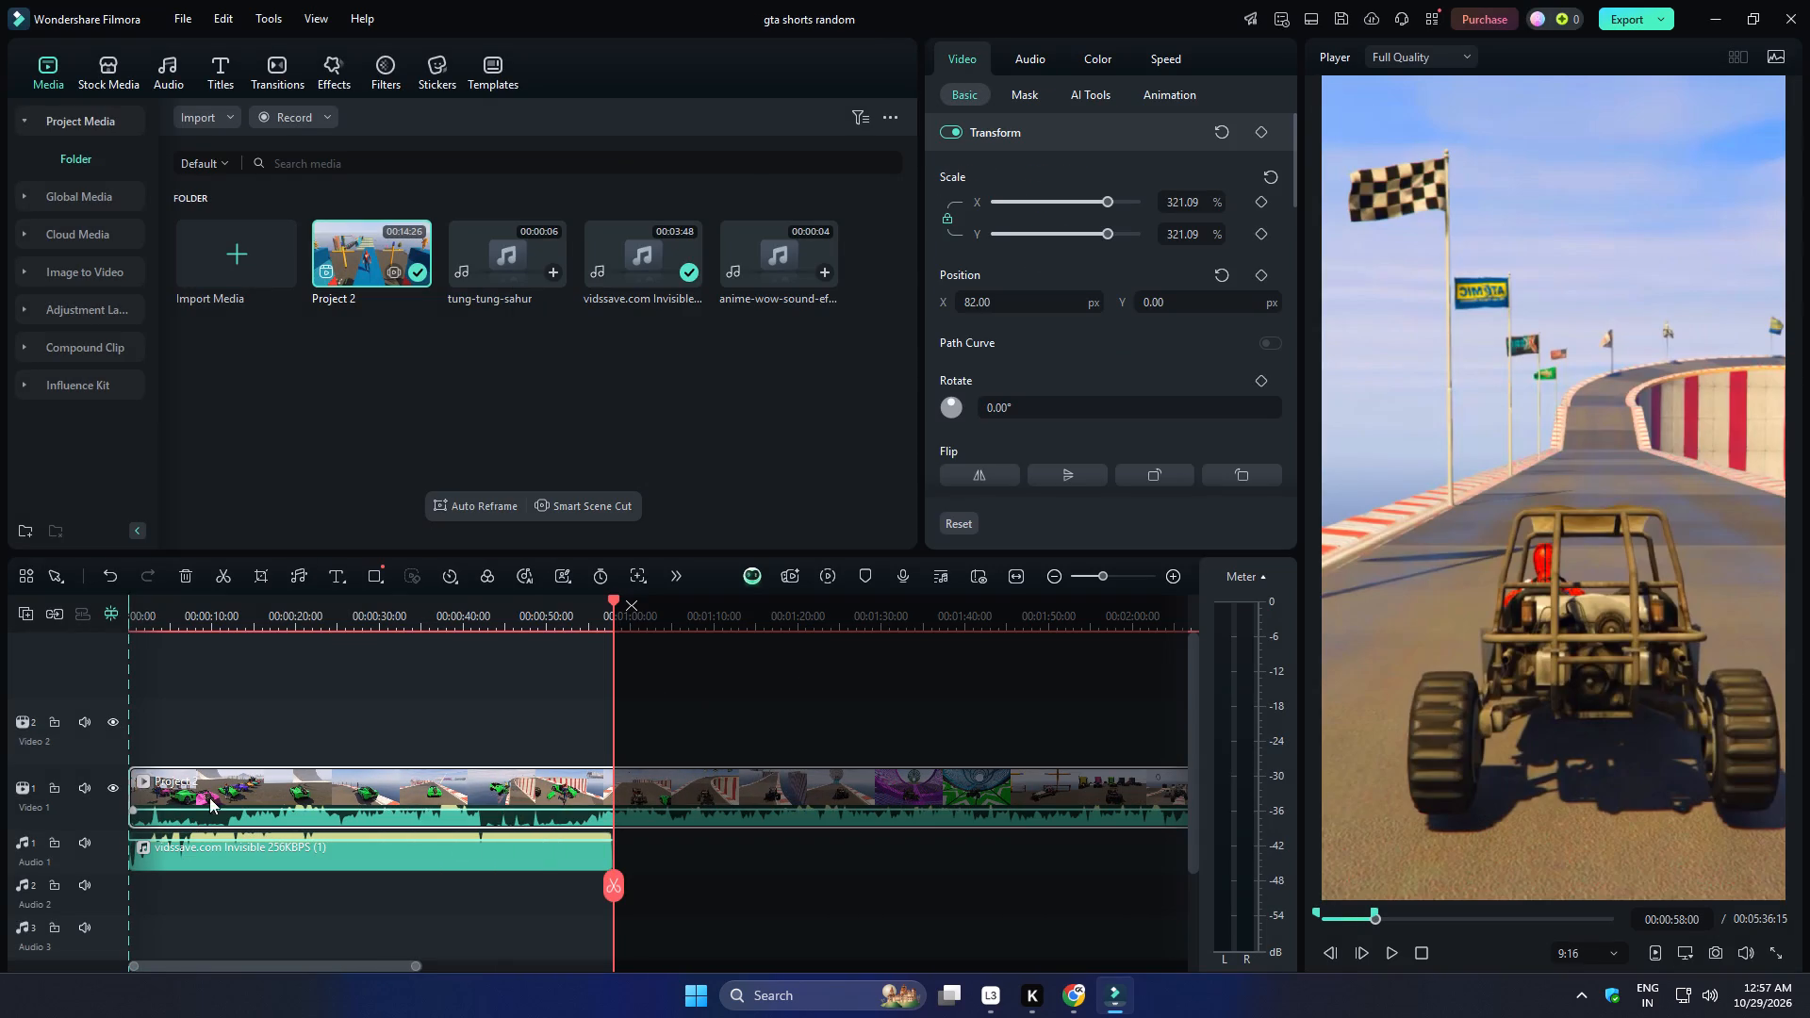
pyautogui.click(615, 880)
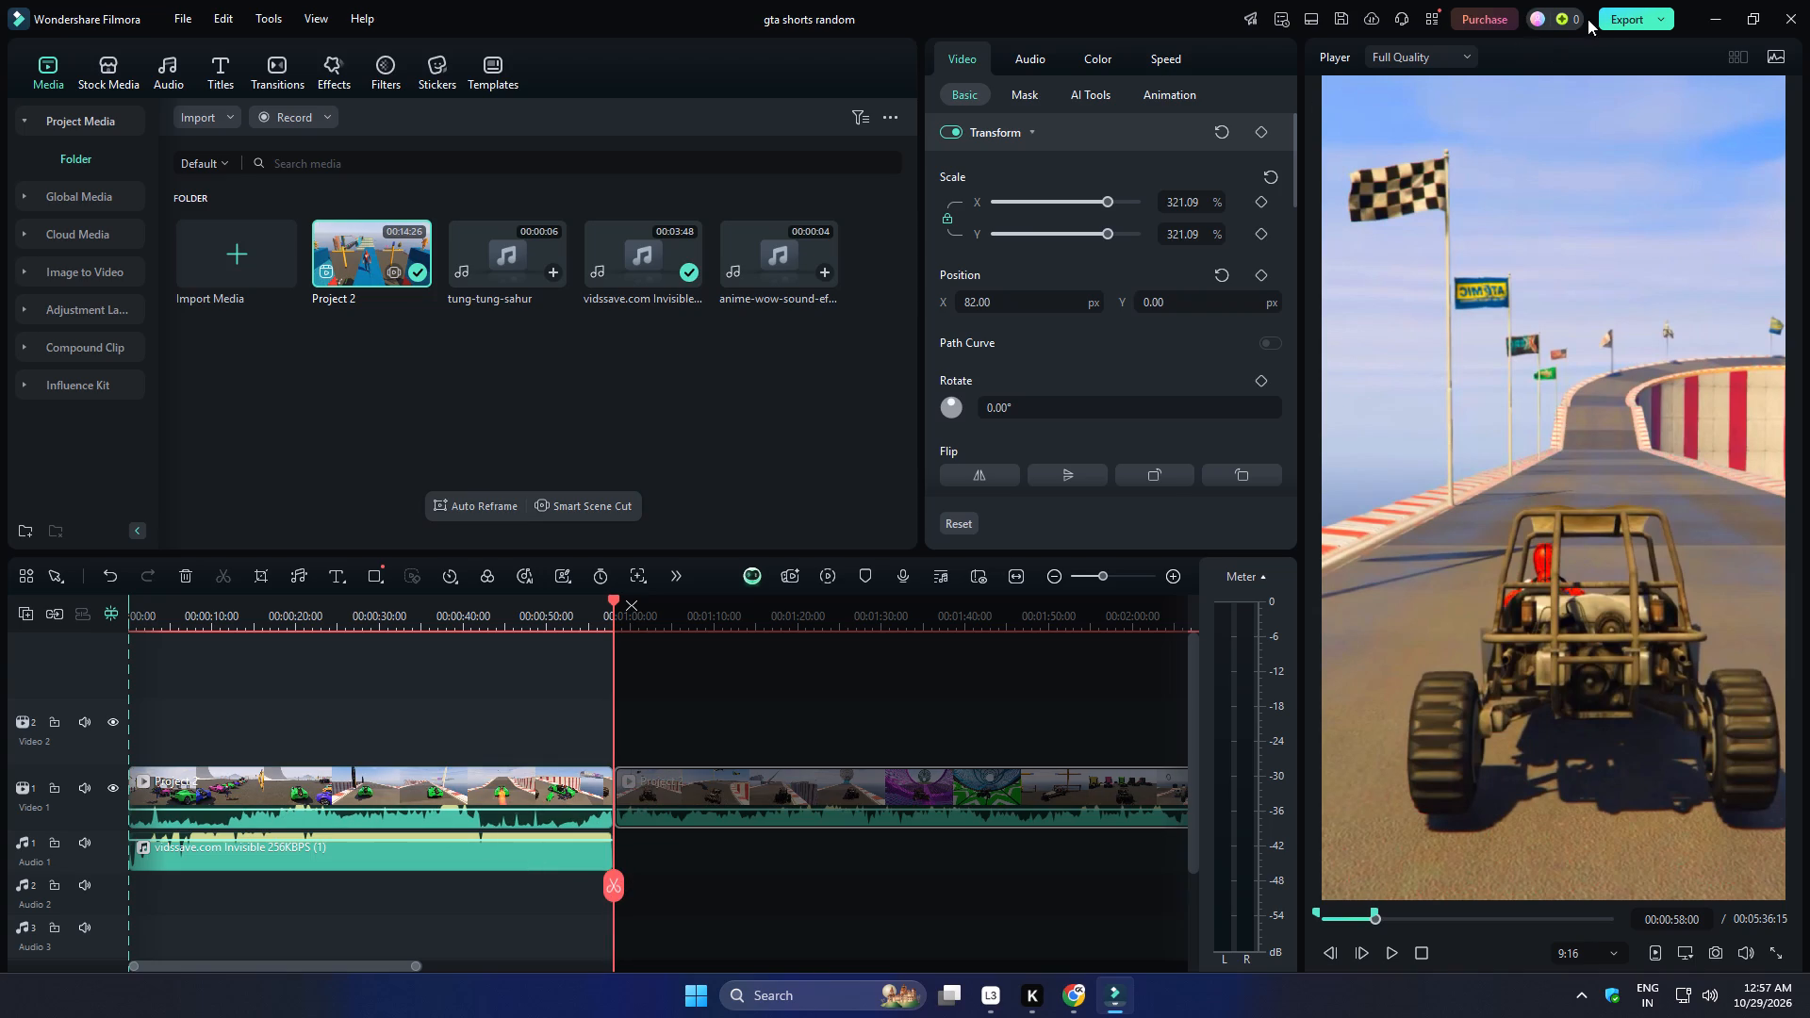
# Export the marked range as a local MP4 named 10 with Higher quality, and close the export window once rendering ends.
pyautogui.click(1611, 22)
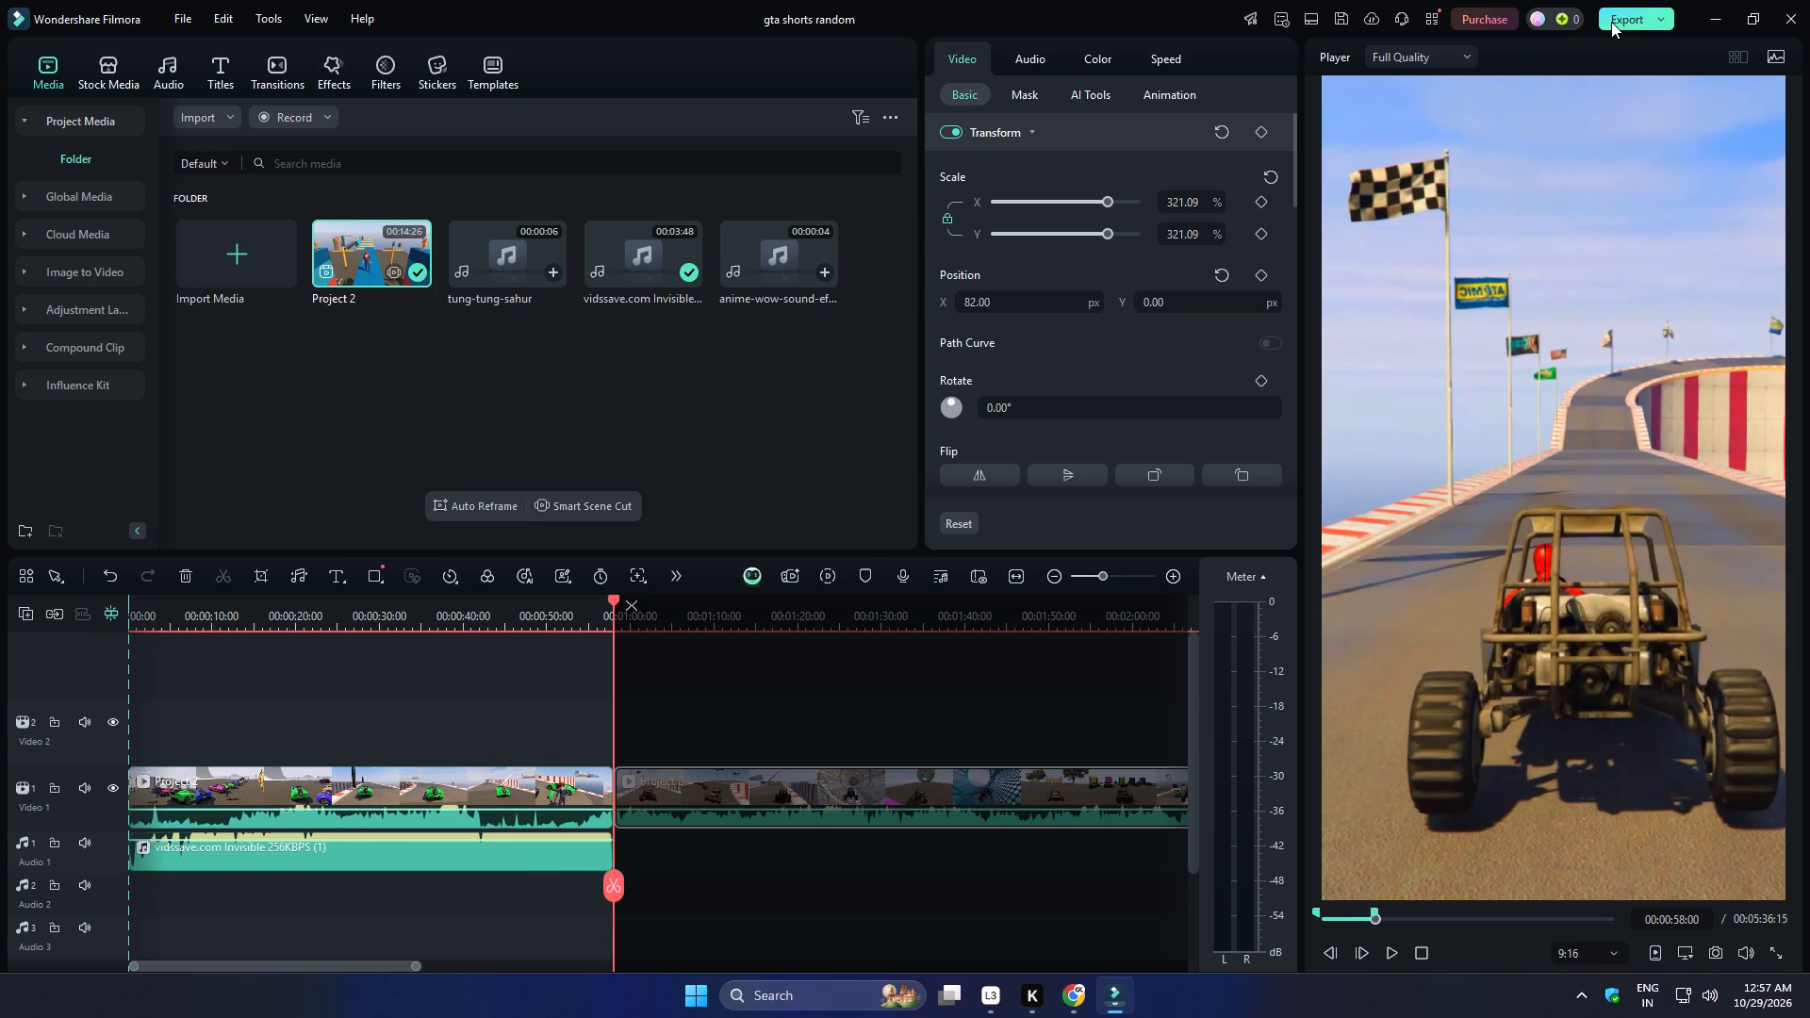
pyautogui.moveTo(1020, 309); pyautogui.dragTo(827, 313)
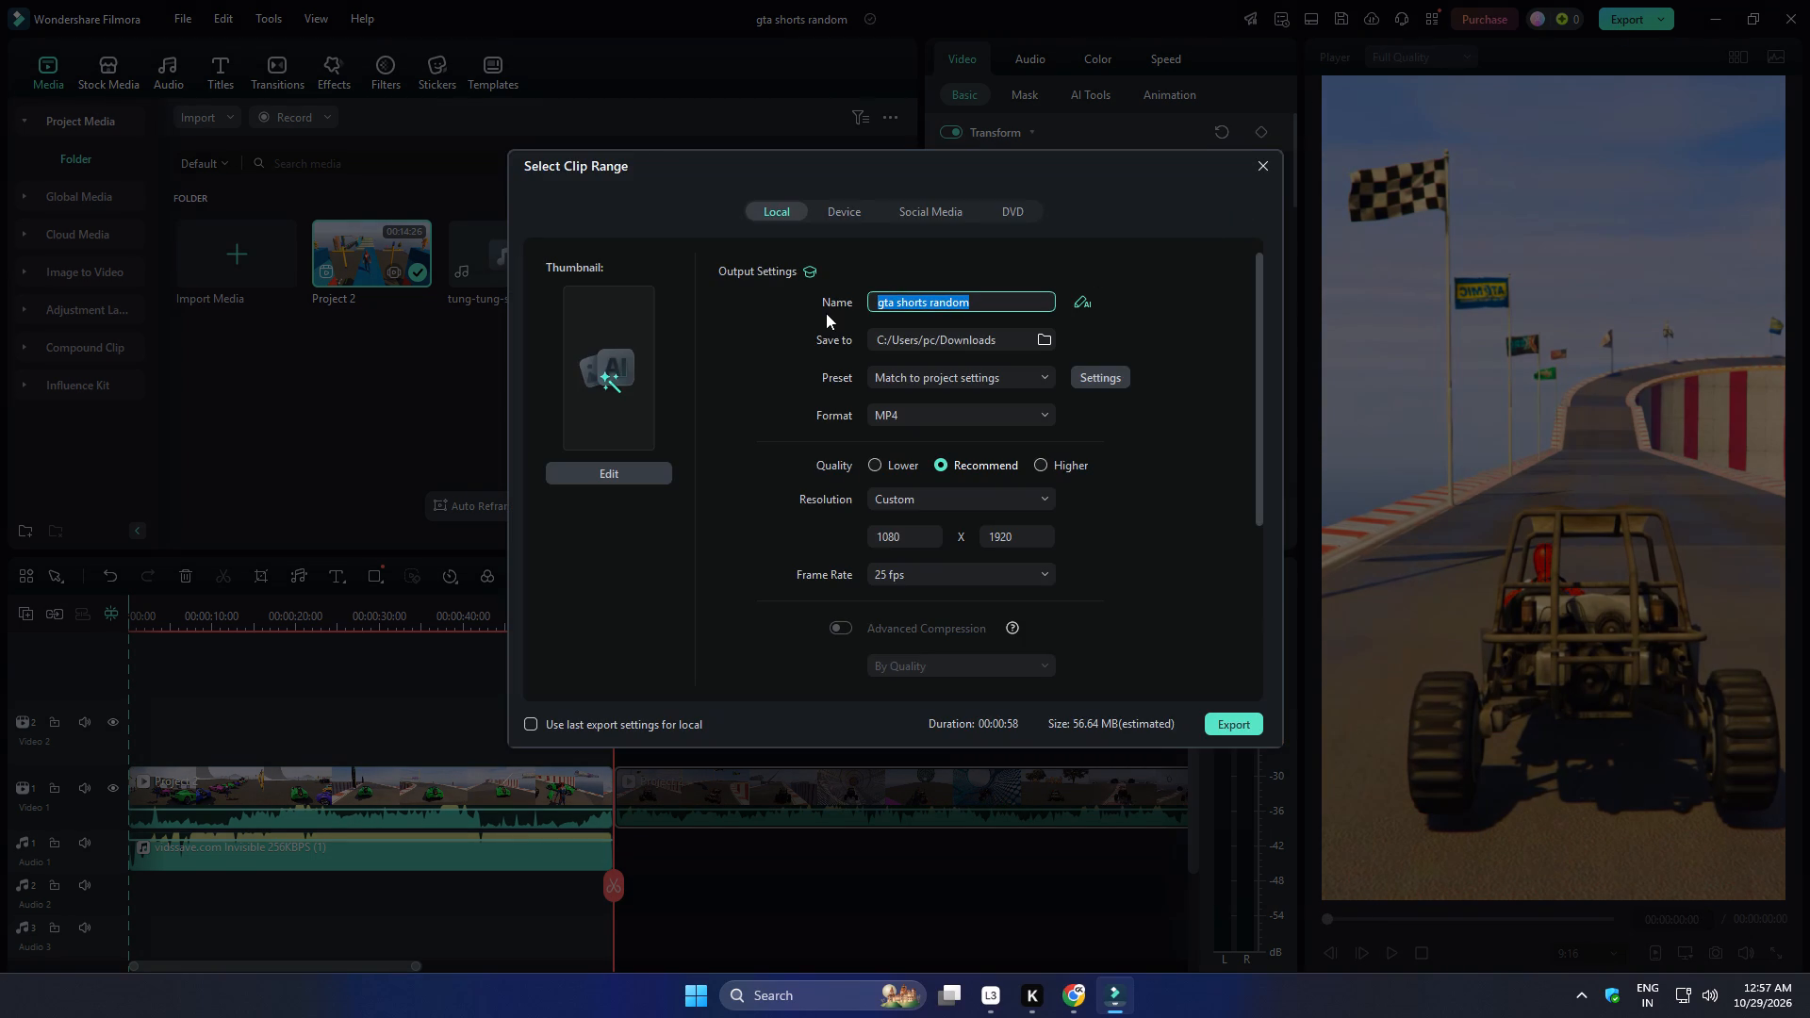
pyautogui.press('1')
pyautogui.press('0')
pyautogui.click(1033, 460)
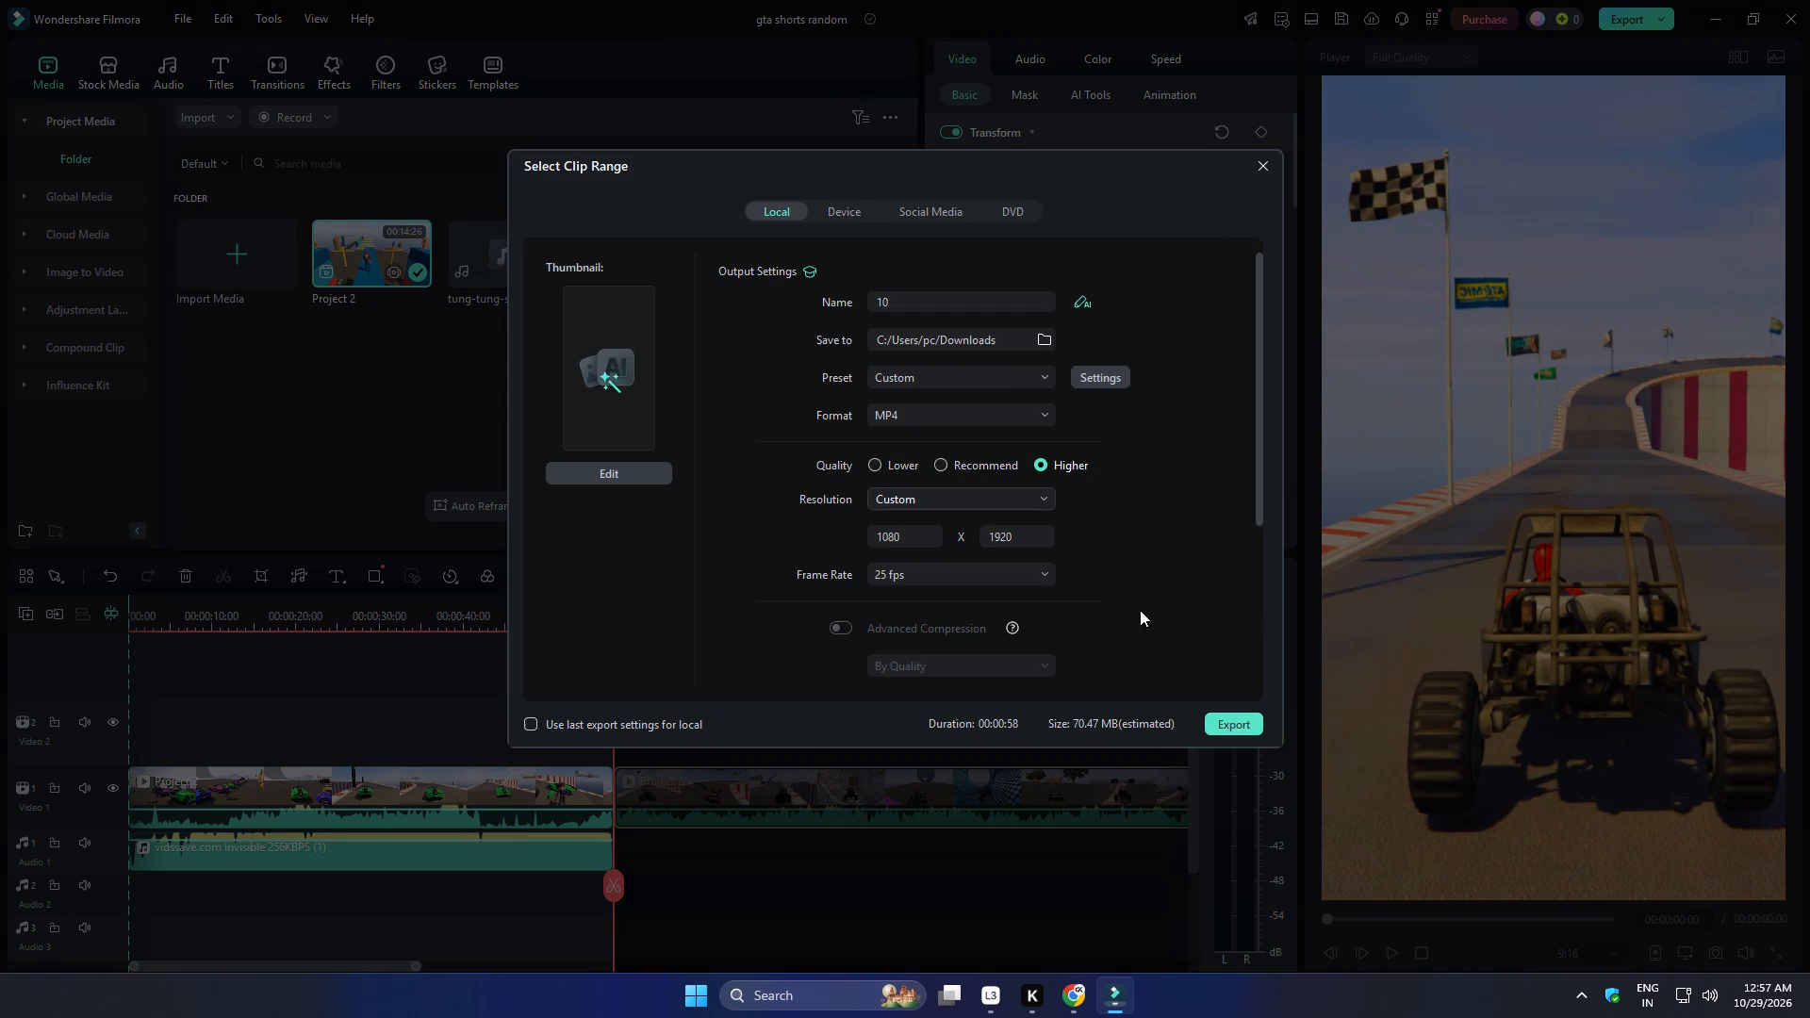
pyautogui.click(1235, 720)
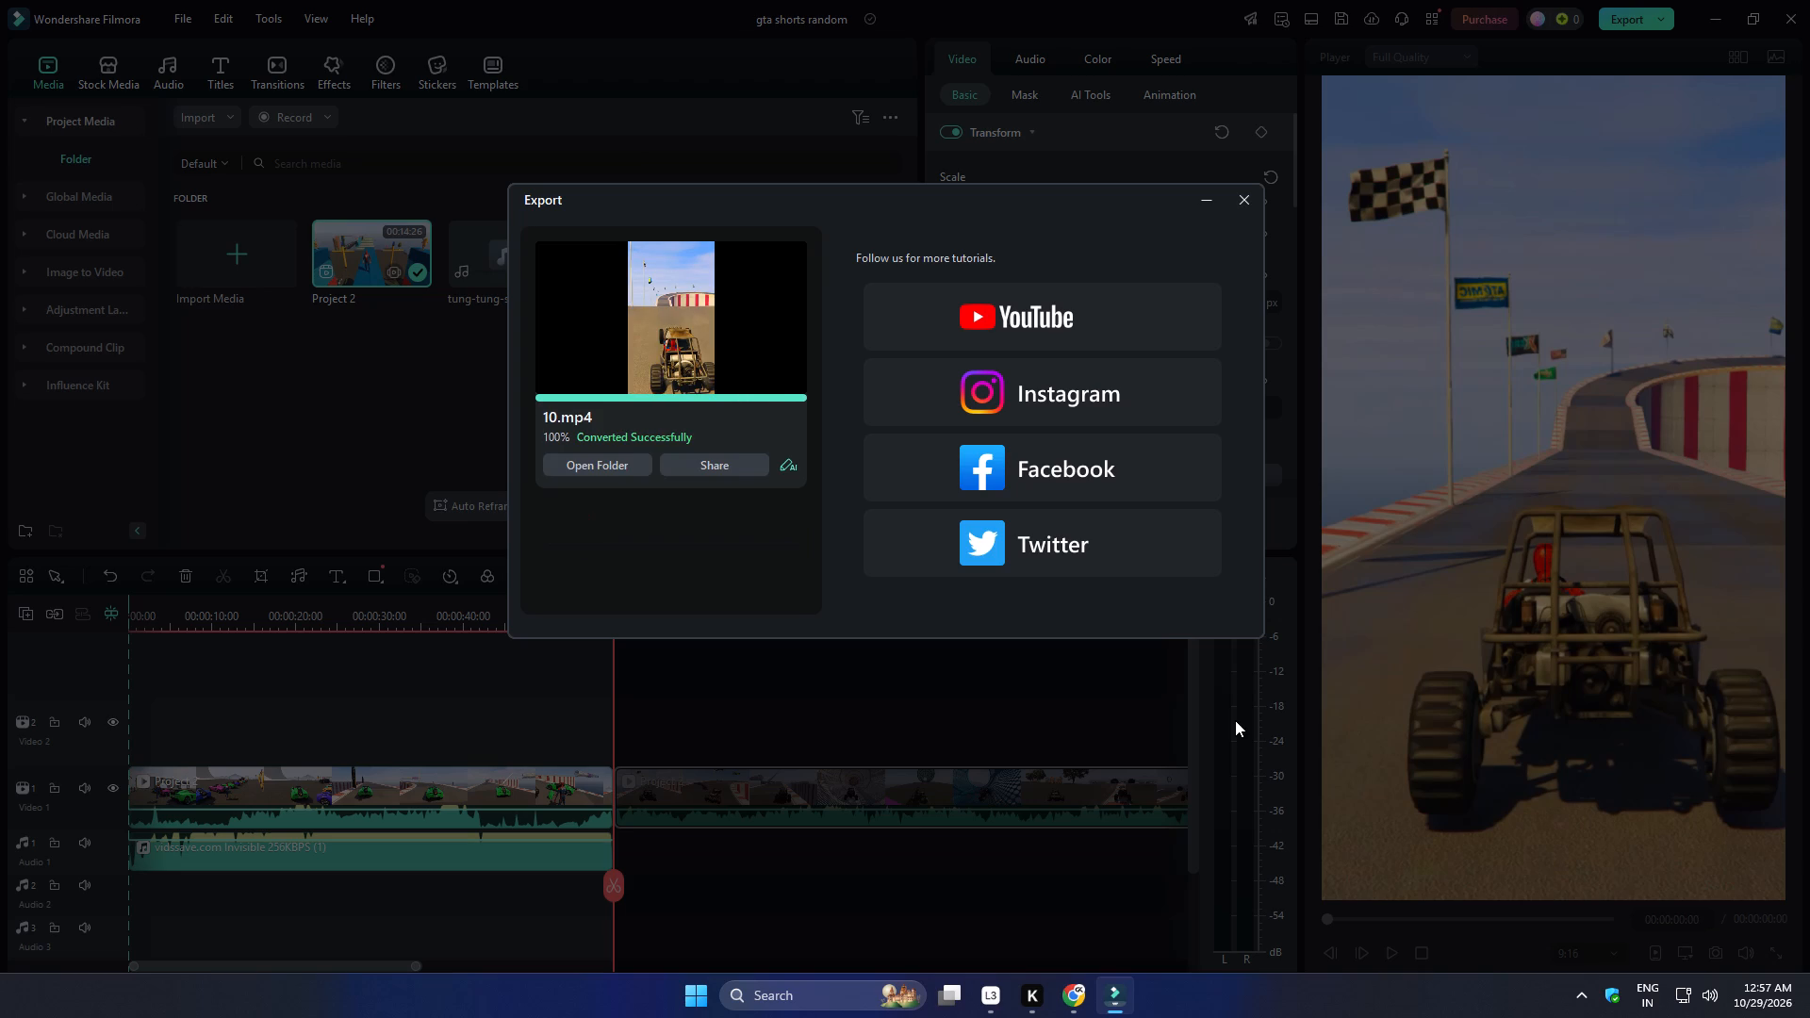
pyautogui.click(1247, 208)
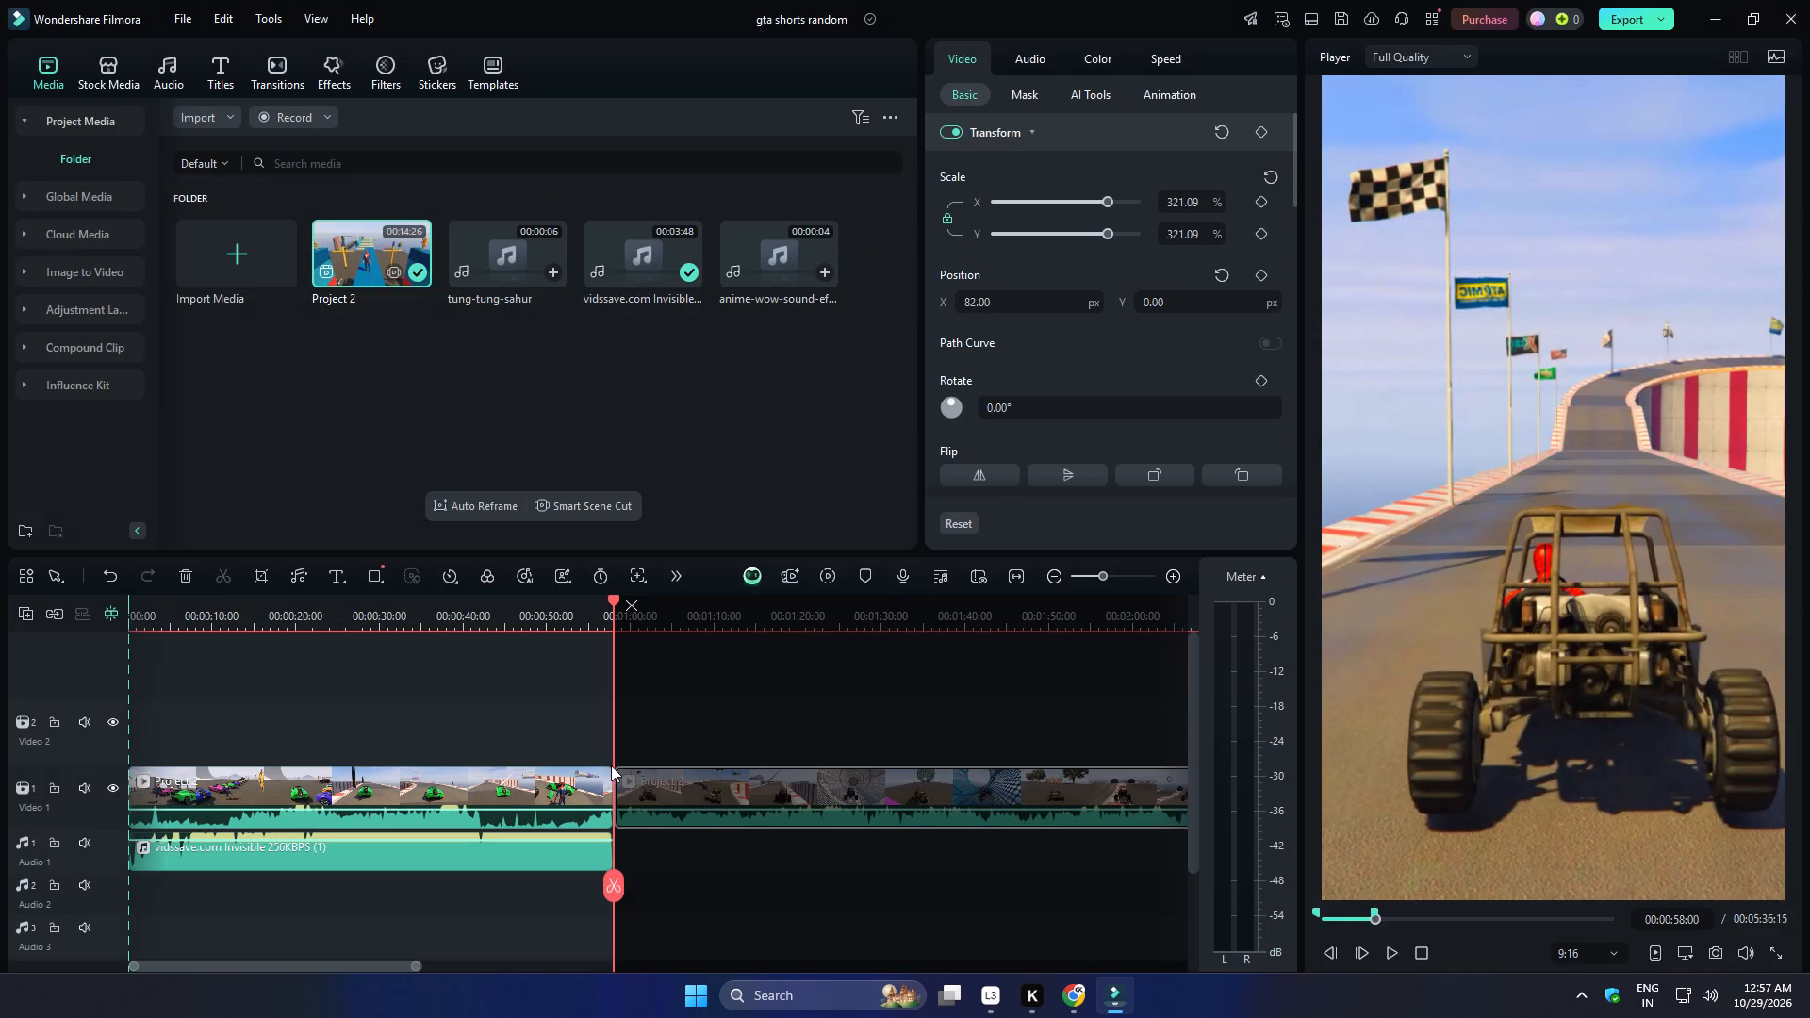
# Replace the exported tenth segment with the remaining Project 2 footage at the timeline start, and split it at 00:00:58:00.
pyautogui.click(584, 772)
pyautogui.press('Delete')
pyautogui.moveTo(878, 774); pyautogui.dragTo(212, 827)
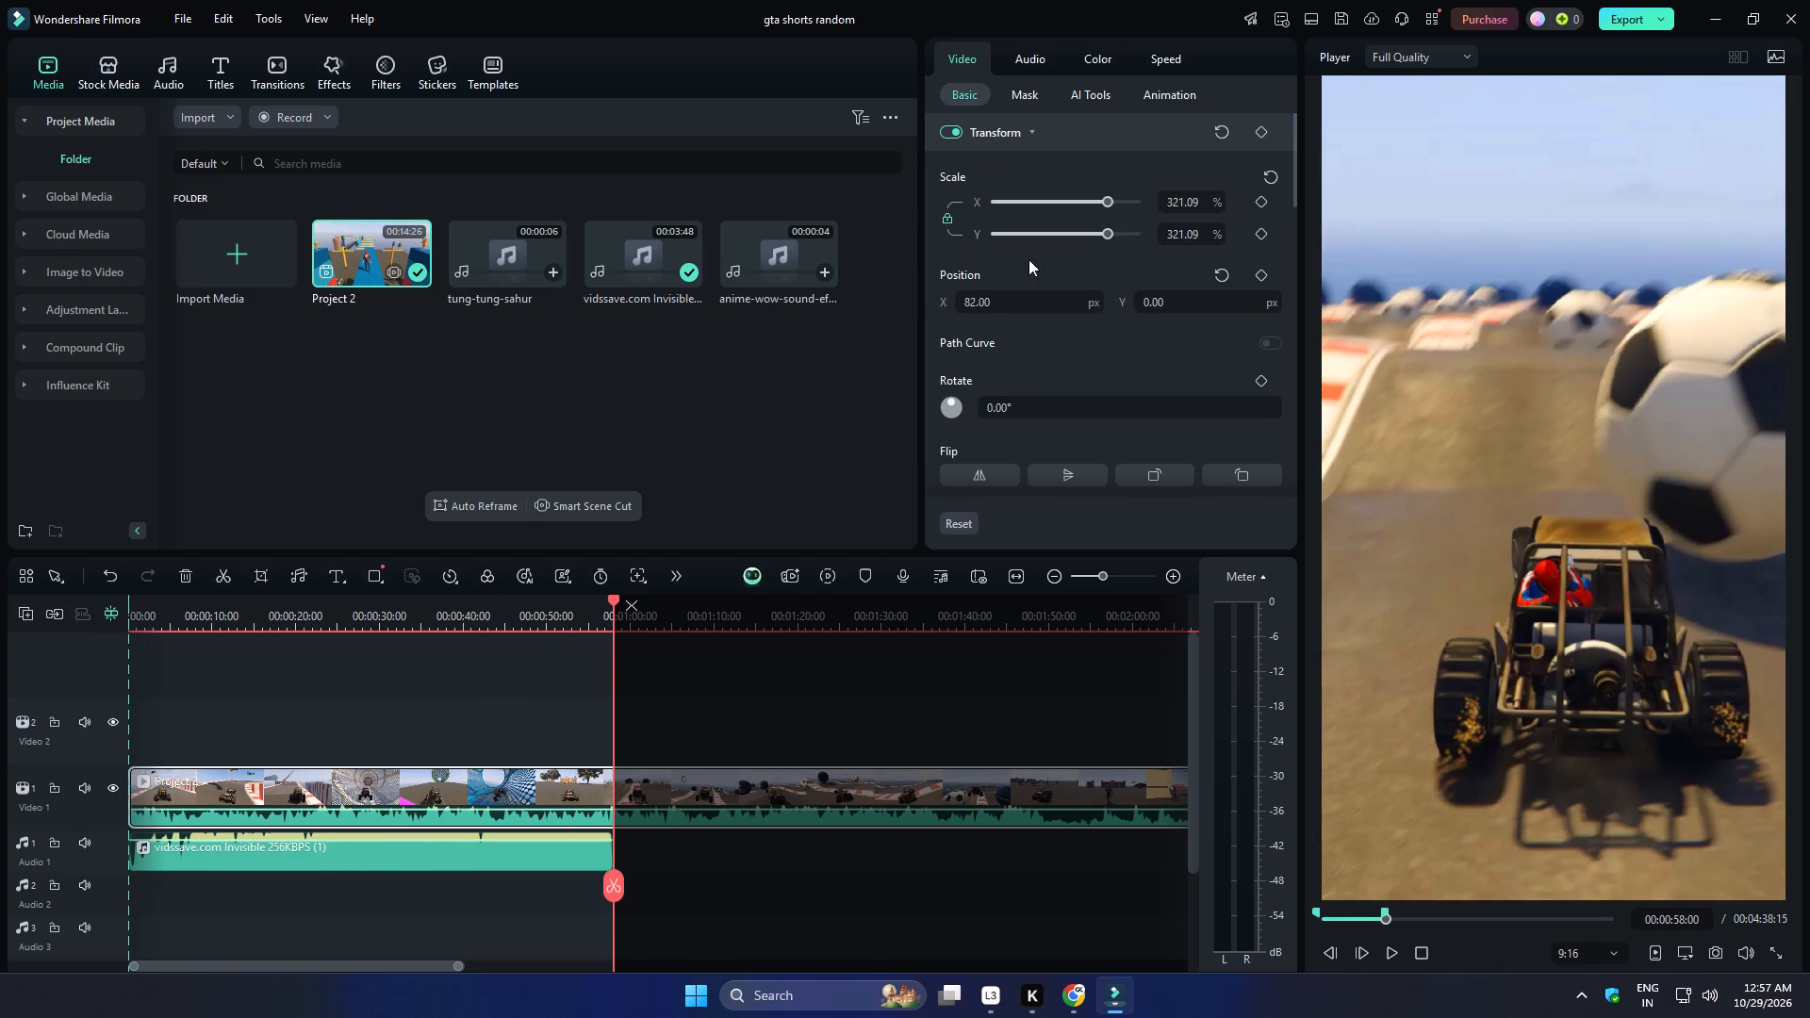
pyautogui.click(617, 894)
# Export the marked range as a local MP4 named 11 with Higher quality, and close the export window once rendering ends.
pyautogui.click(1620, 25)
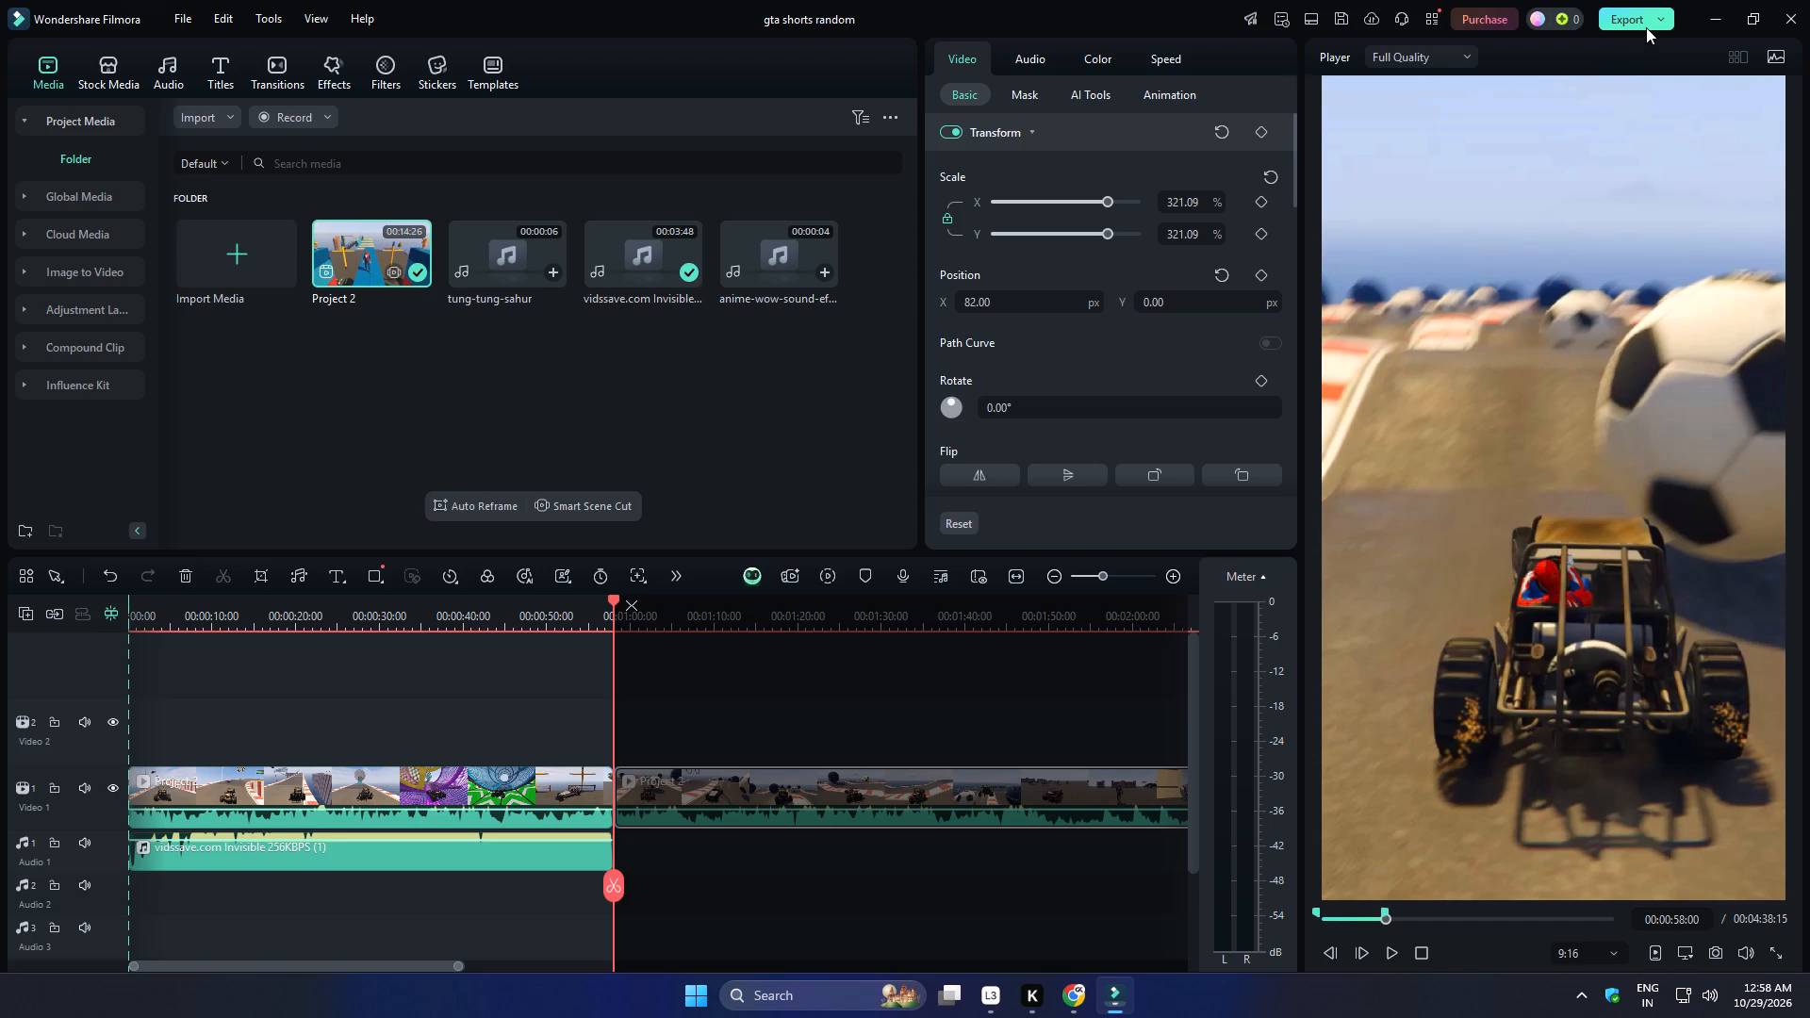
pyautogui.moveTo(1019, 310); pyautogui.dragTo(813, 334)
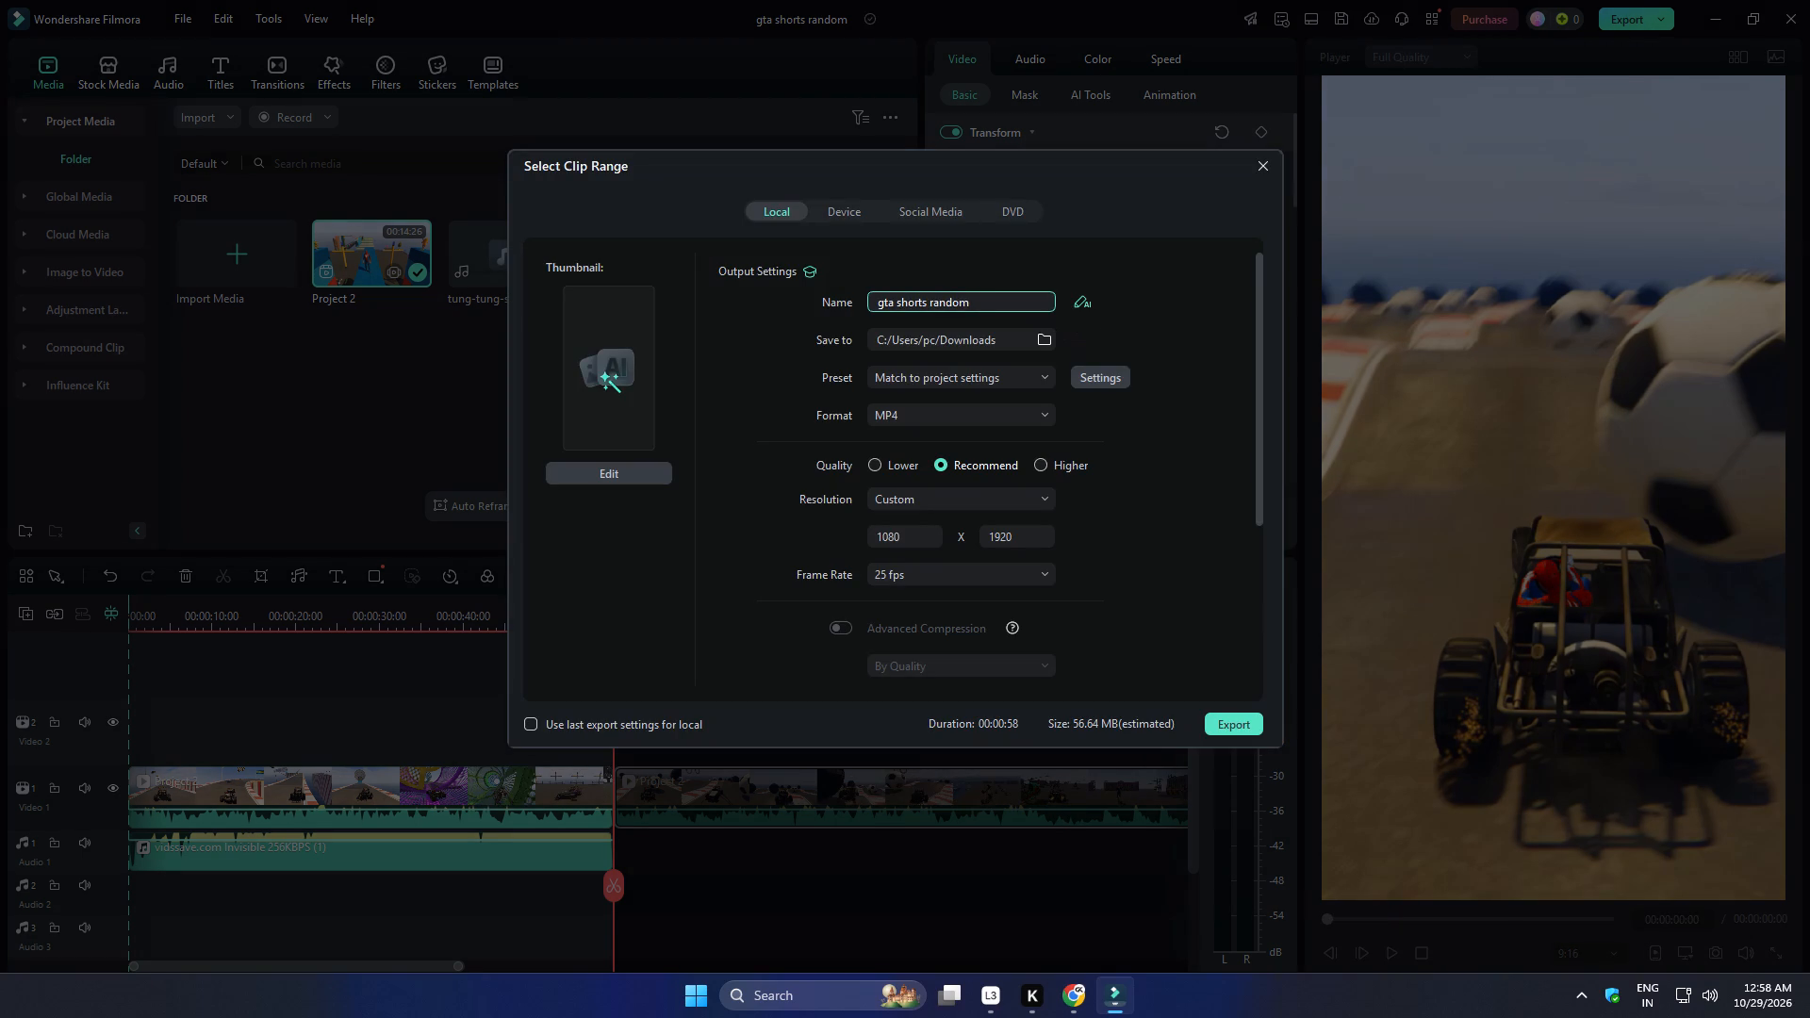
pyautogui.moveTo(813, 334); pyautogui.dragTo(822, 313)
pyautogui.press('1')
pyautogui.press('1')
pyautogui.click(1043, 460)
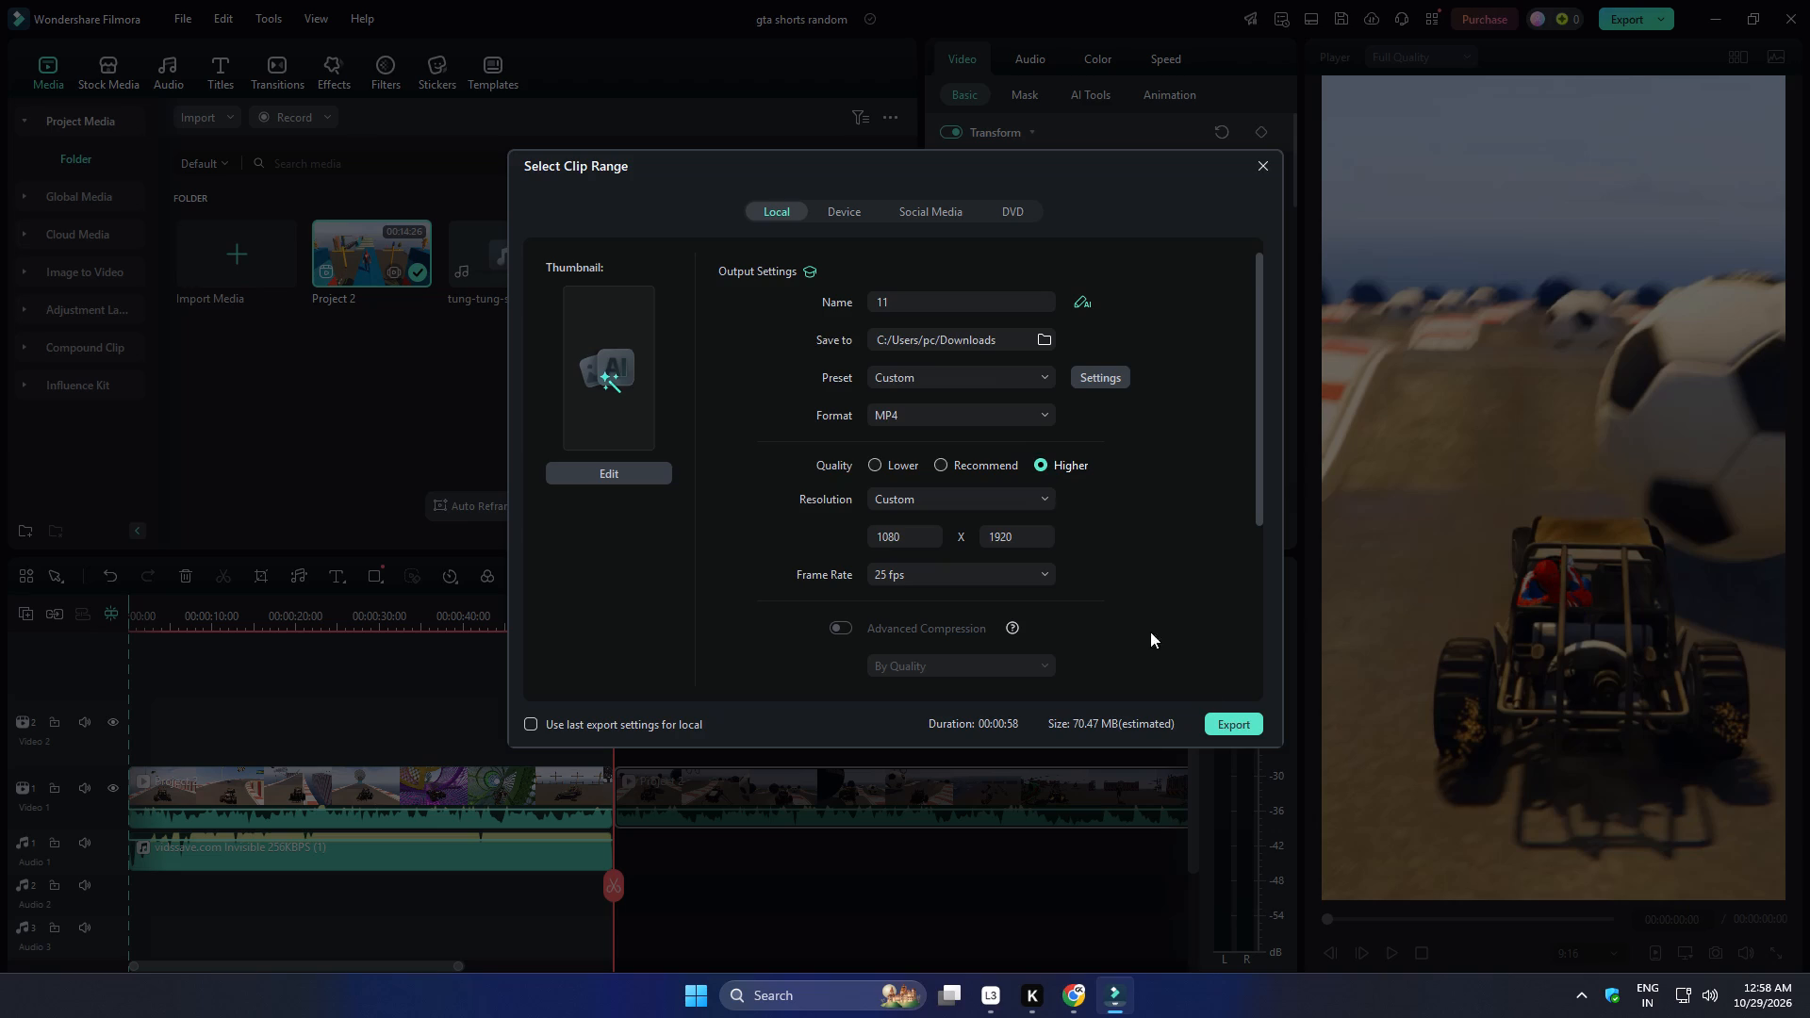
pyautogui.click(1236, 730)
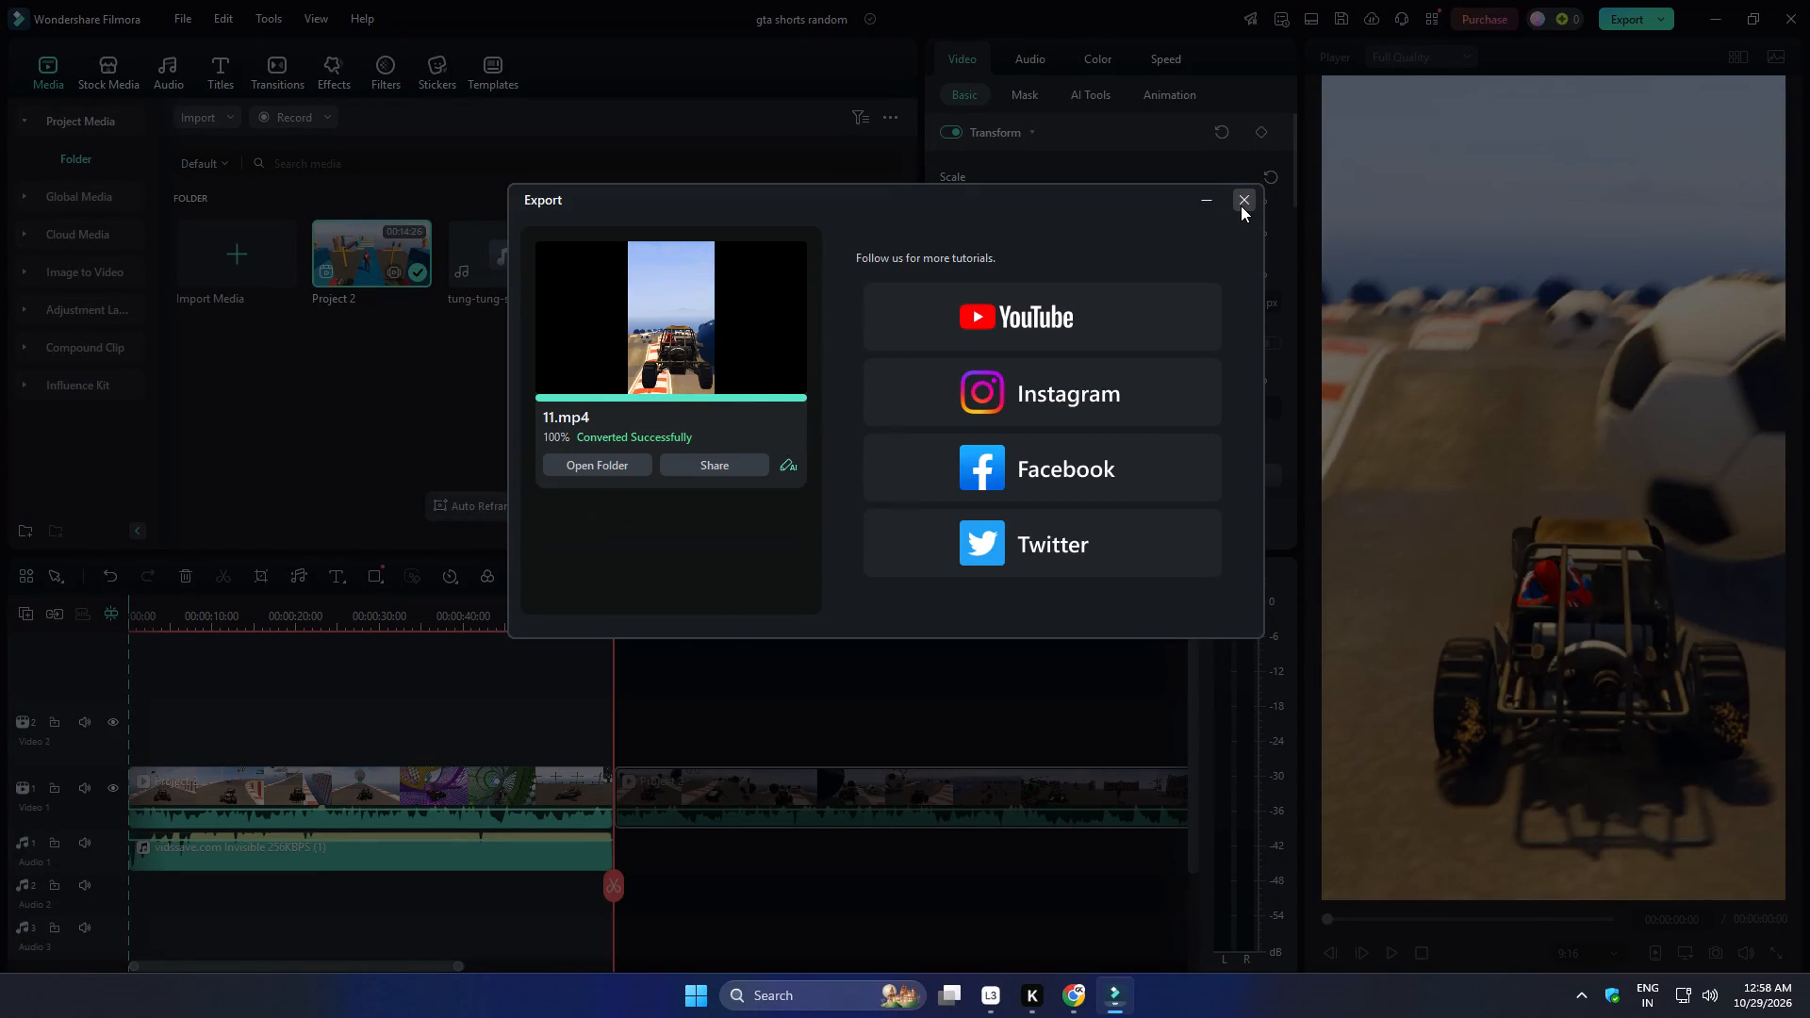
pyautogui.click(1241, 205)
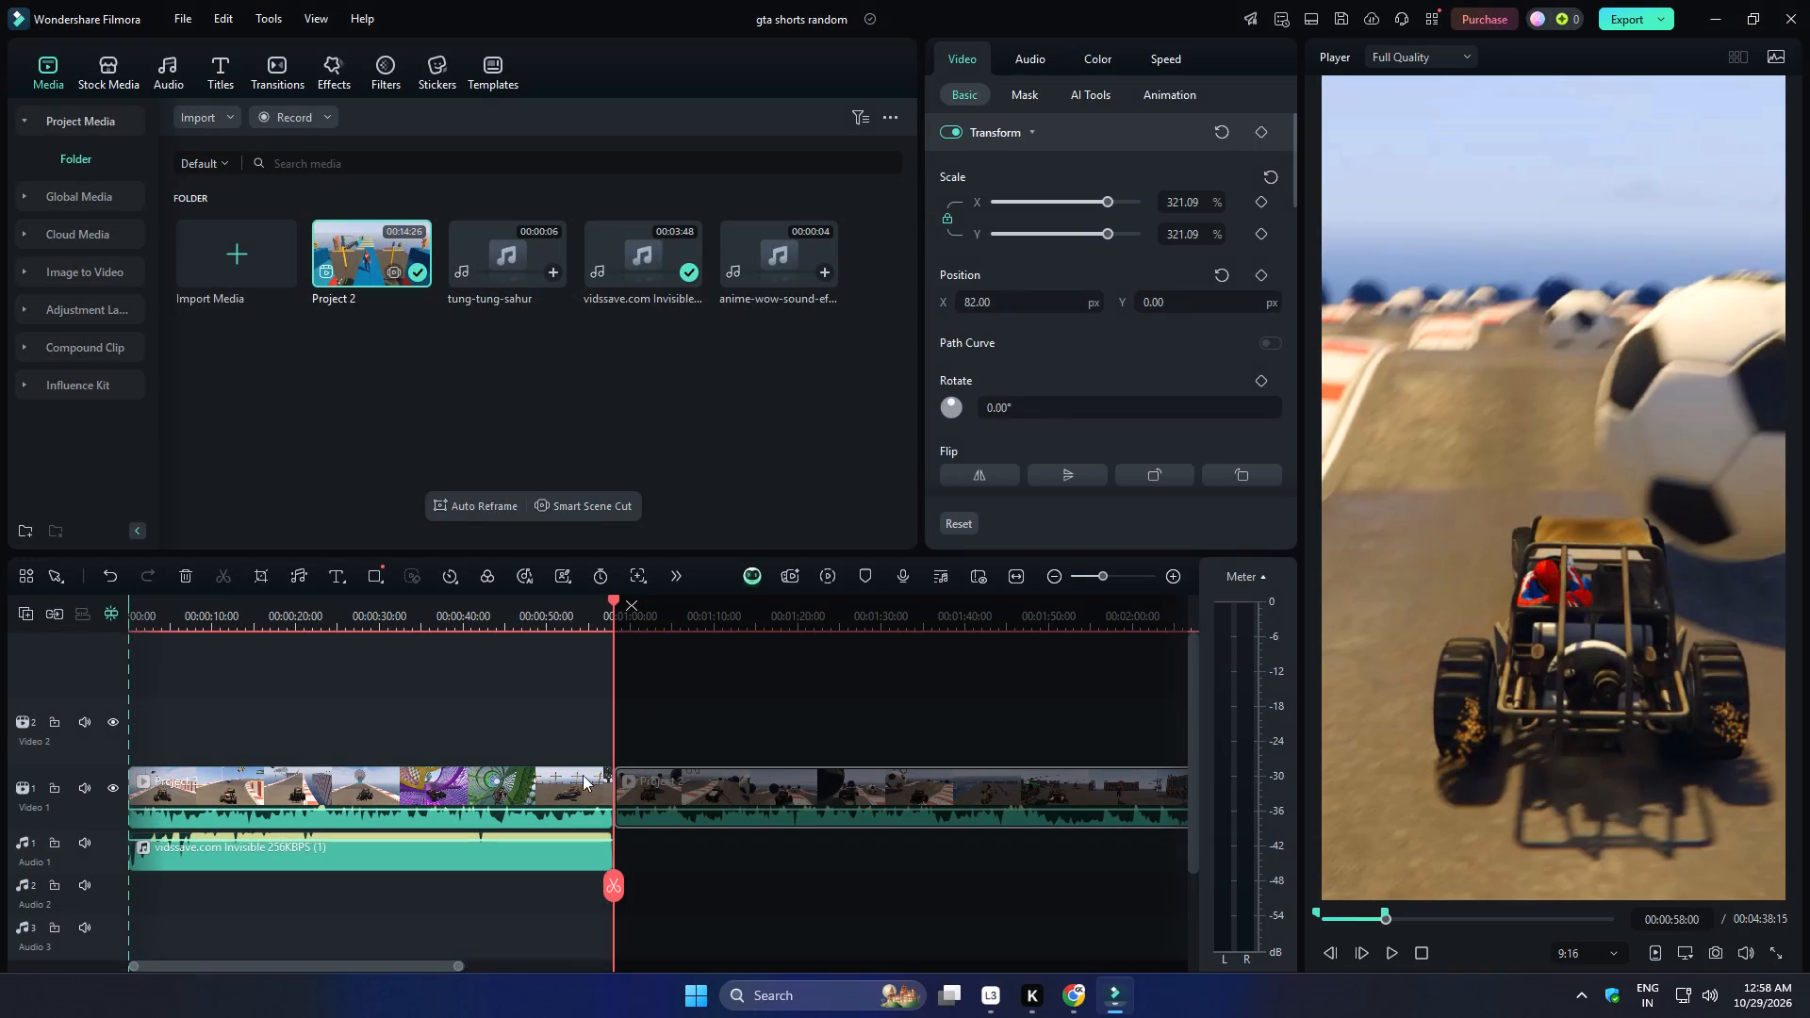
# Replace the exported eleventh segment with the remaining Project 2 footage at the timeline start, and split it at 00:00:58:00.
pyautogui.click(502, 791)
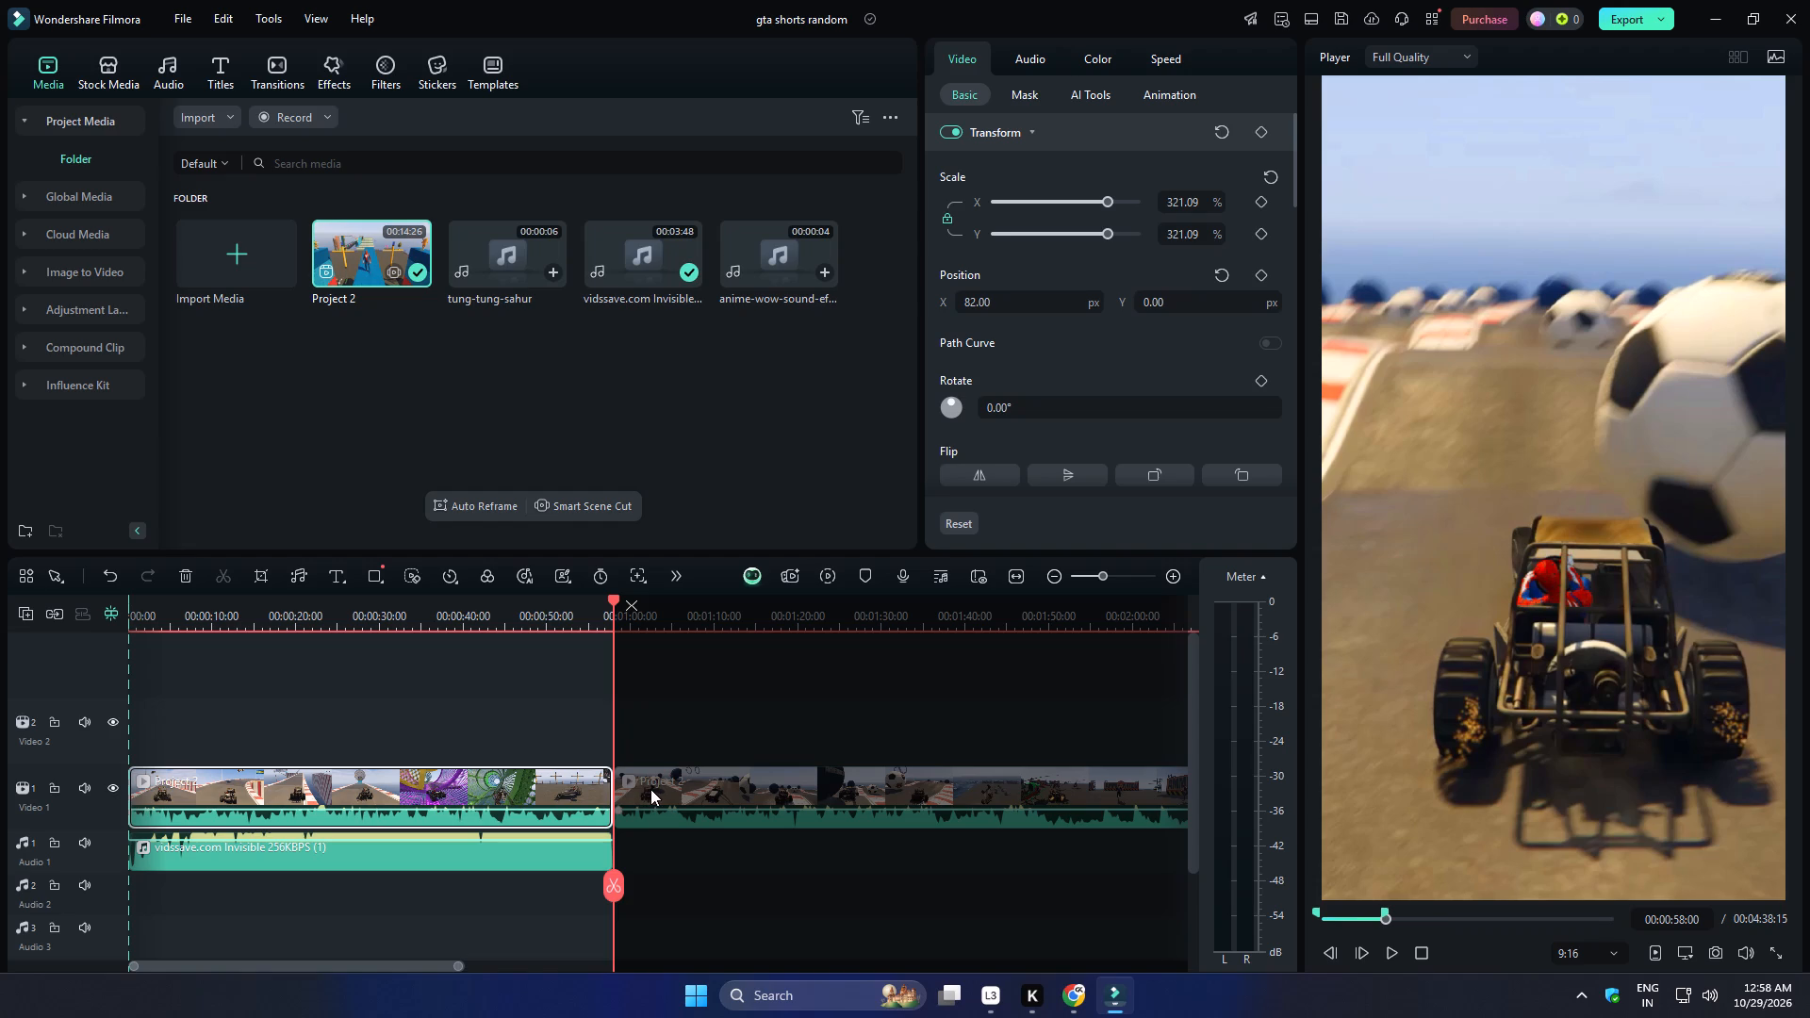
pyautogui.press('Delete')
pyautogui.moveTo(668, 788); pyautogui.dragTo(8, 792)
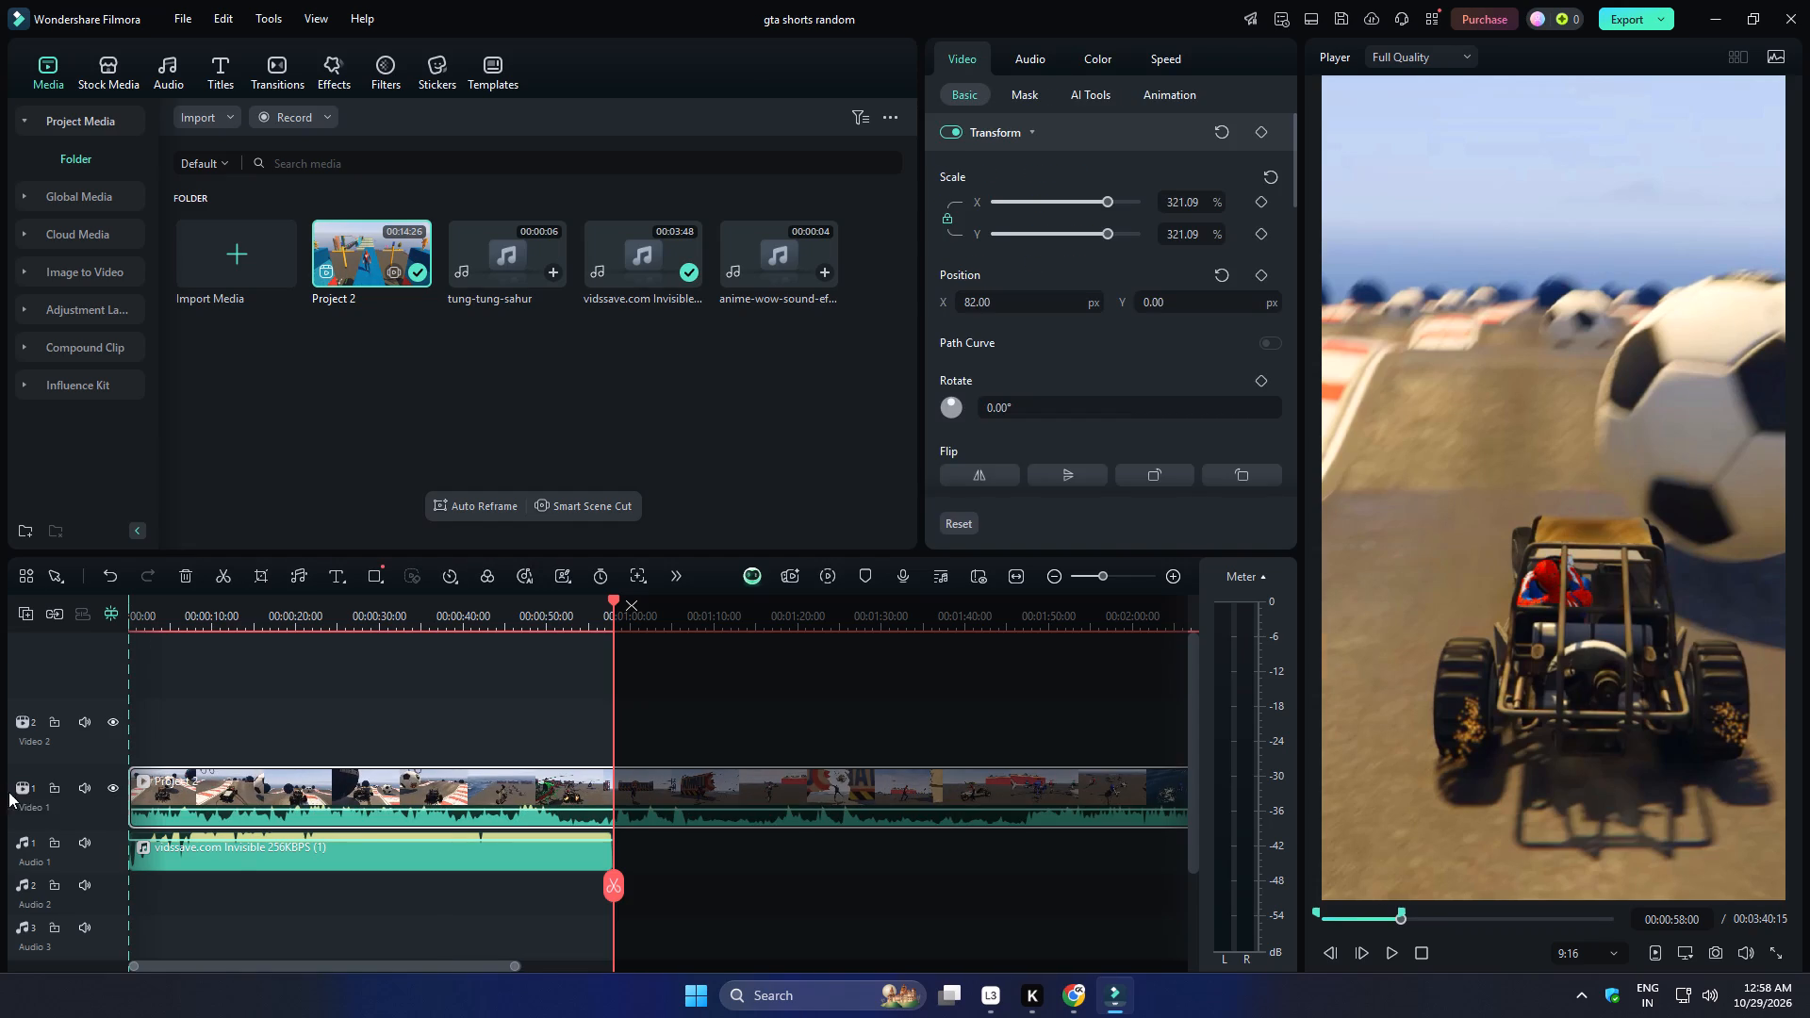
pyautogui.click(617, 885)
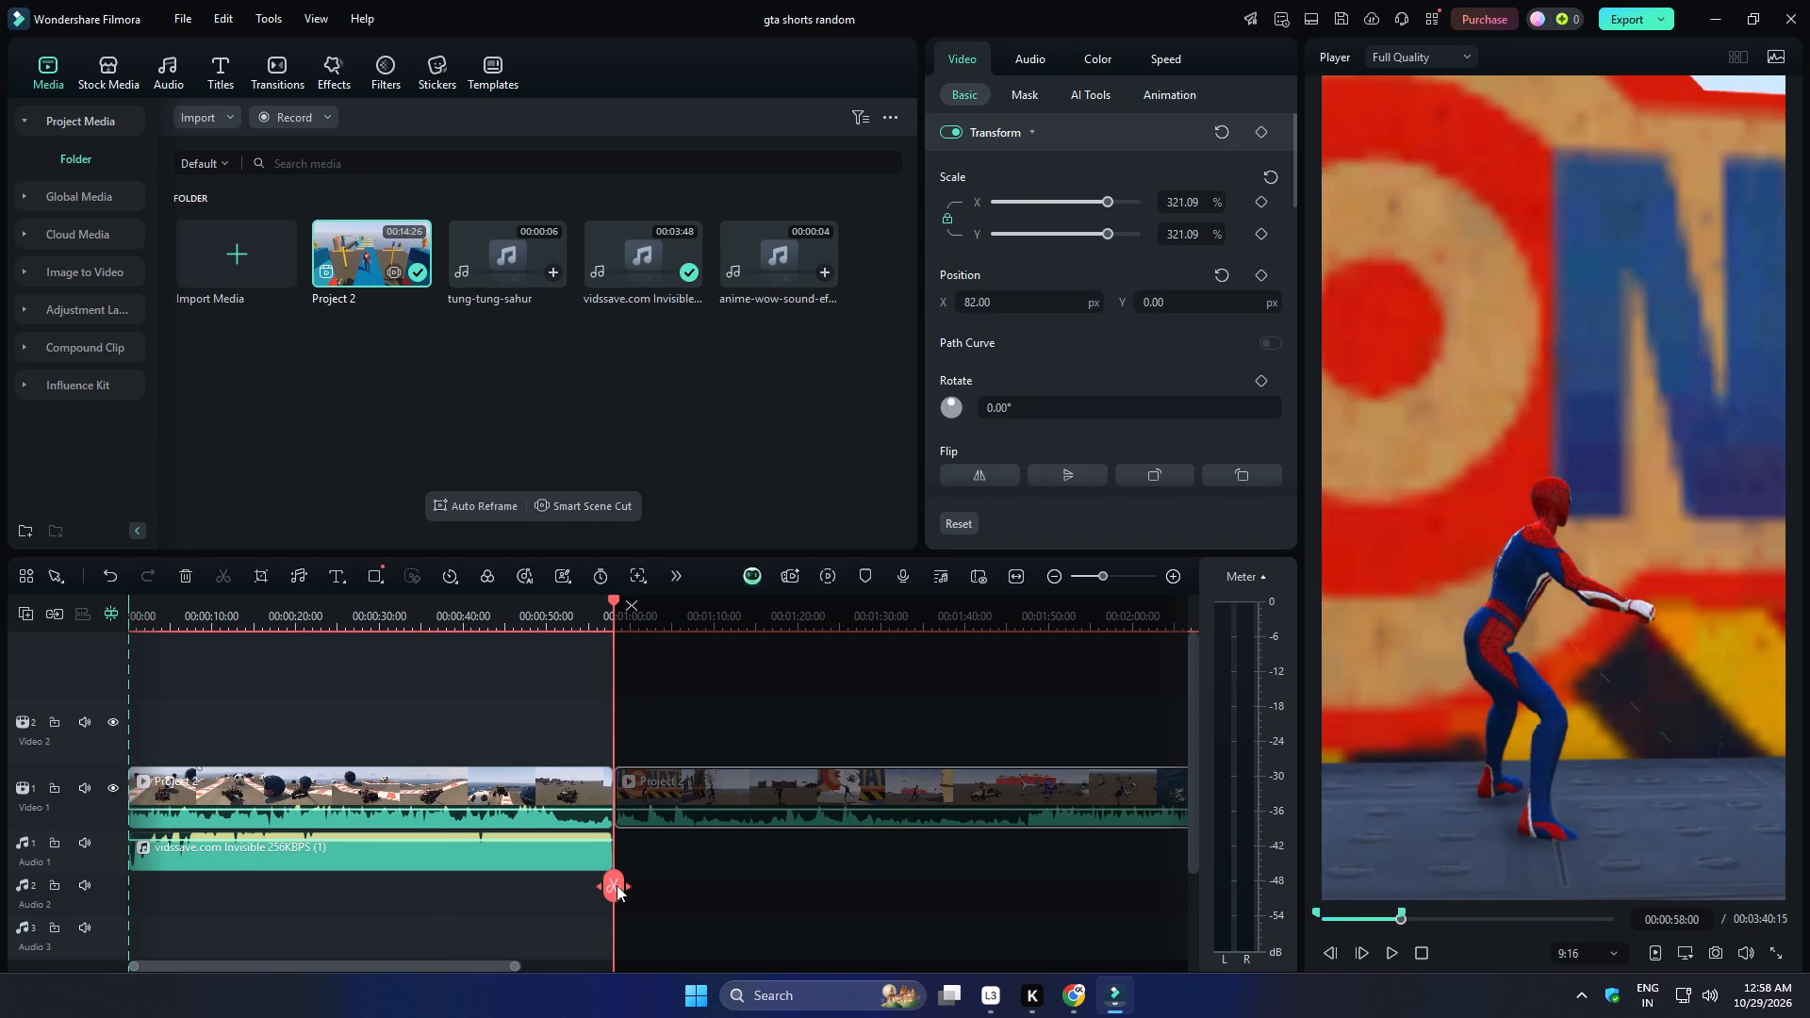
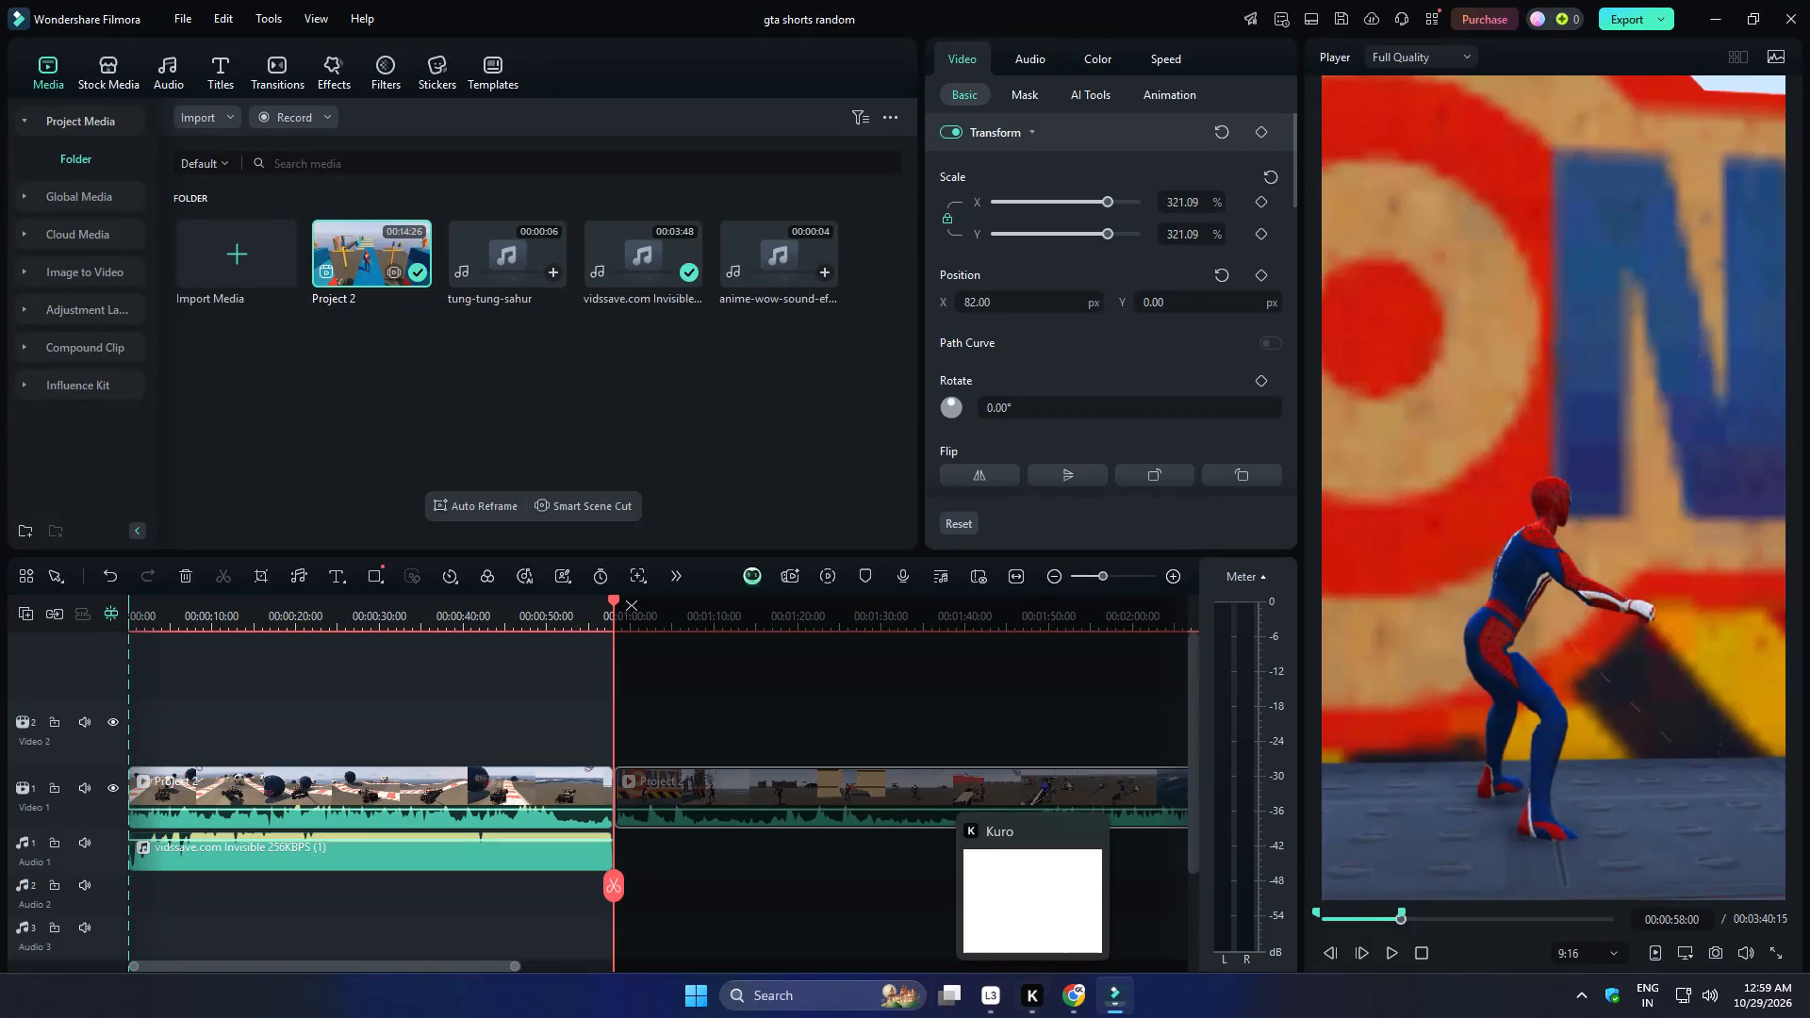
# Open the Downloads folder in File Explorer and refresh it to check which numbered shorts have been exported.
pyautogui.click(708, 1007)
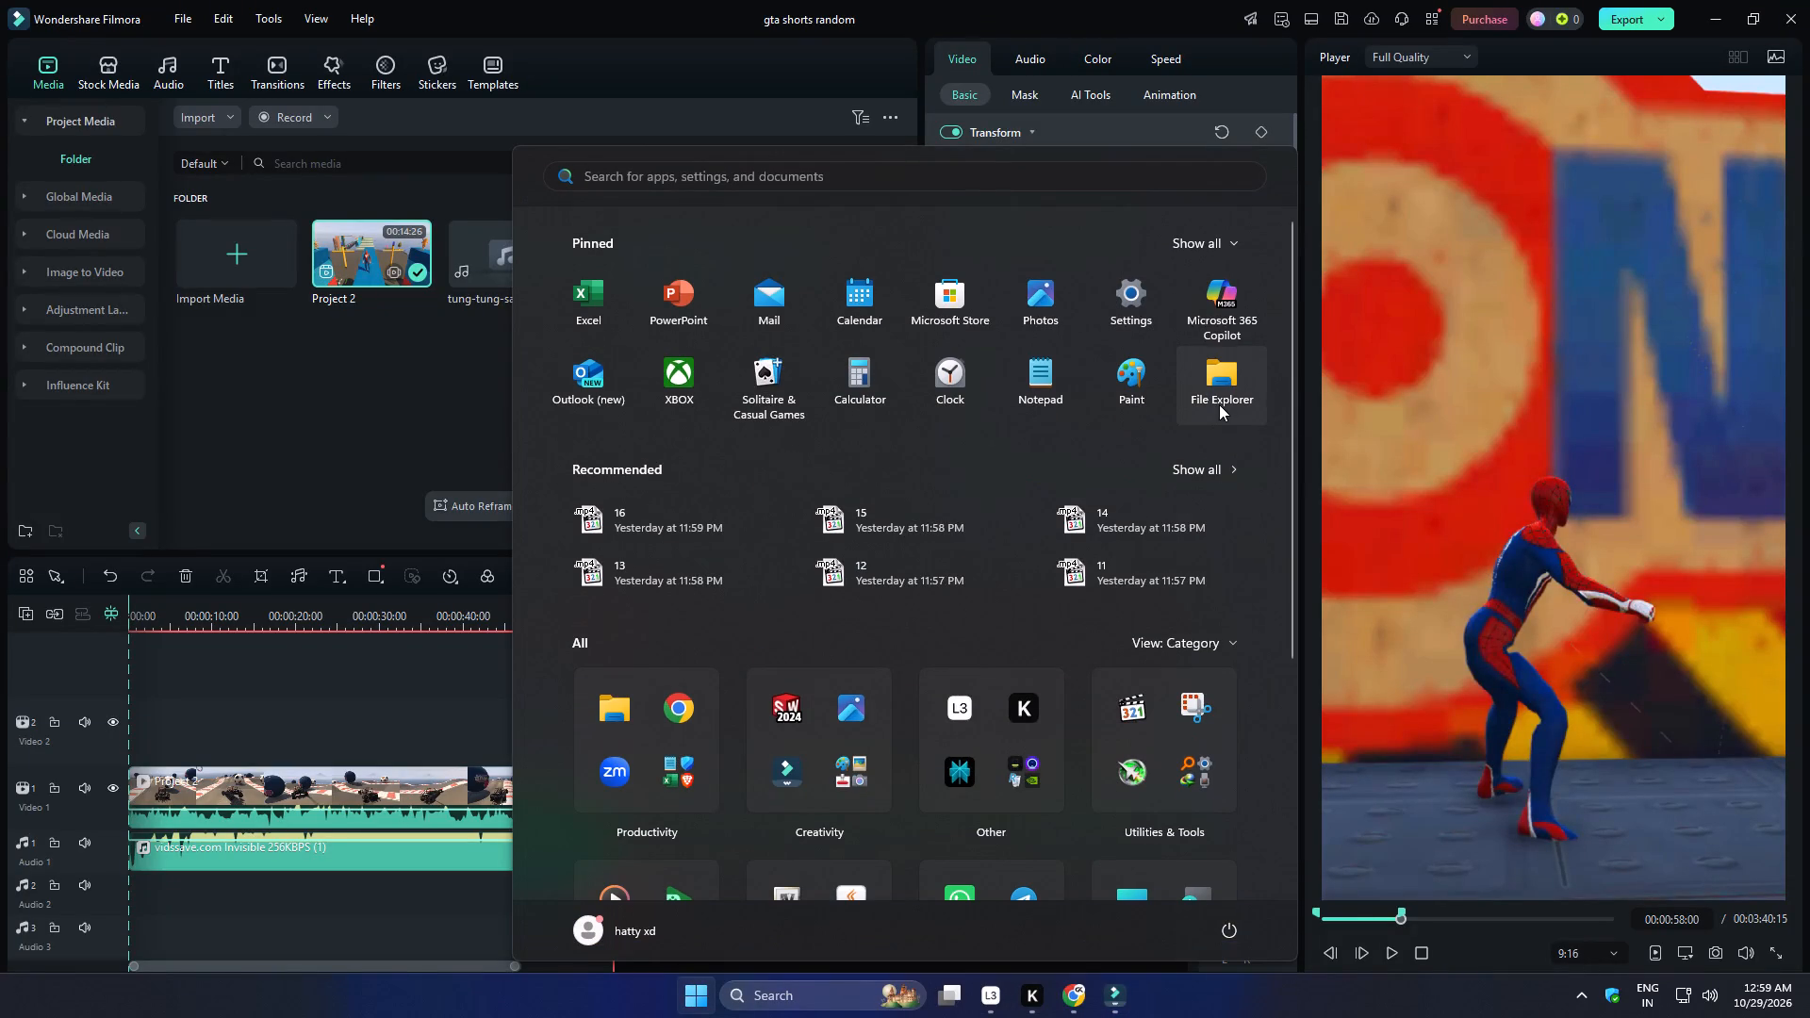
pyautogui.click(1219, 404)
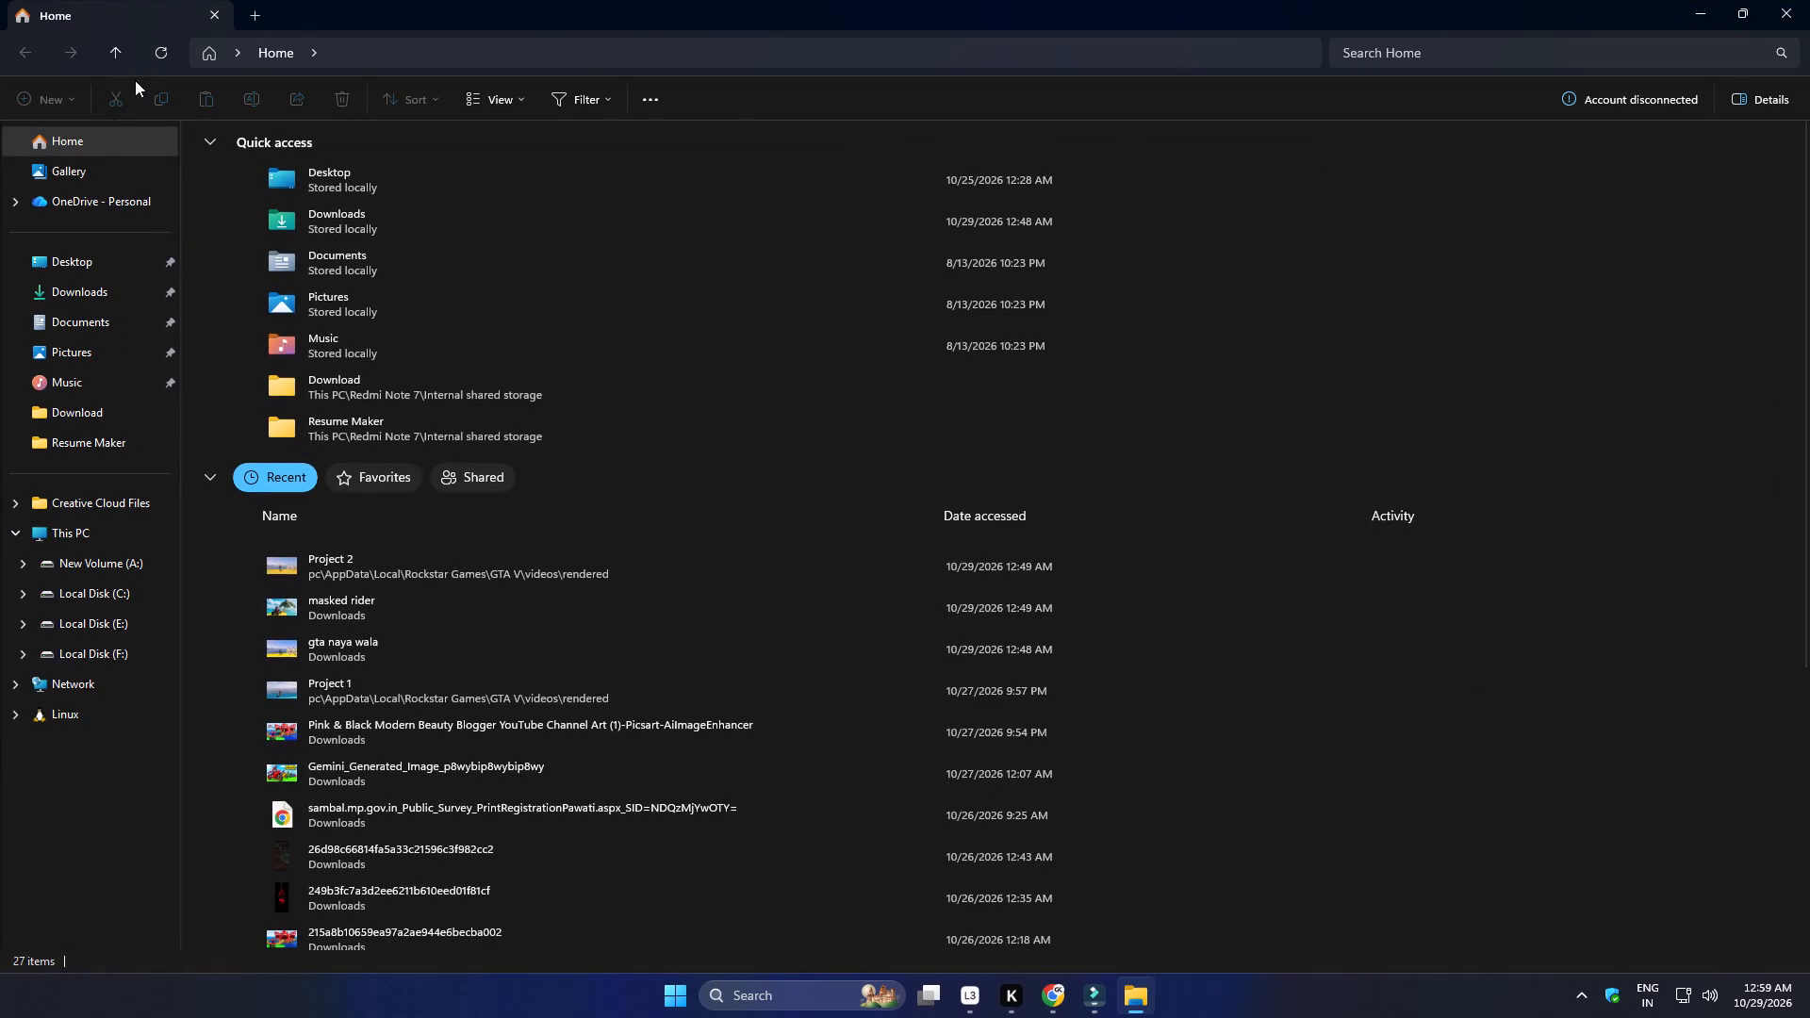
pyautogui.click(76, 287)
pyautogui.click(165, 57)
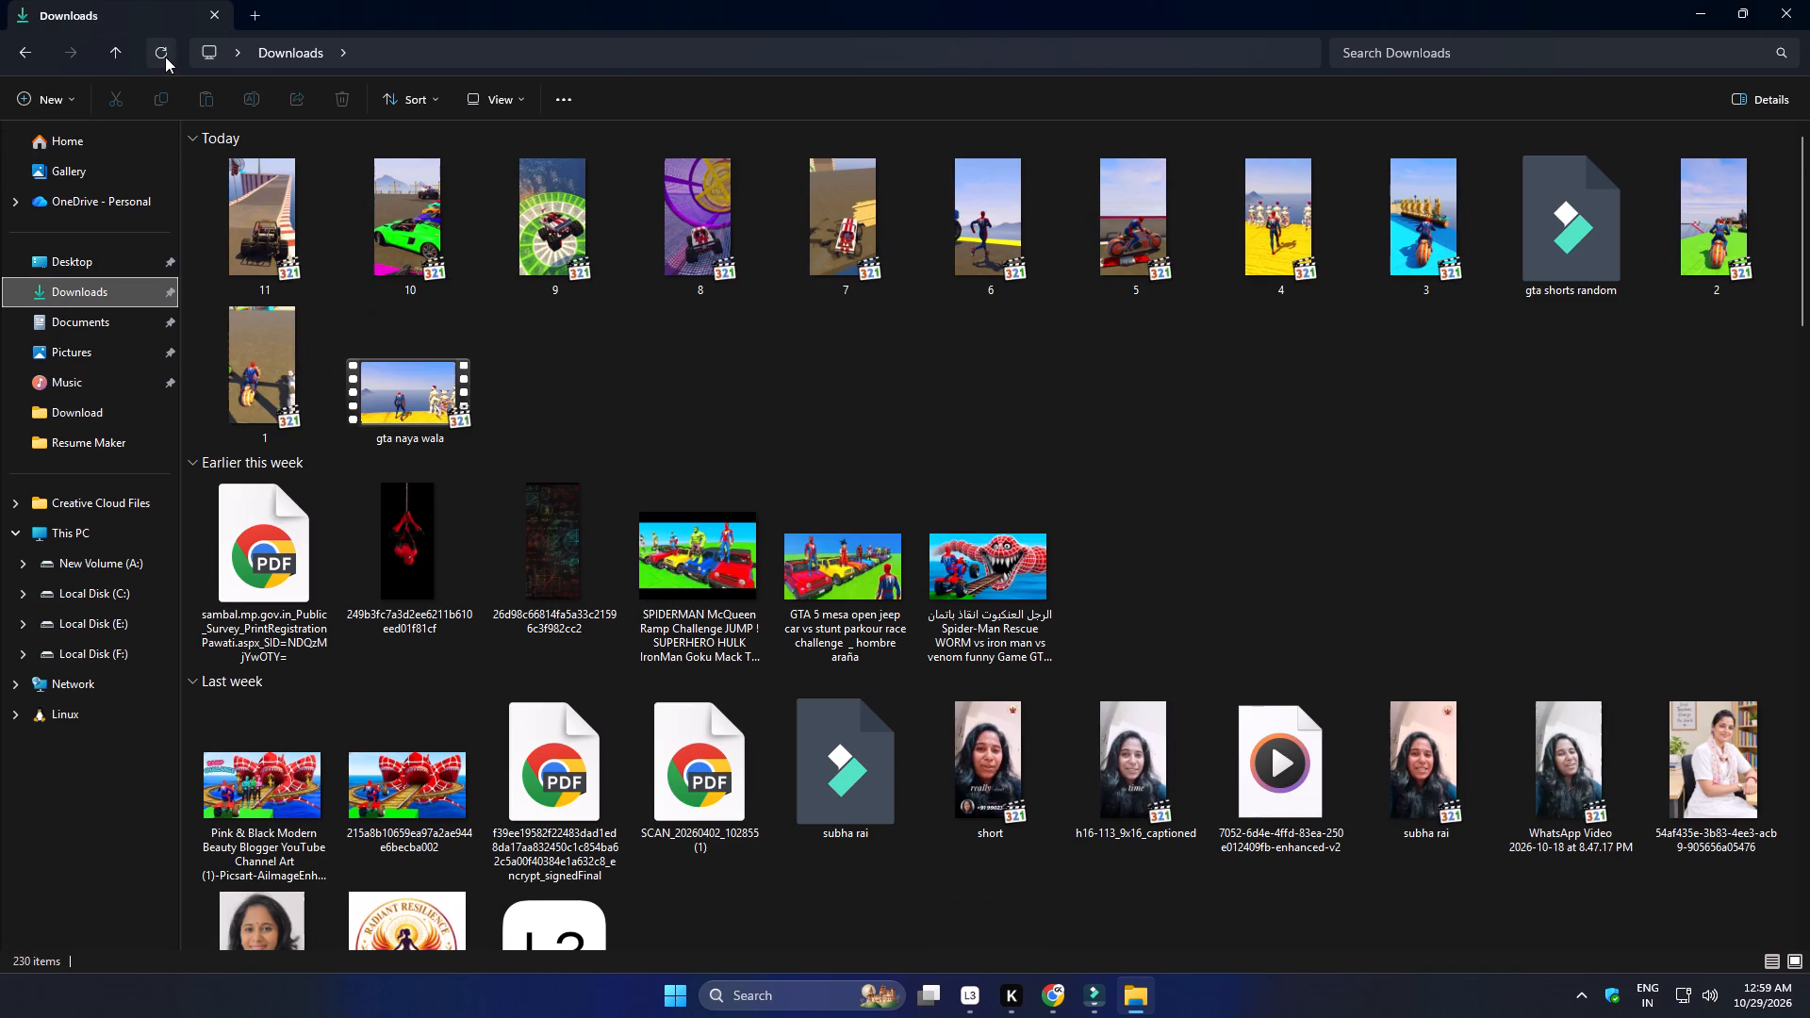
pyautogui.click(1711, 9)
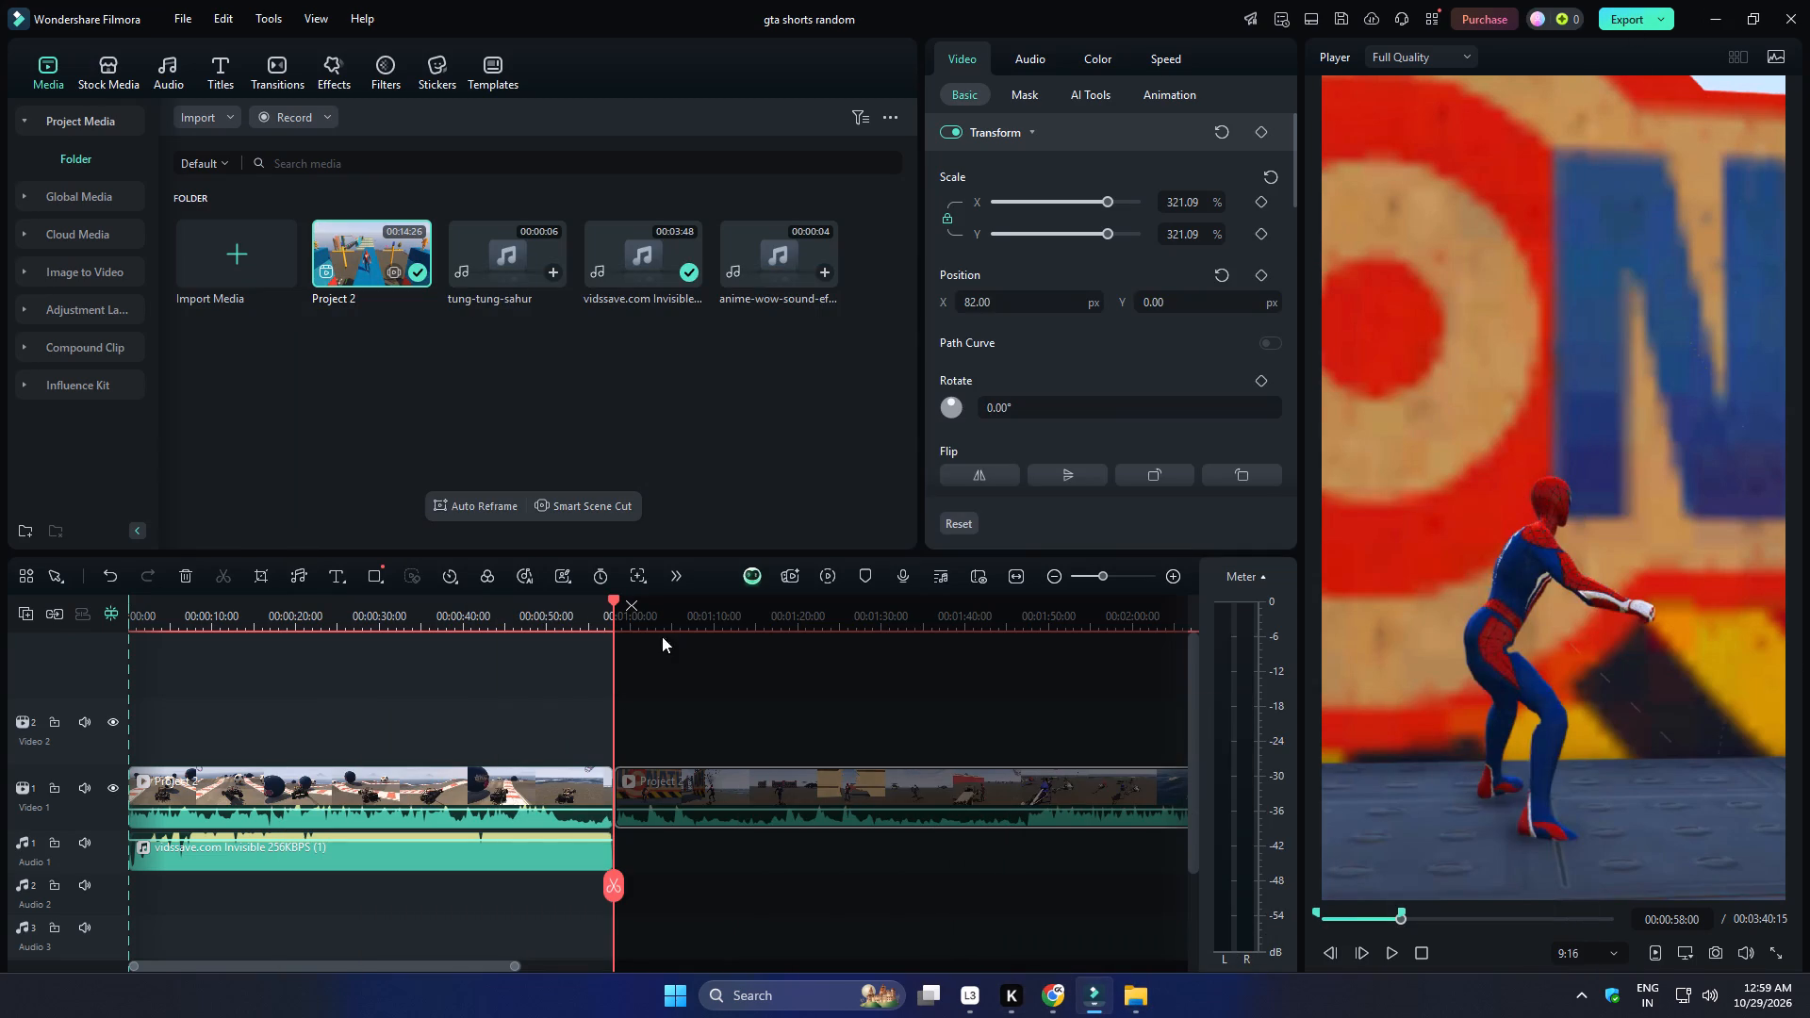
# Export the marked range as a local MP4 named 12 with Higher quality, and save the project once rendering ends.
pyautogui.click(1617, 25)
pyautogui.moveTo(1015, 303); pyautogui.dragTo(850, 304)
pyautogui.press('1')
pyautogui.press('2')
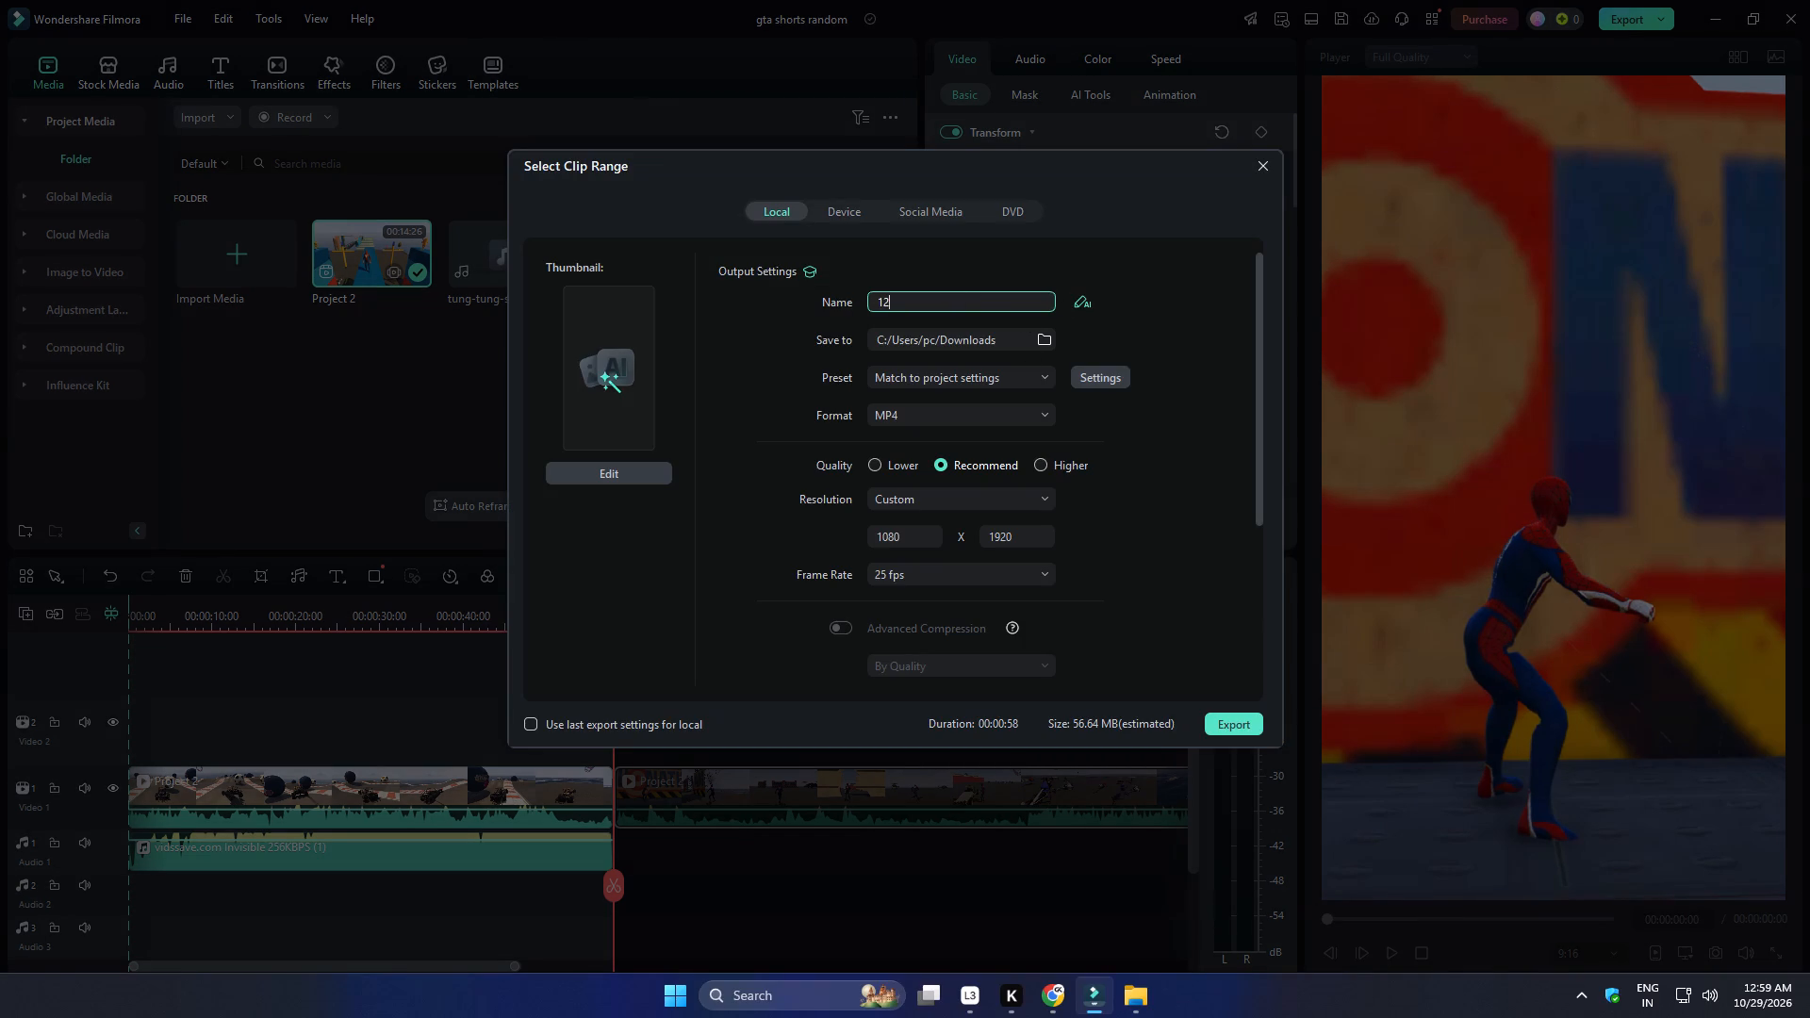
pyautogui.click(1040, 469)
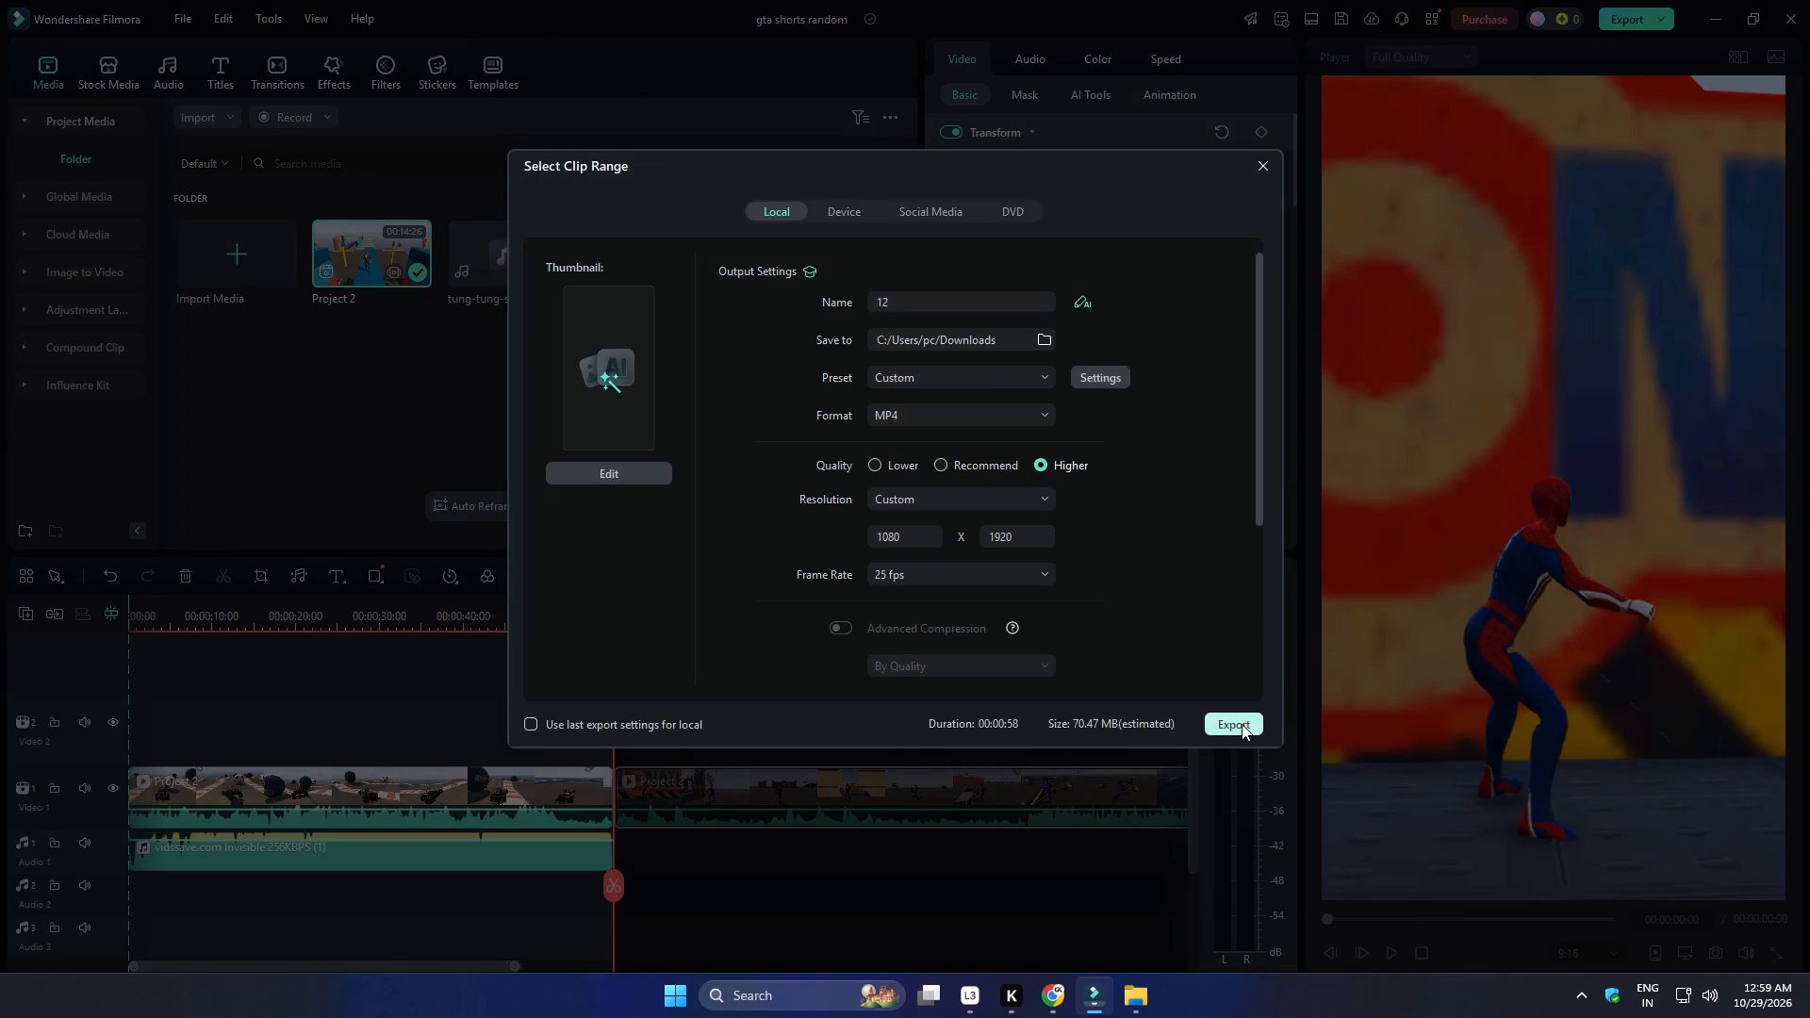
pyautogui.click(1242, 724)
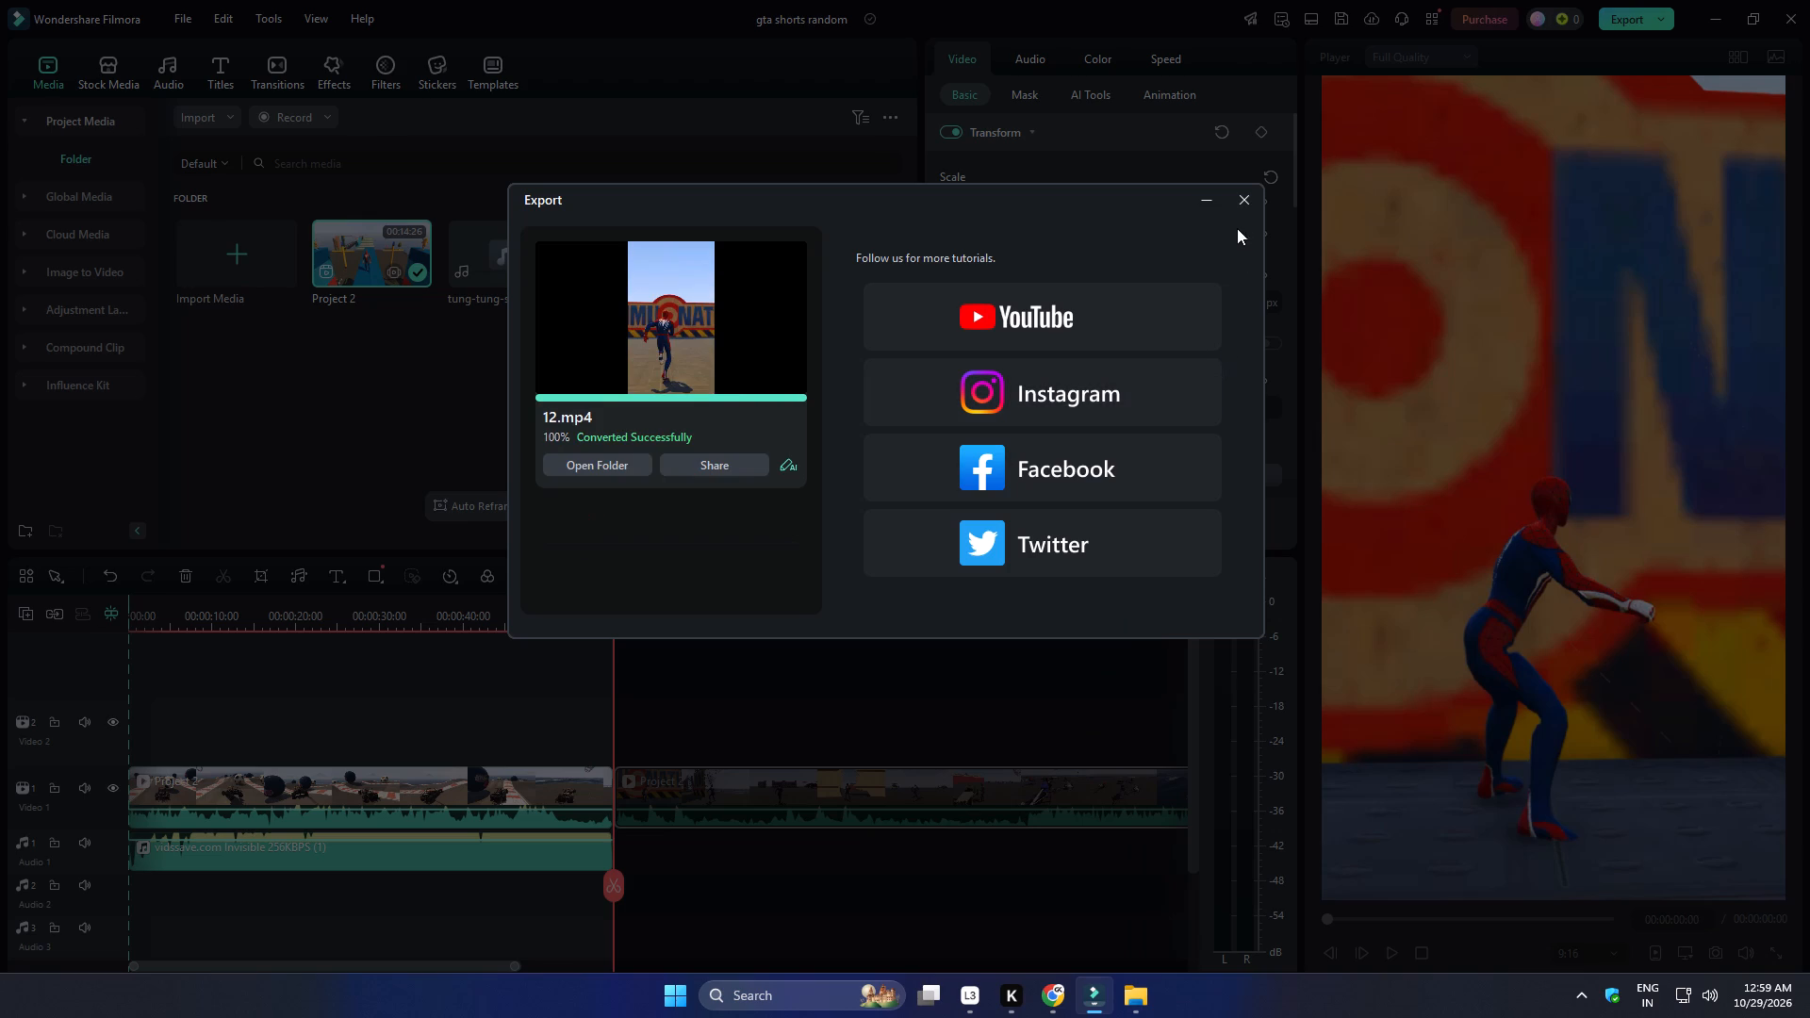
pyautogui.click(1242, 204)
pyautogui.hotkey('ctrl', 's')
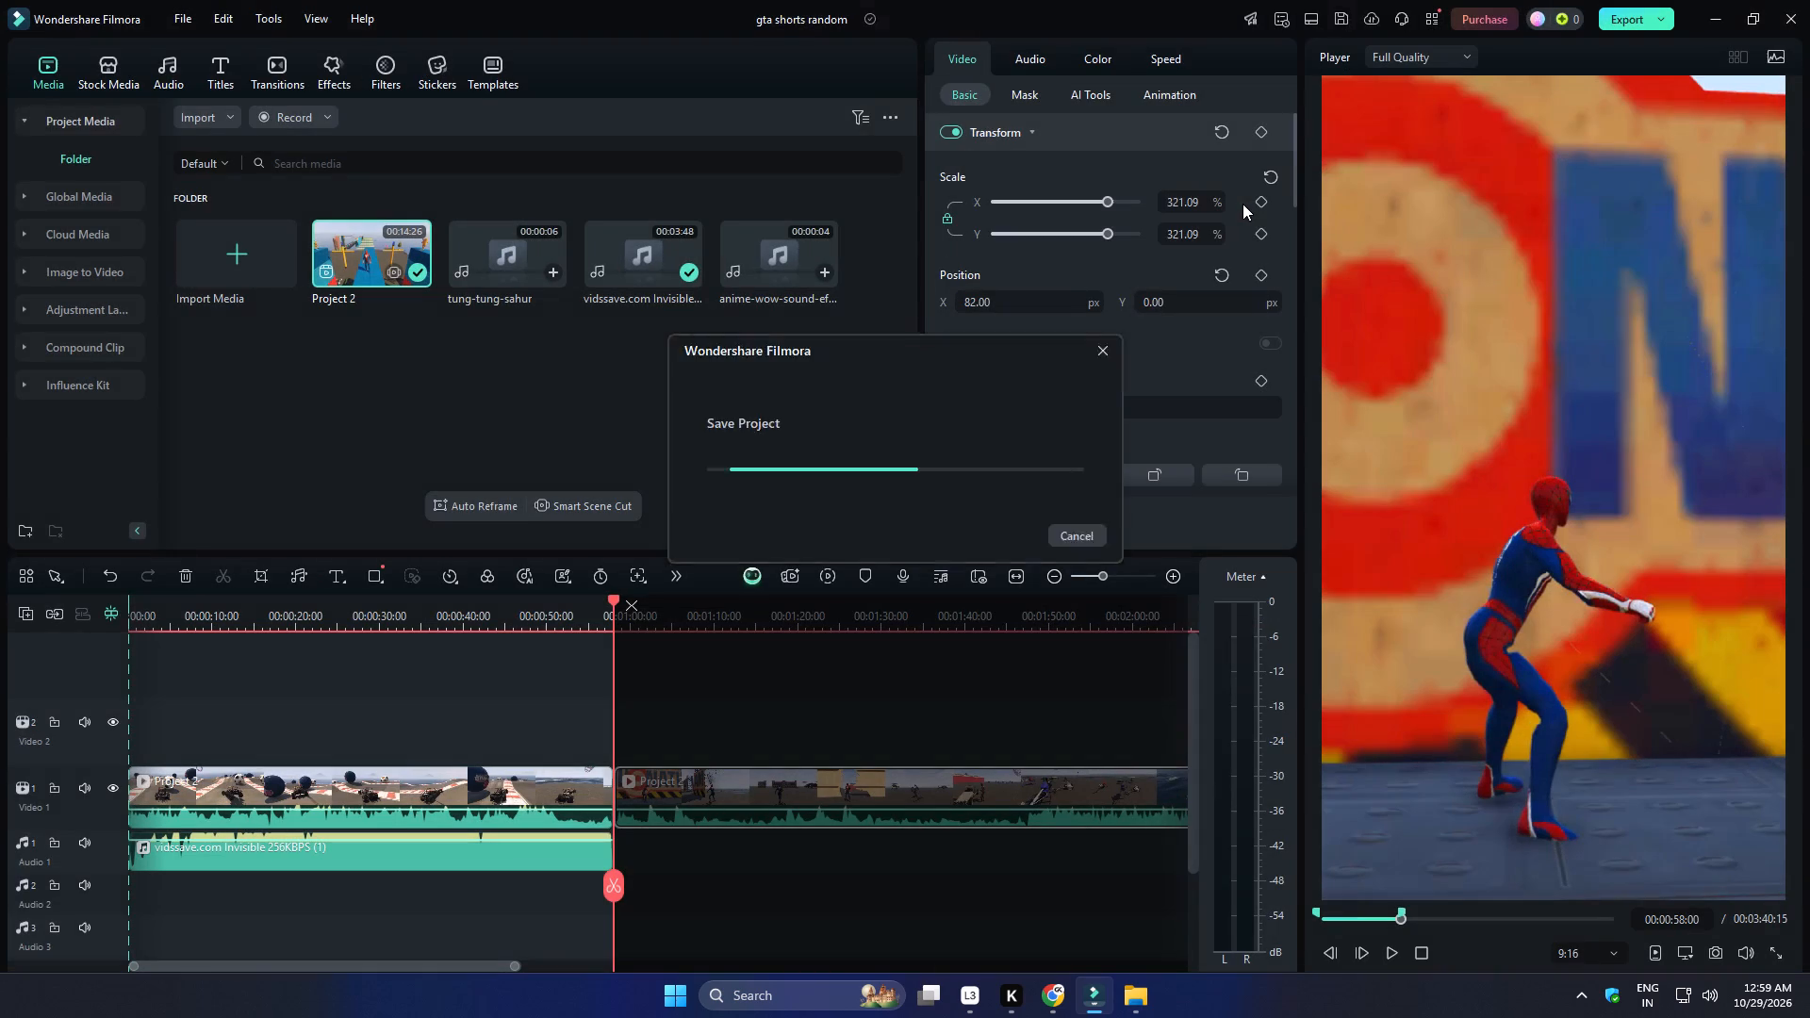
# Switch to Chrome and publish the uploaded ramp challenge video on YouTube with Public visibility.
pyautogui.click(1059, 982)
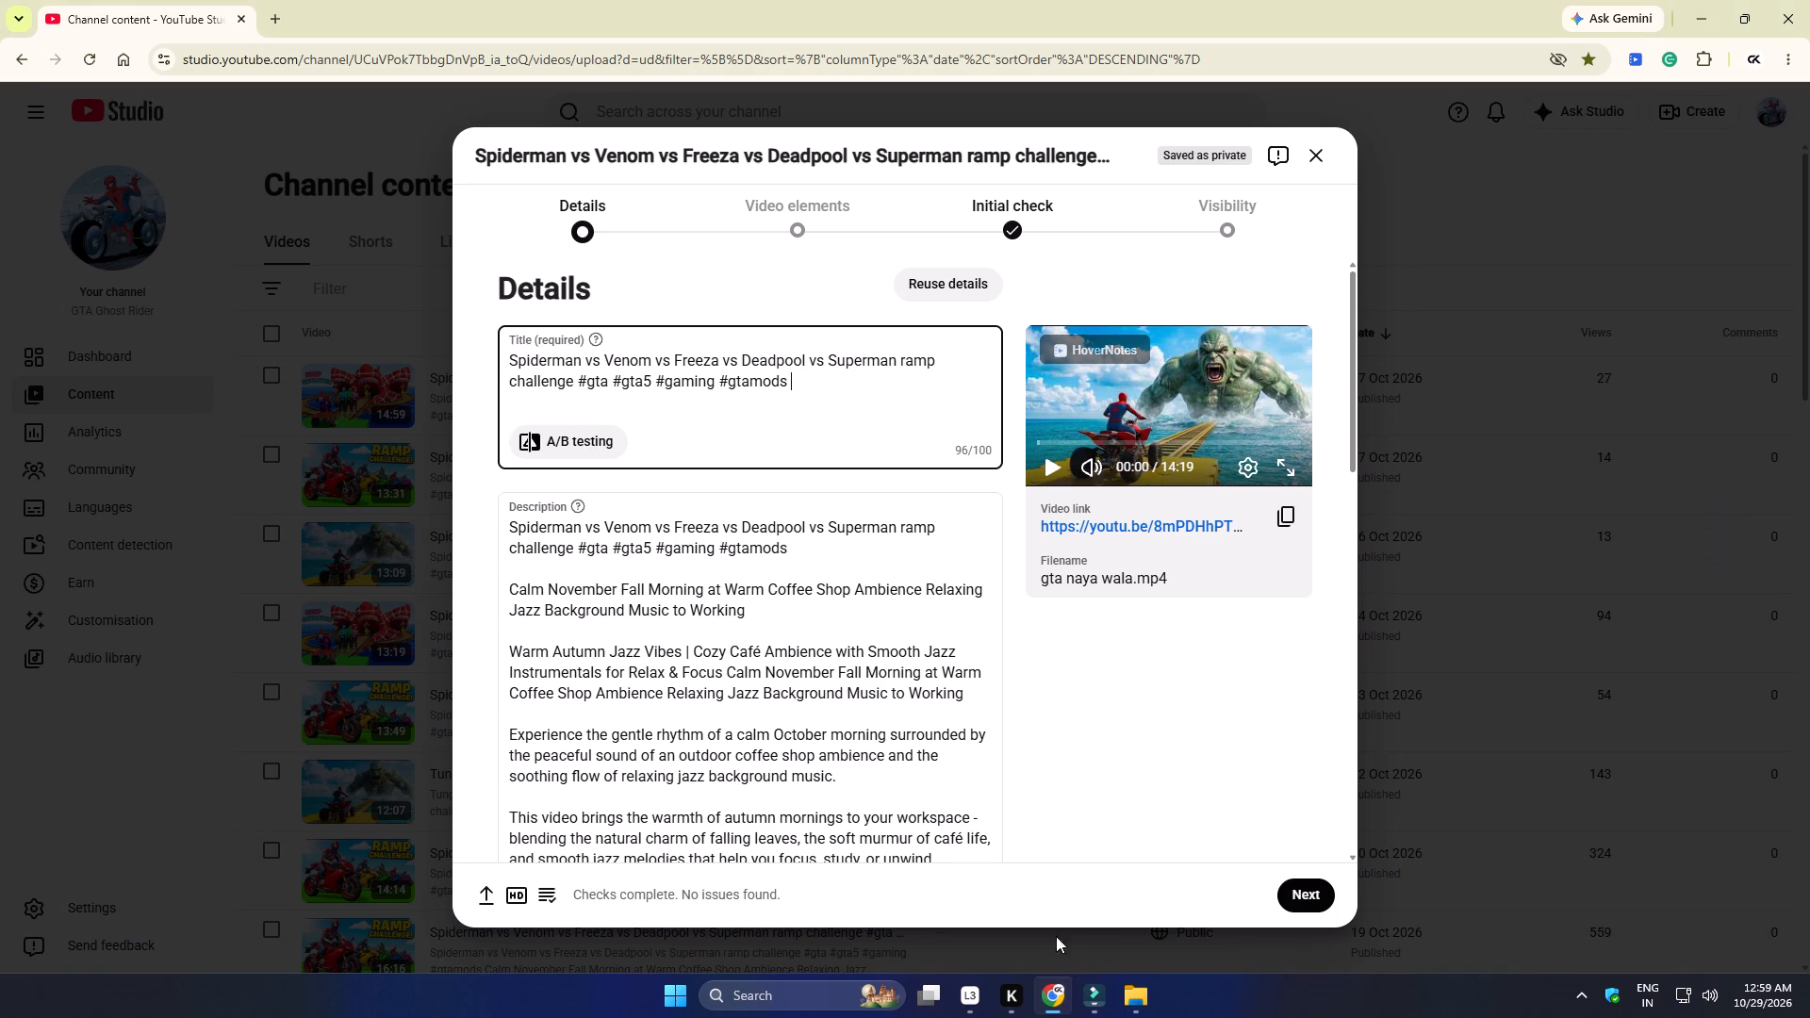
pyautogui.click(1310, 898)
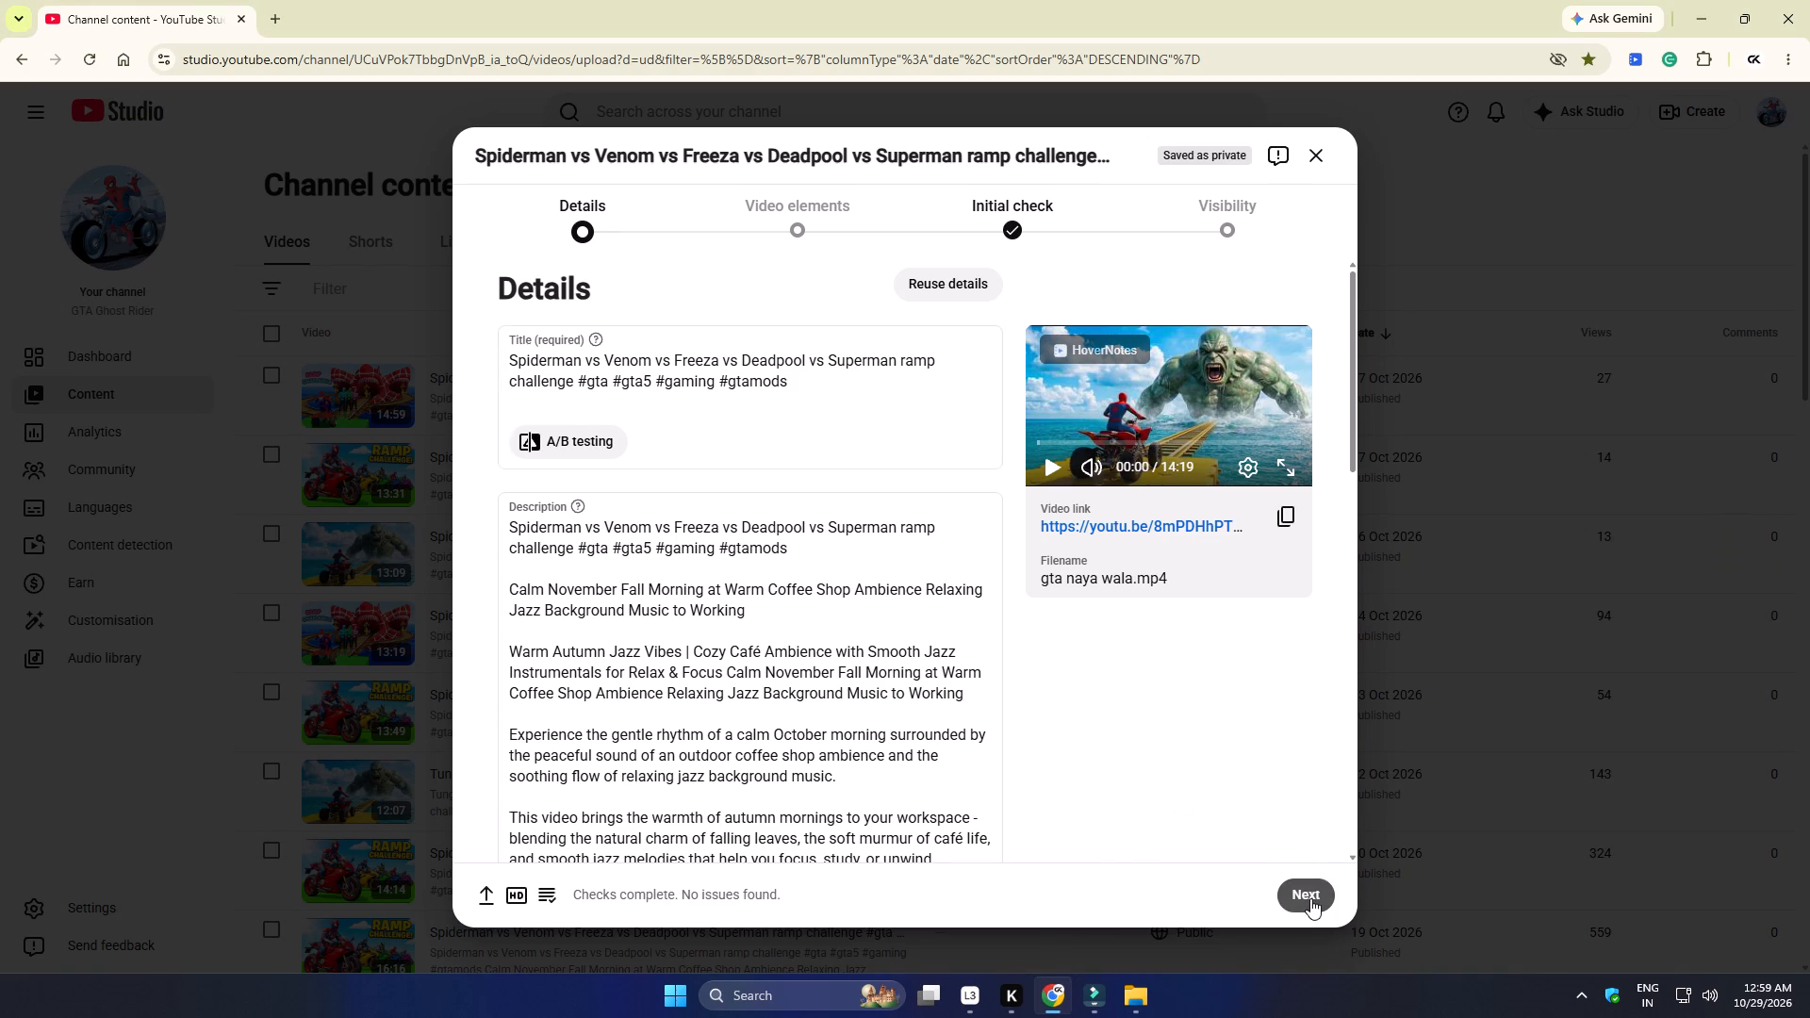
pyautogui.click(1310, 898)
pyautogui.click(1310, 898)
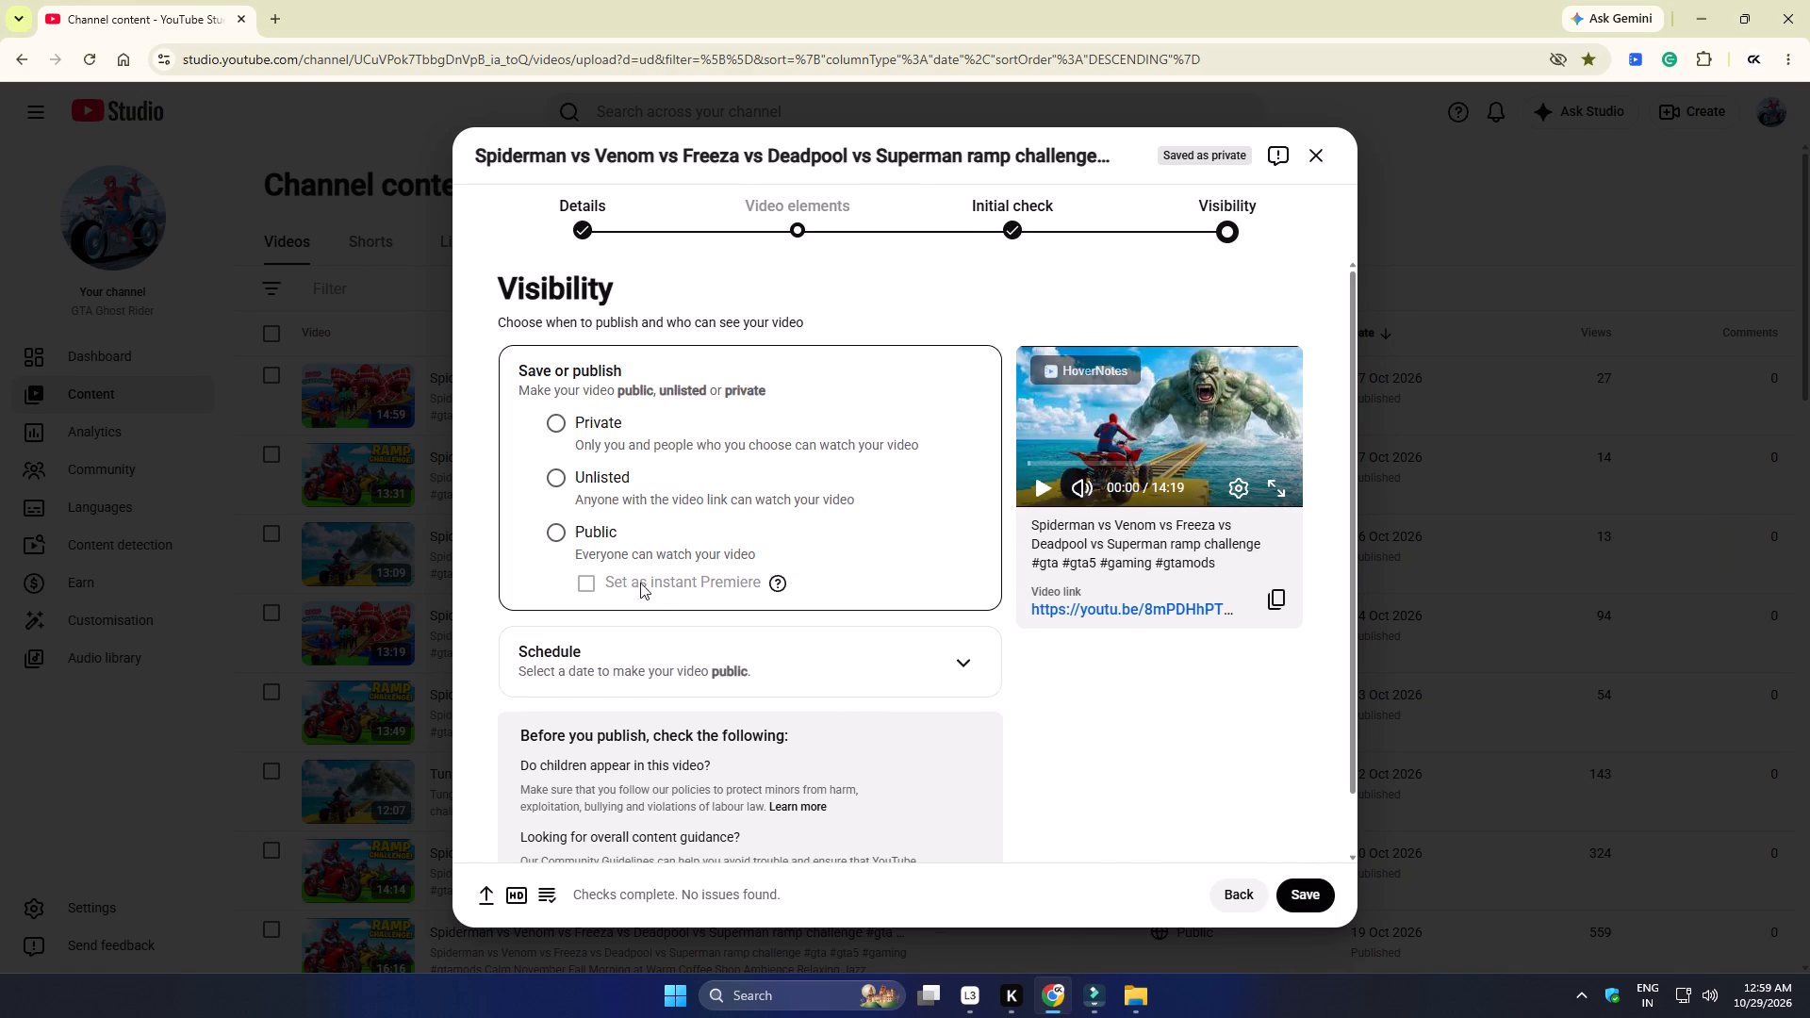
pyautogui.click(559, 531)
pyautogui.click(1293, 893)
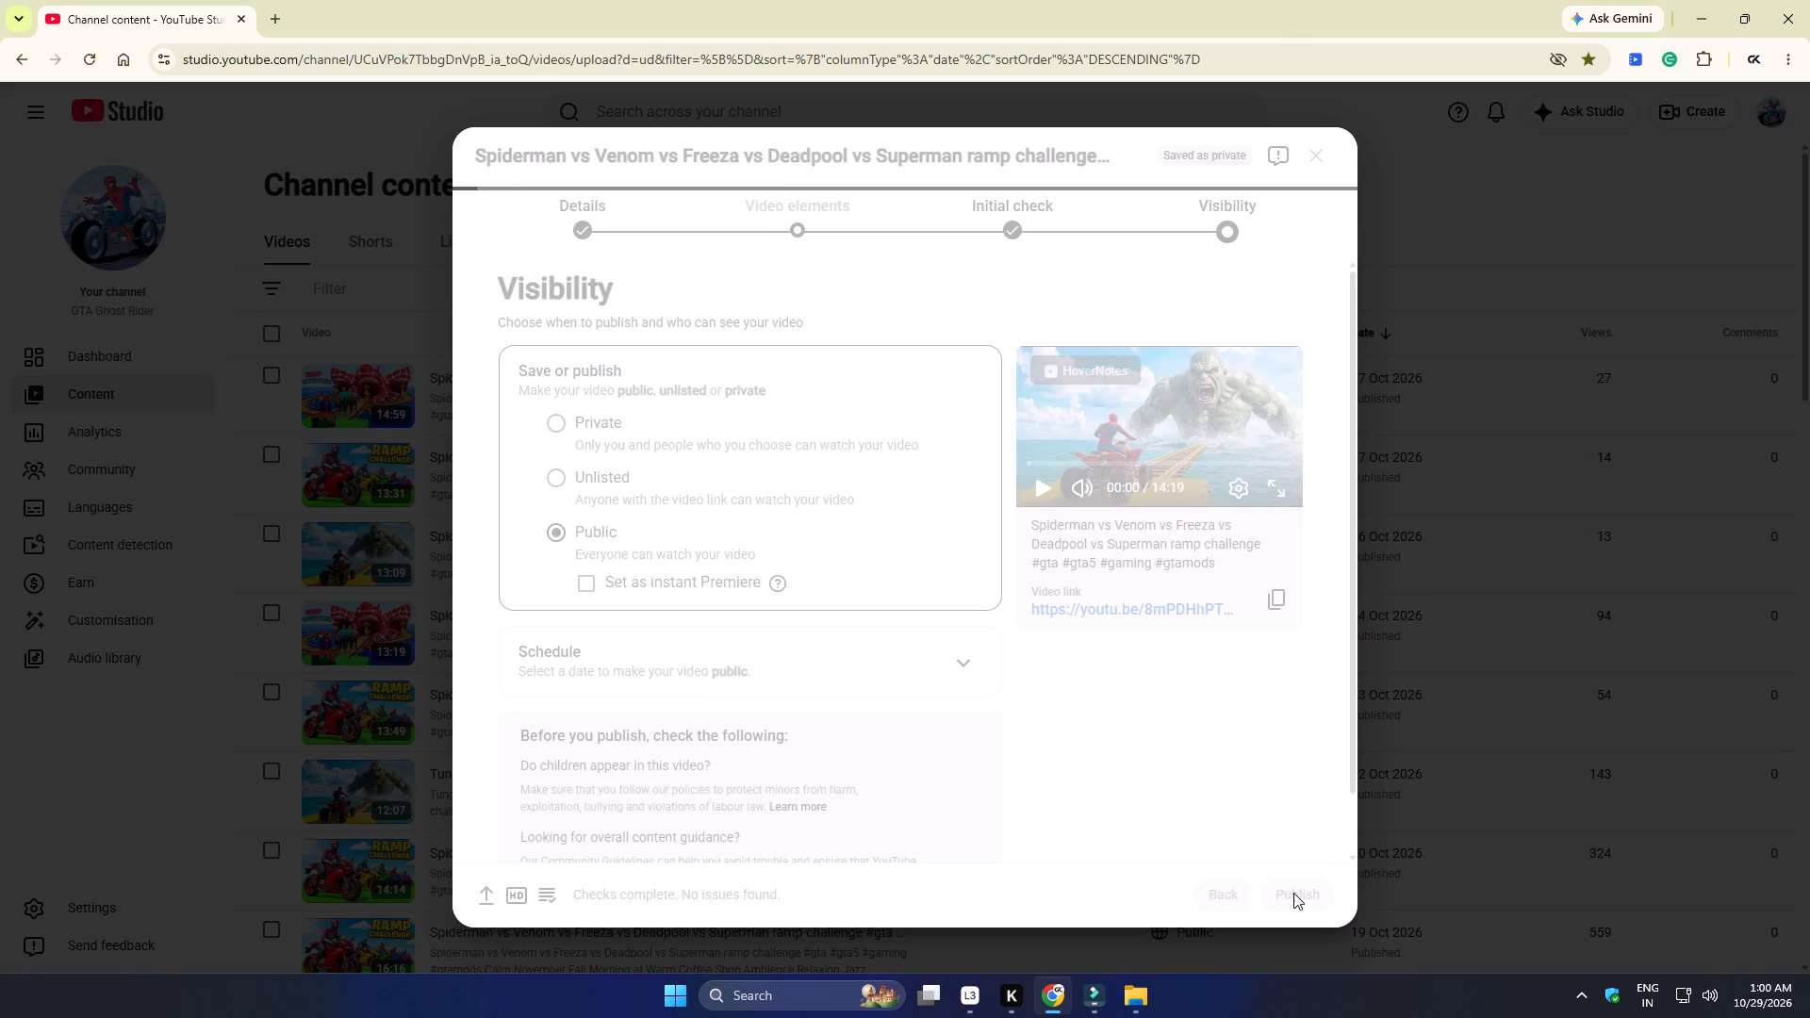
pyautogui.click(1111, 777)
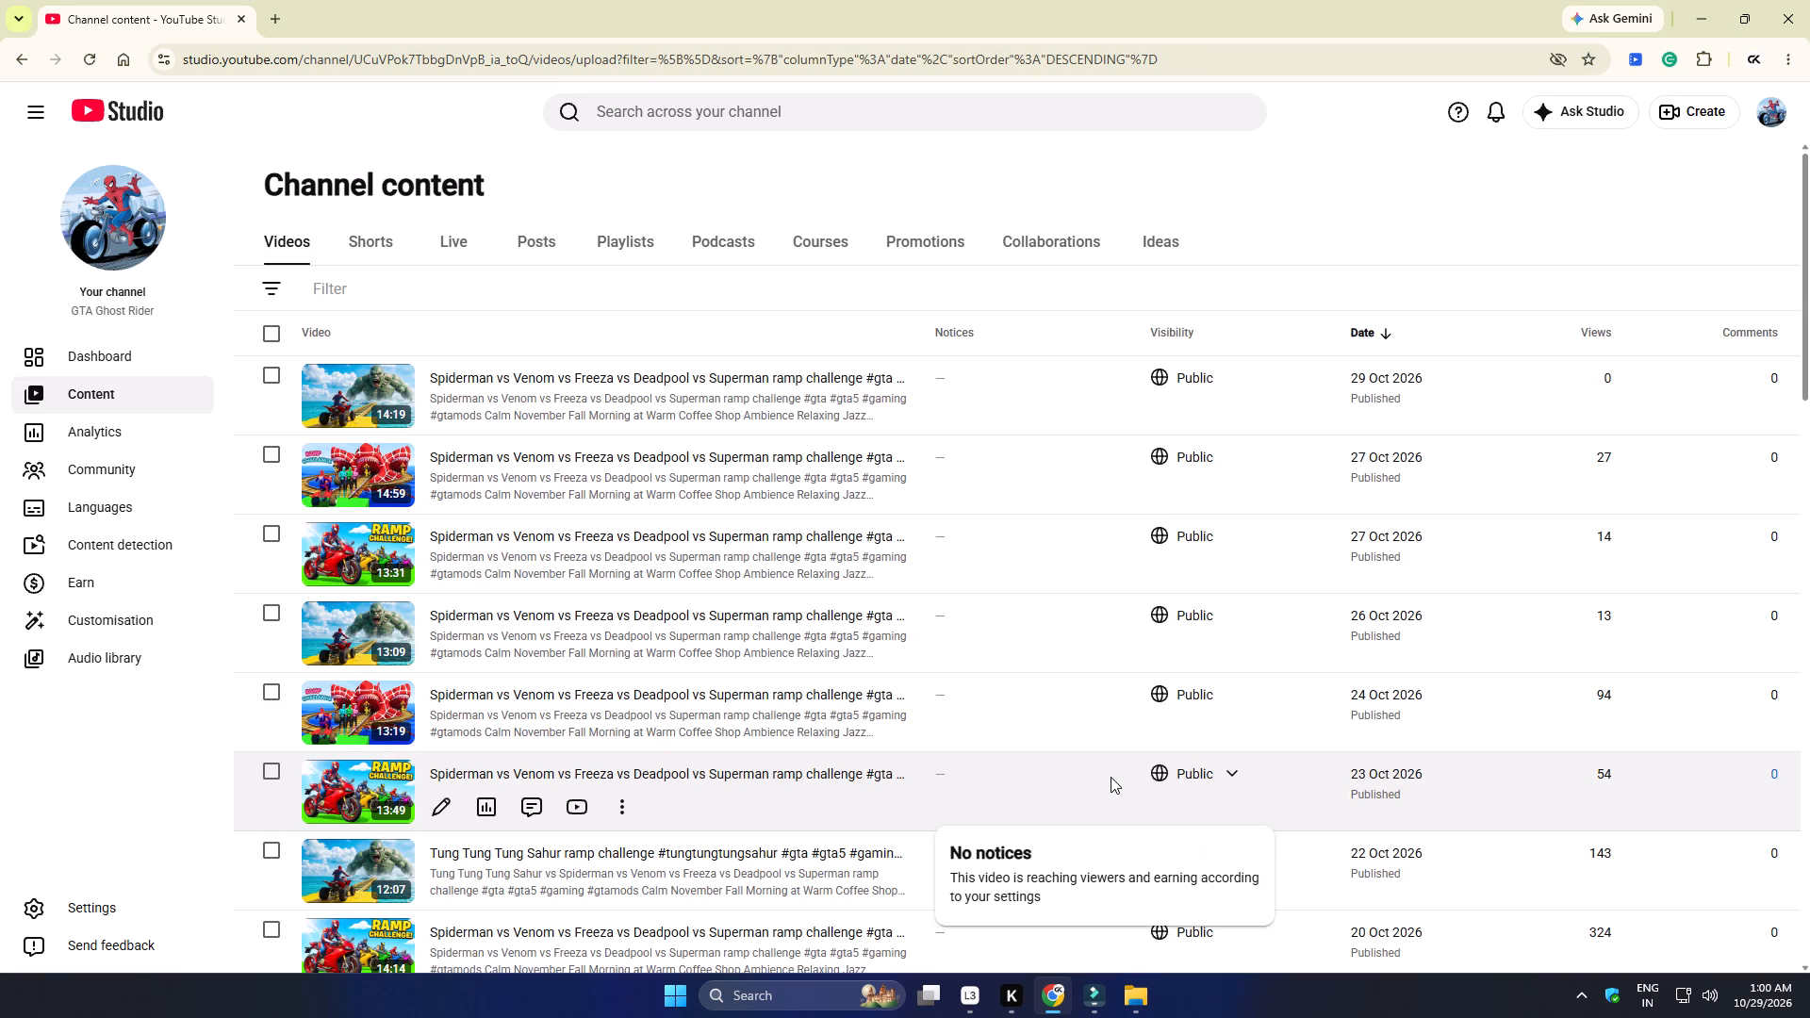
# Switch to File Explorer and refresh the Downloads folder to check the numbered exports.
pyautogui.click(1100, 997)
pyautogui.click(1129, 998)
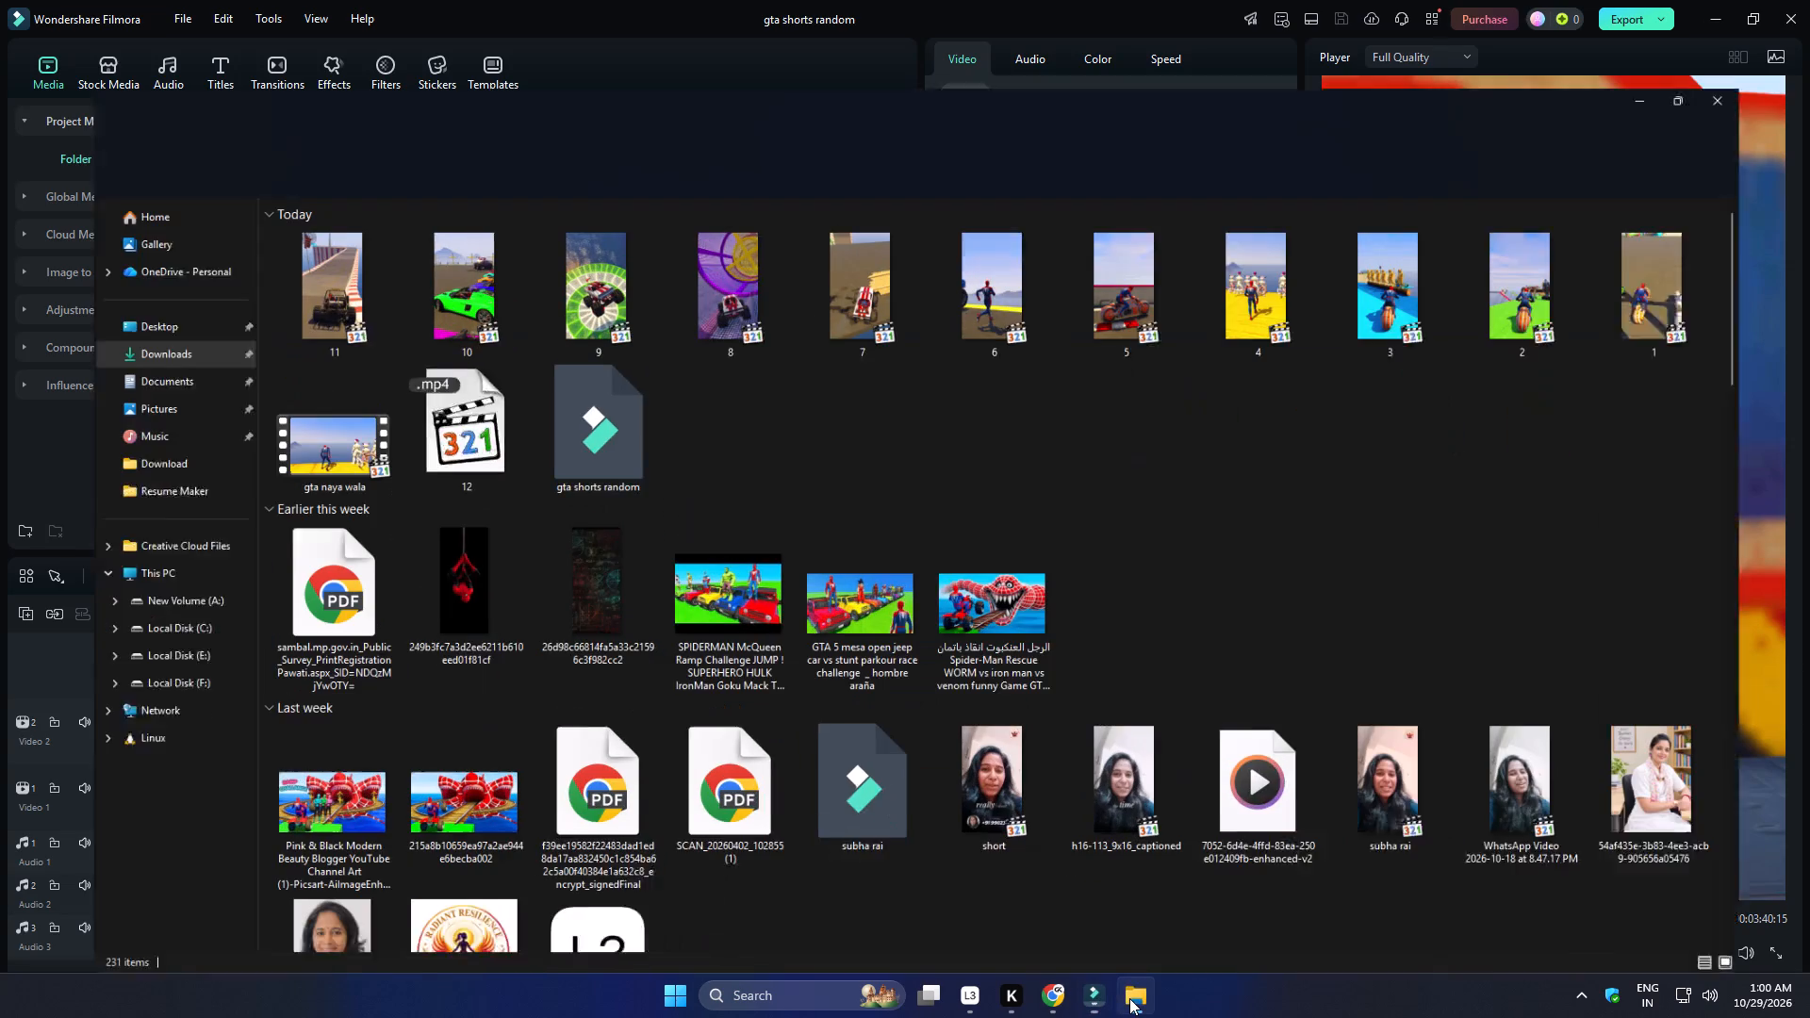
pyautogui.click(157, 55)
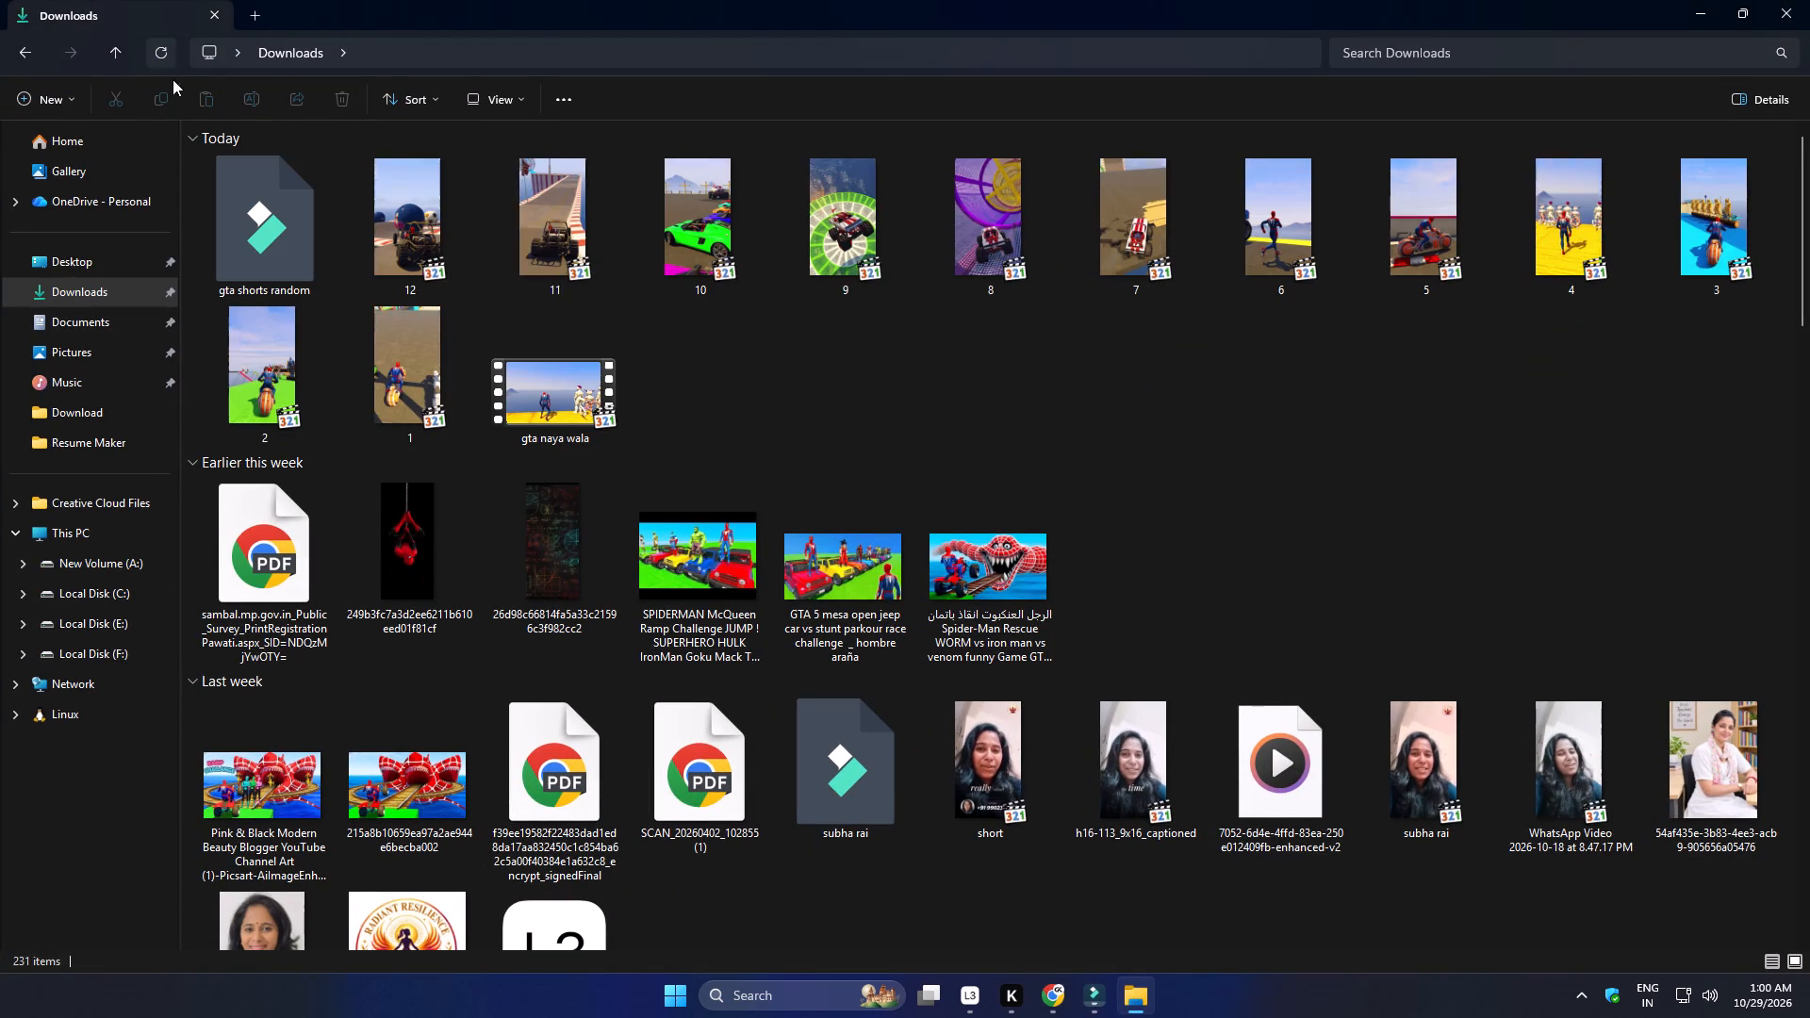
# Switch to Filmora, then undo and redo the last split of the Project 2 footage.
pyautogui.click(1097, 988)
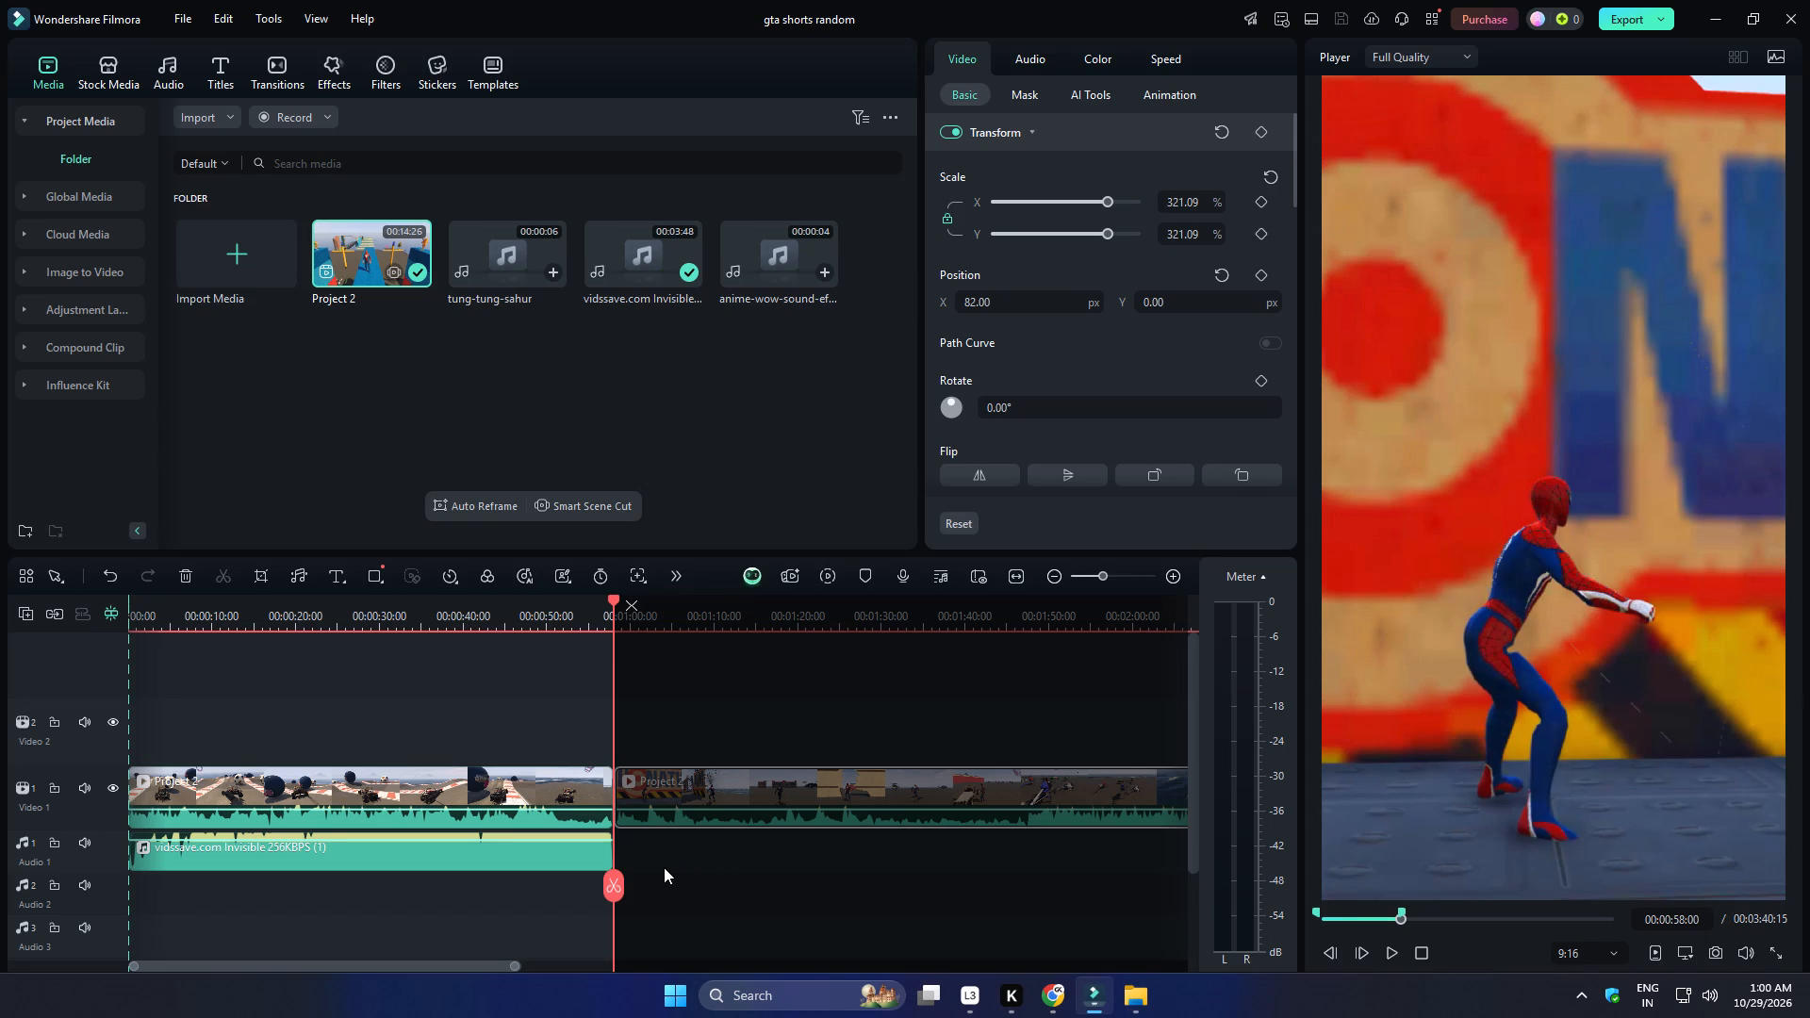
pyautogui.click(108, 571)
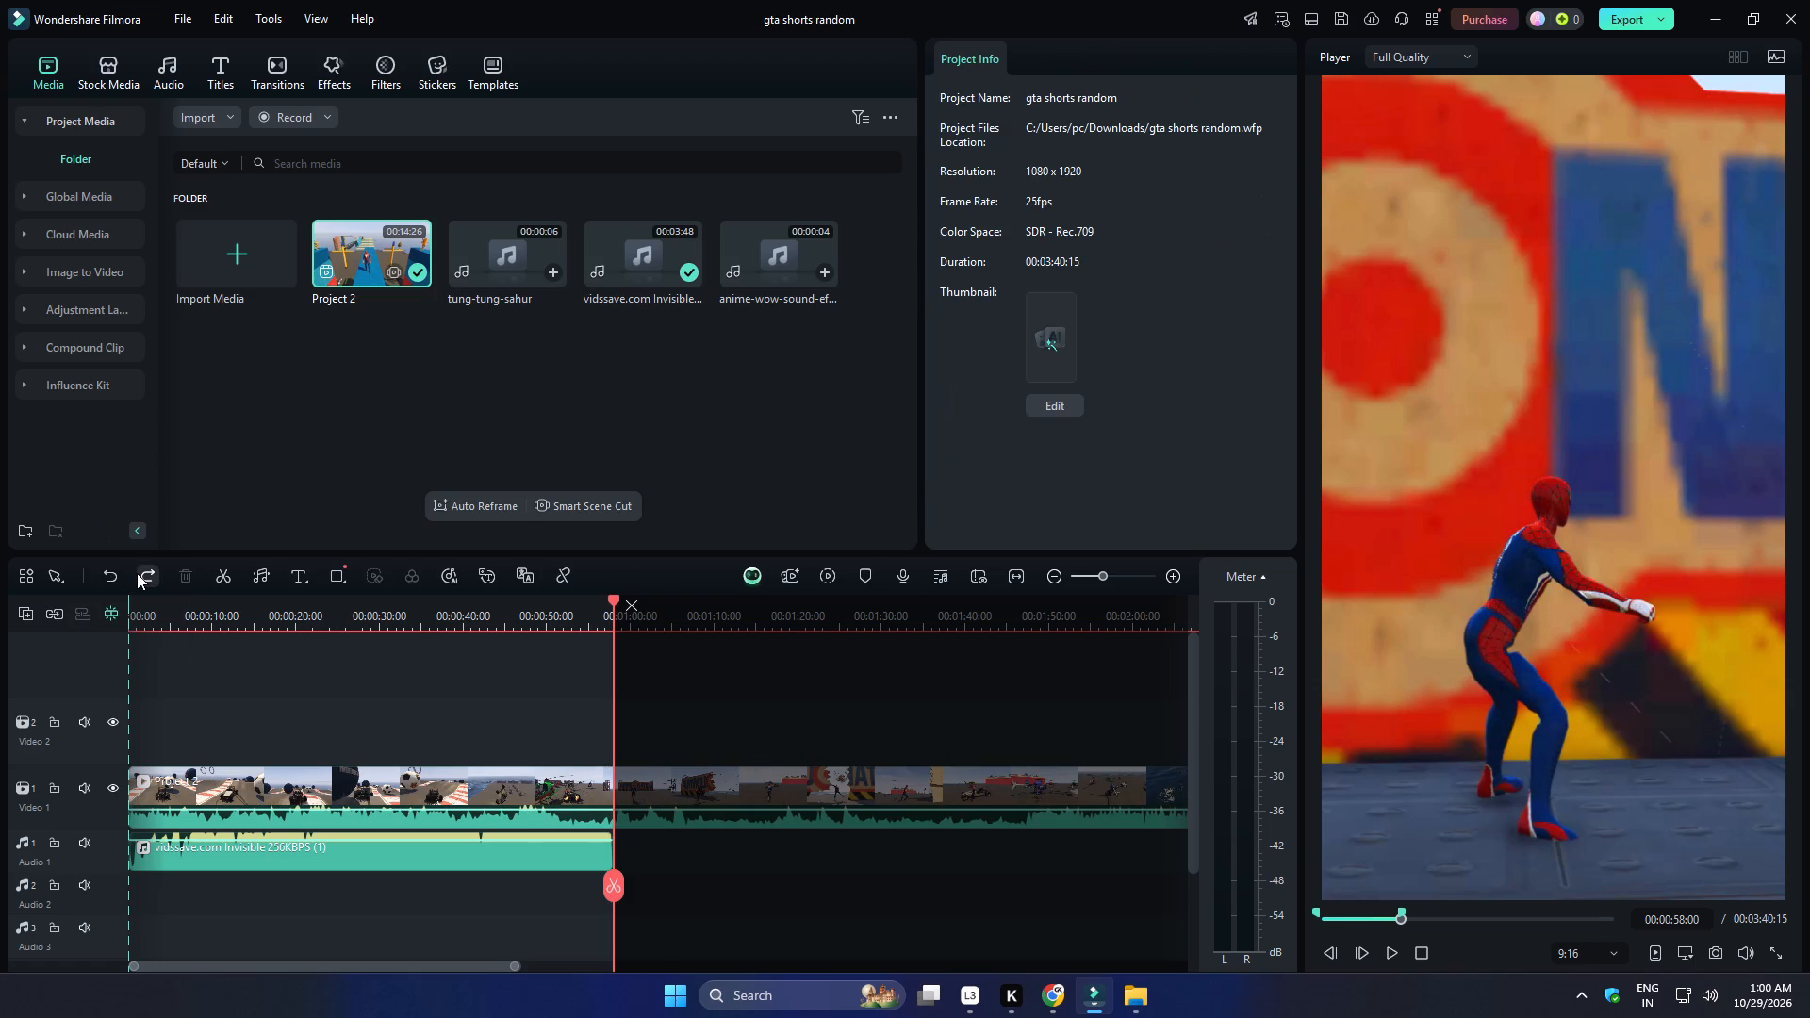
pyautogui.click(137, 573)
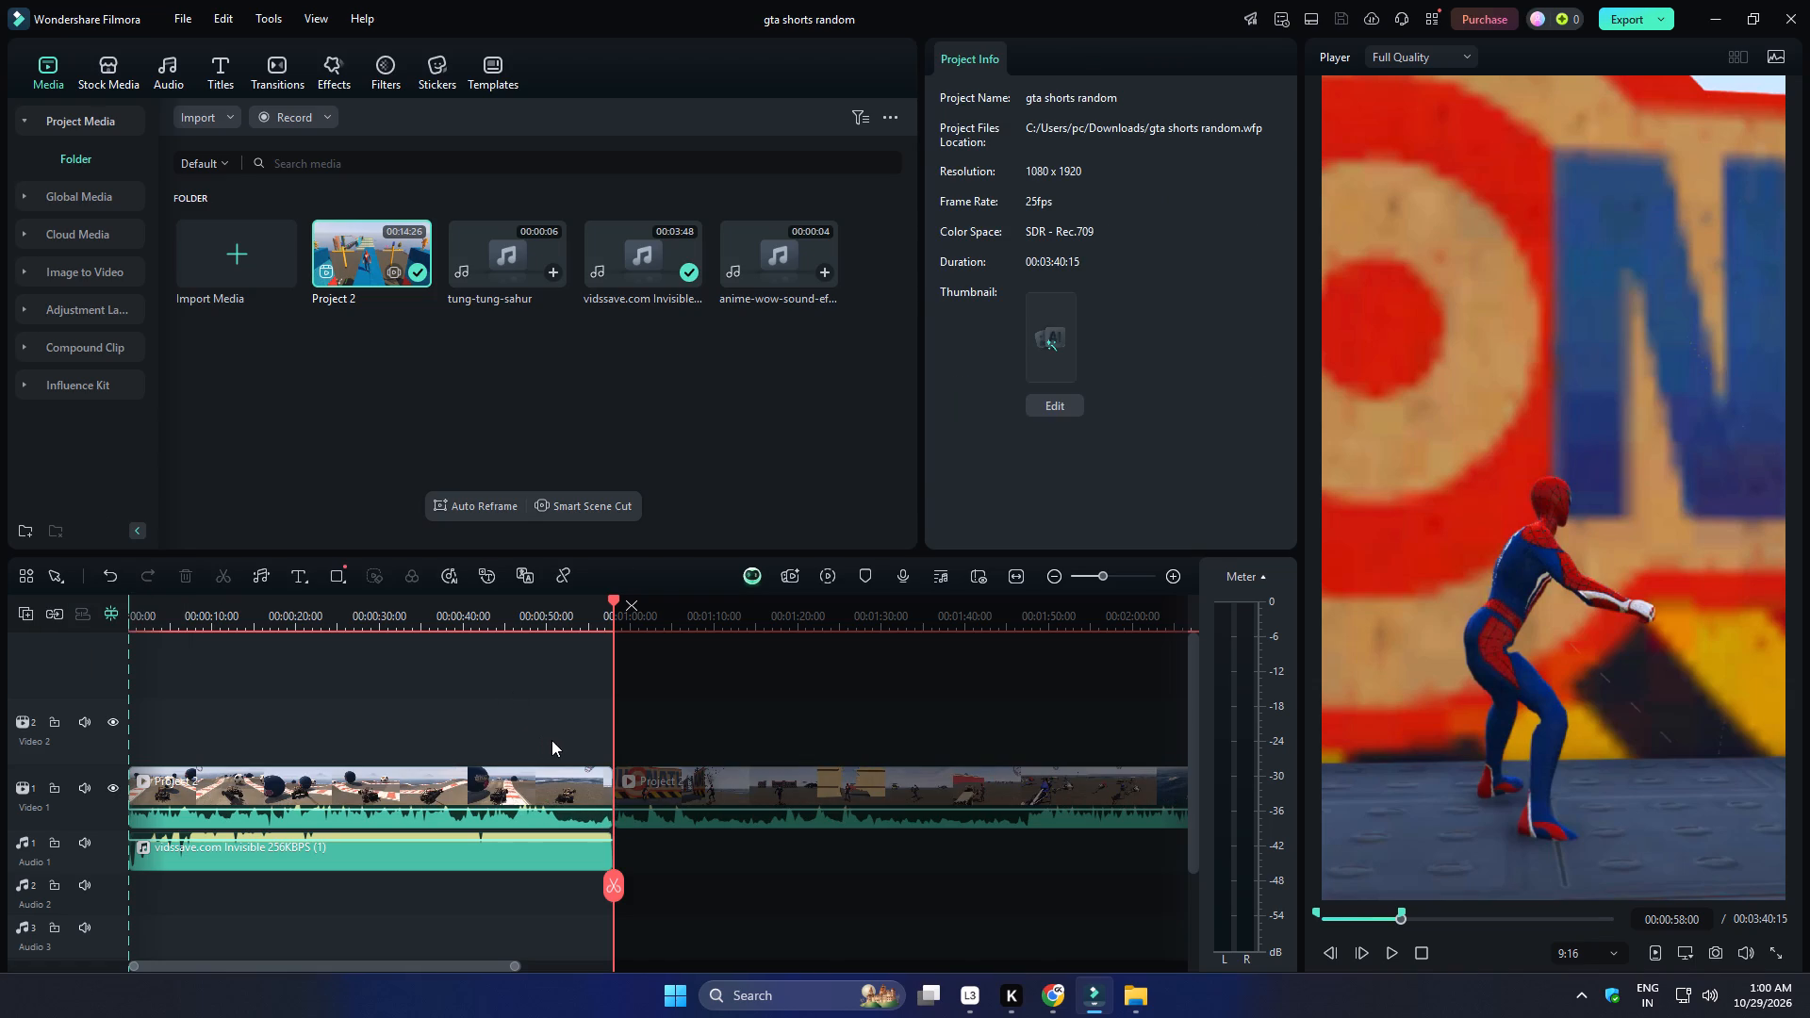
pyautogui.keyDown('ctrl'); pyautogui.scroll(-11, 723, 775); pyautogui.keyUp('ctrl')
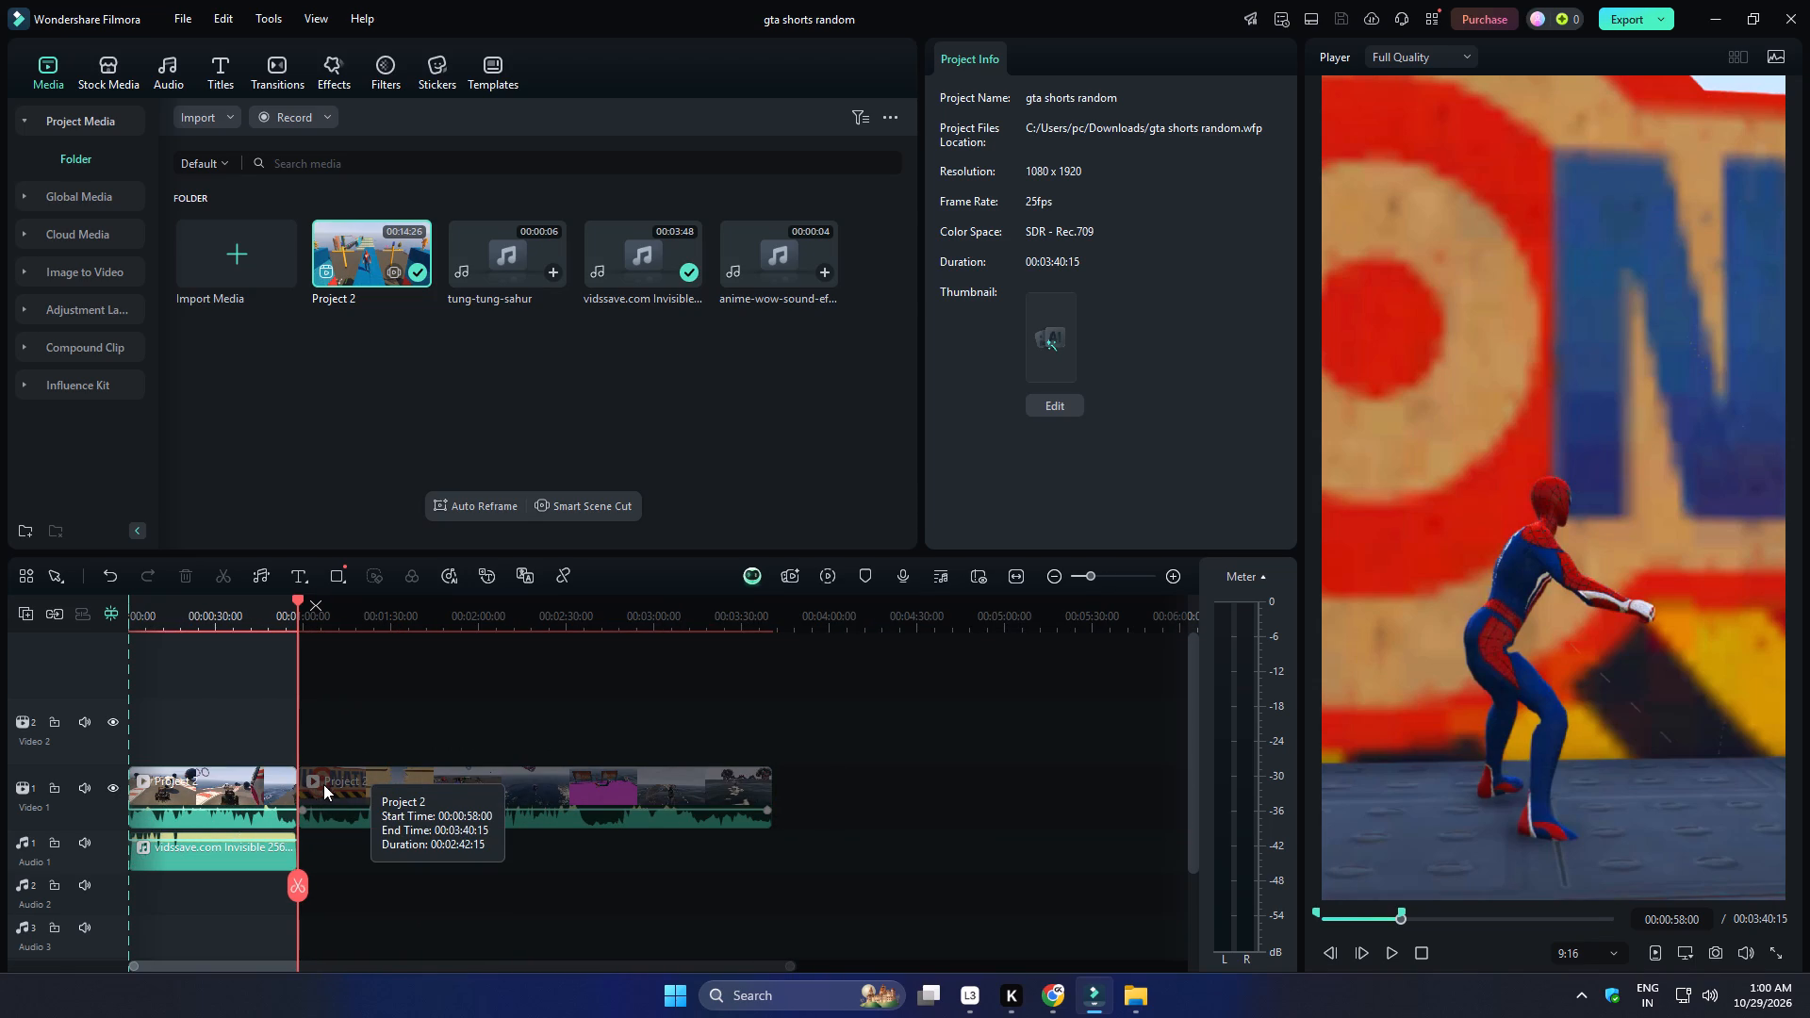
# Return to the Downloads folder in File Explorer and refresh it to recheck the exported shorts.
pyautogui.click(1059, 989)
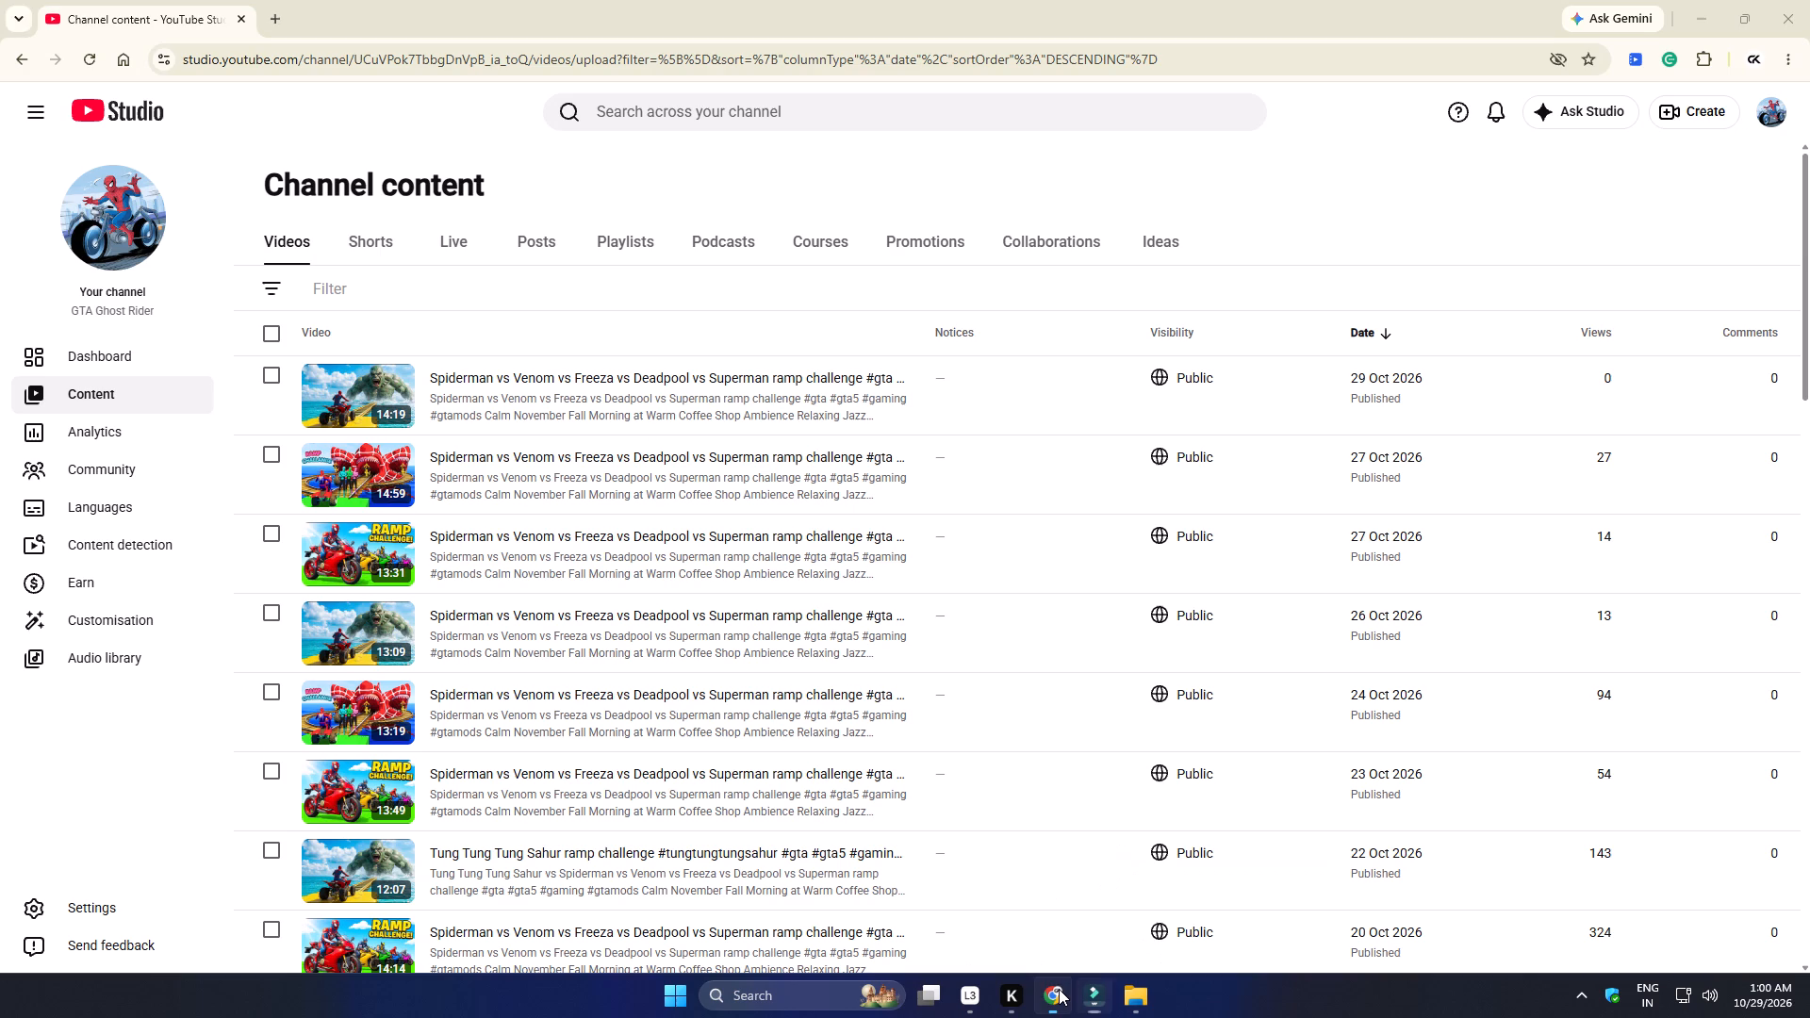
pyautogui.click(1122, 1000)
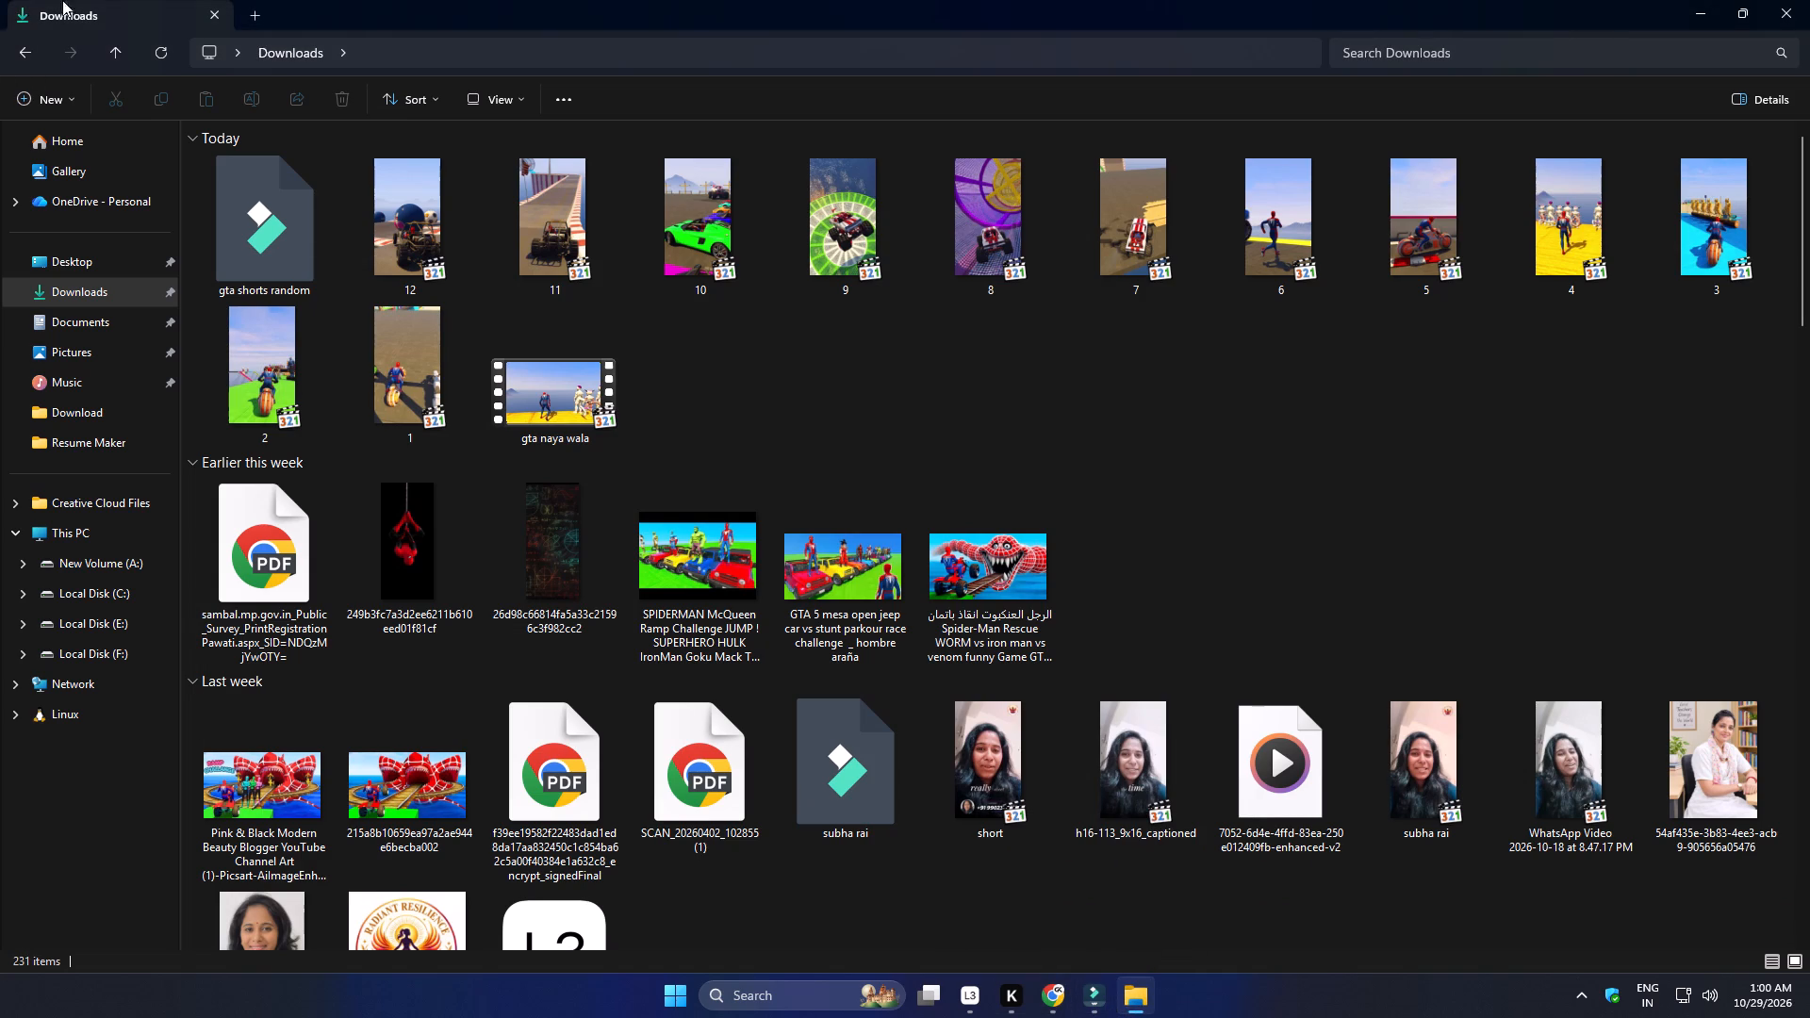
pyautogui.click(161, 56)
pyautogui.click(161, 56)
# Switch to Filmora and export the marked range as a local MP4 named 13 with Higher quality, closing the export window once rendering ends.
pyautogui.click(1094, 1001)
pyautogui.keyDown('ctrl'); pyautogui.scroll(15, 683, 747); pyautogui.keyUp('ctrl')
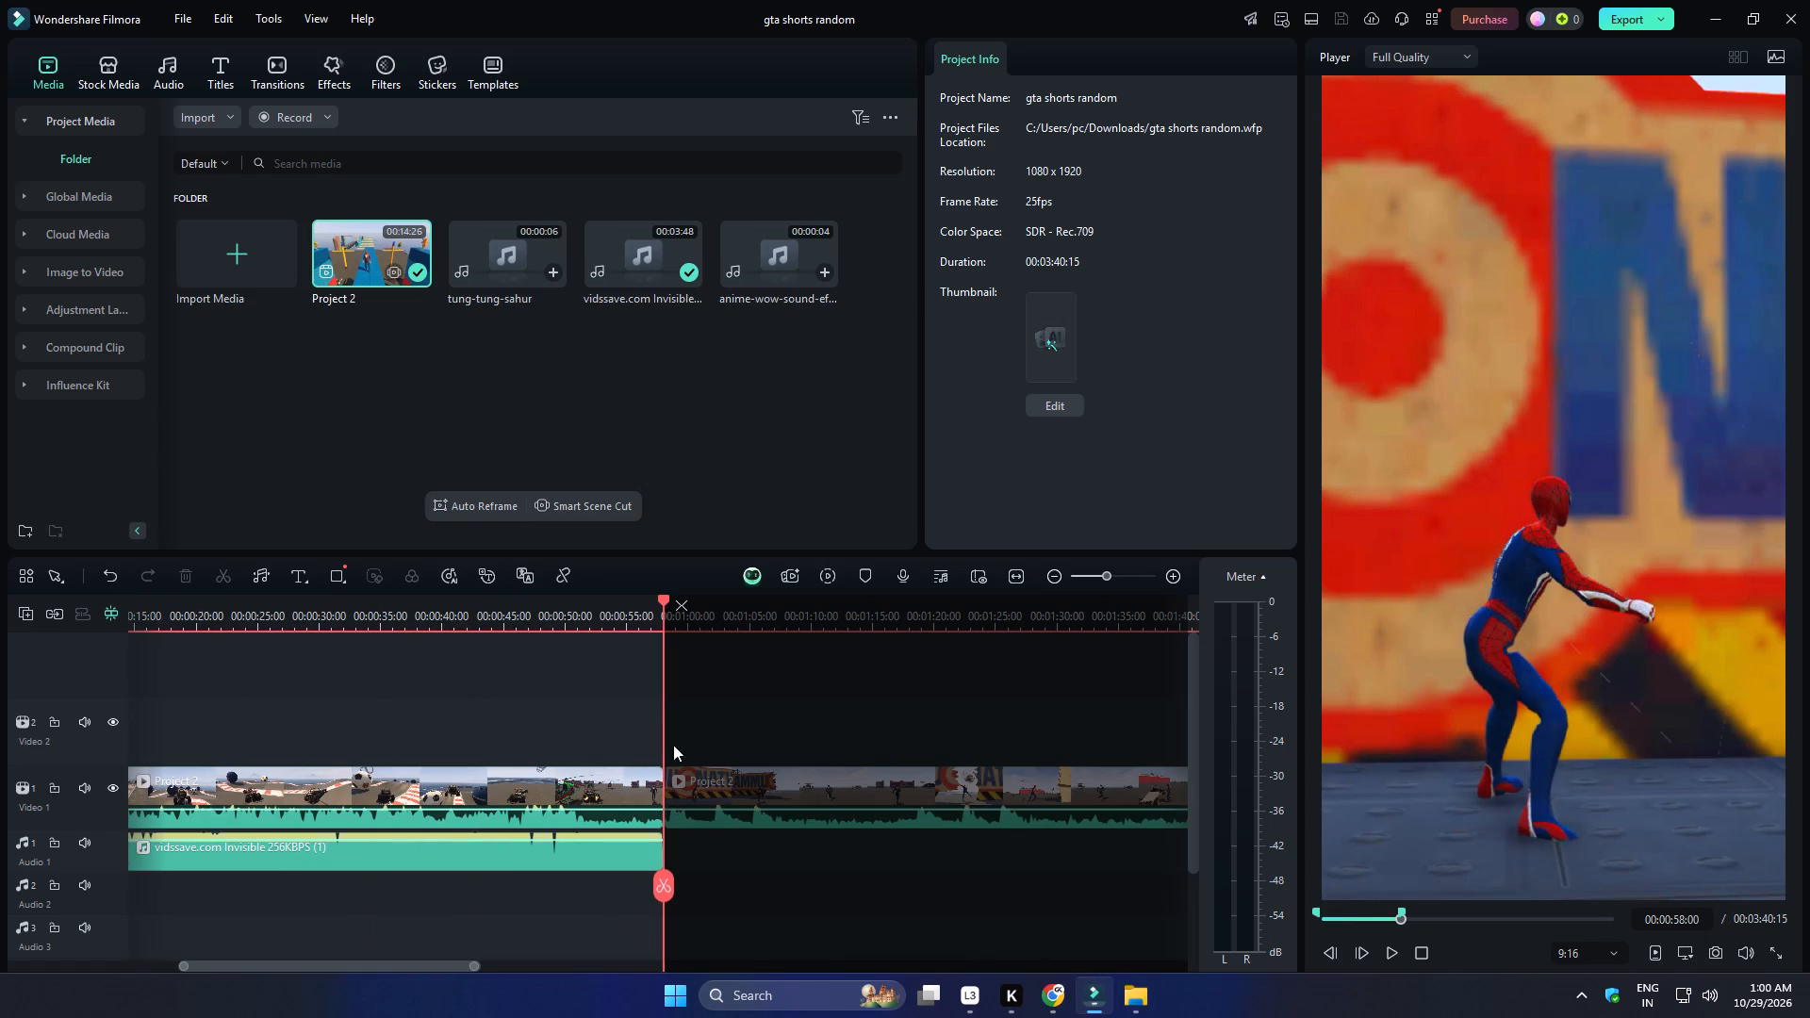
pyautogui.click(1646, 18)
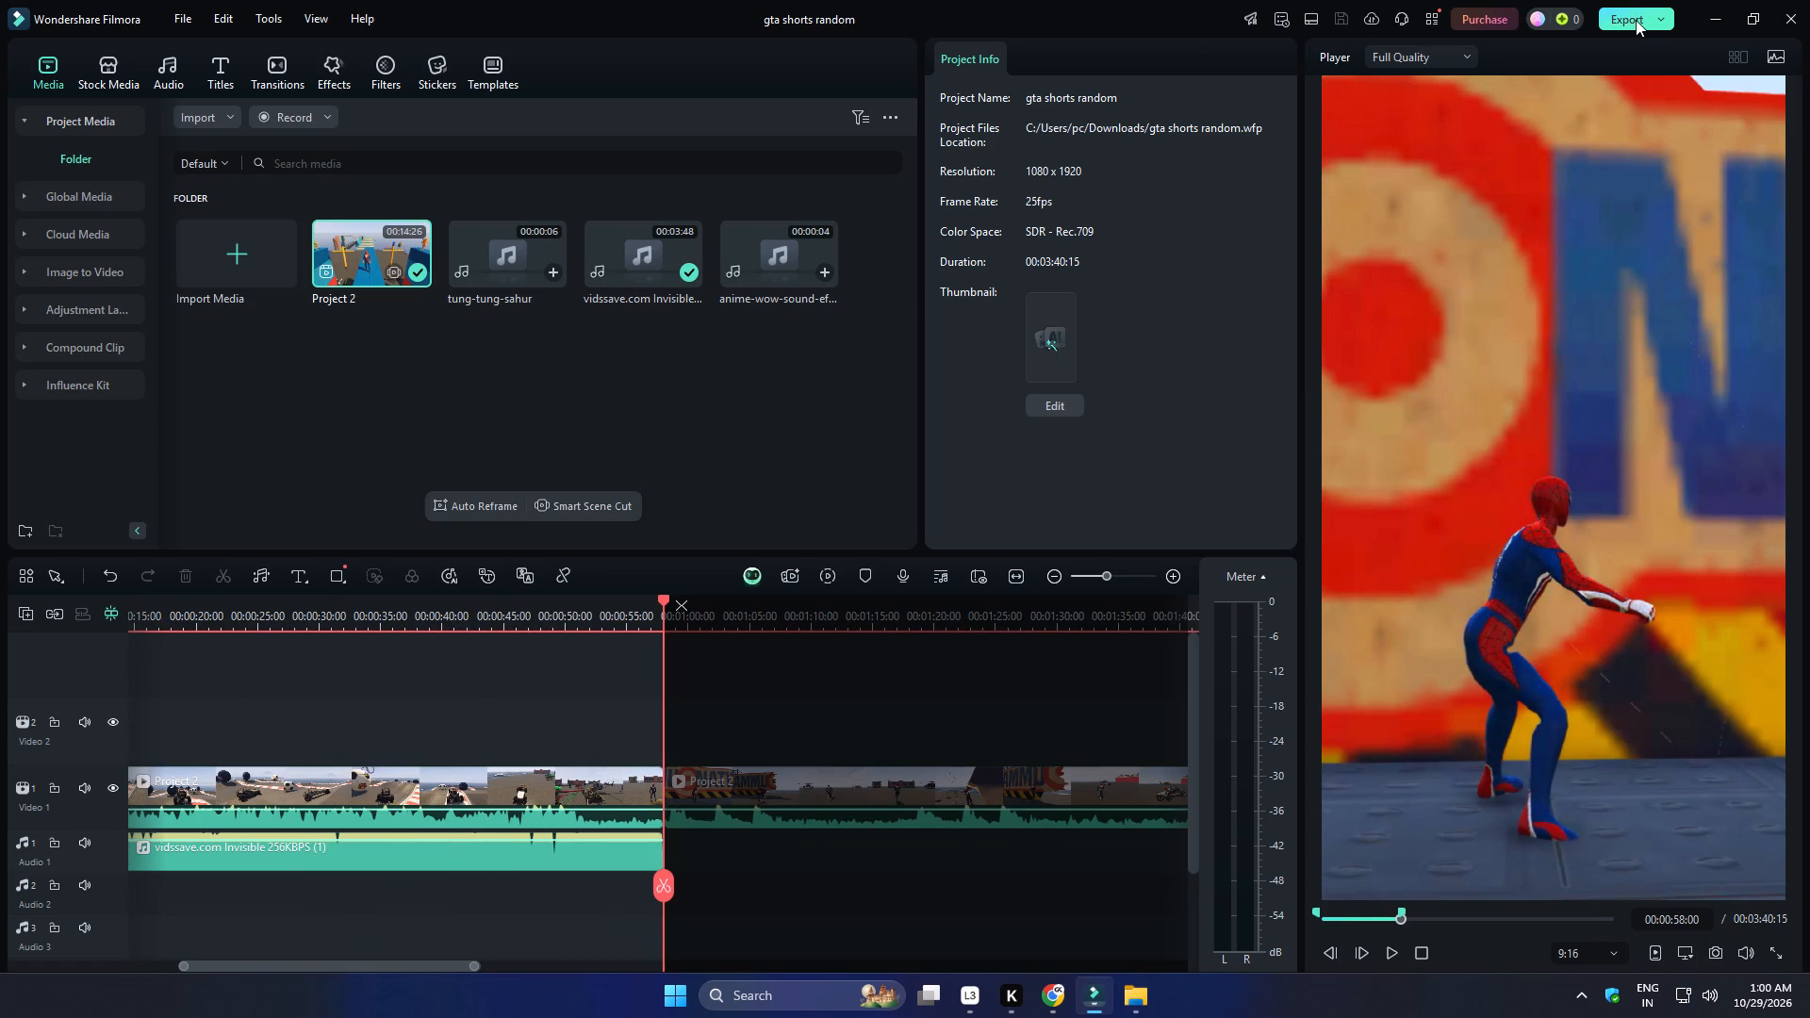
pyautogui.moveTo(999, 305); pyautogui.dragTo(894, 304)
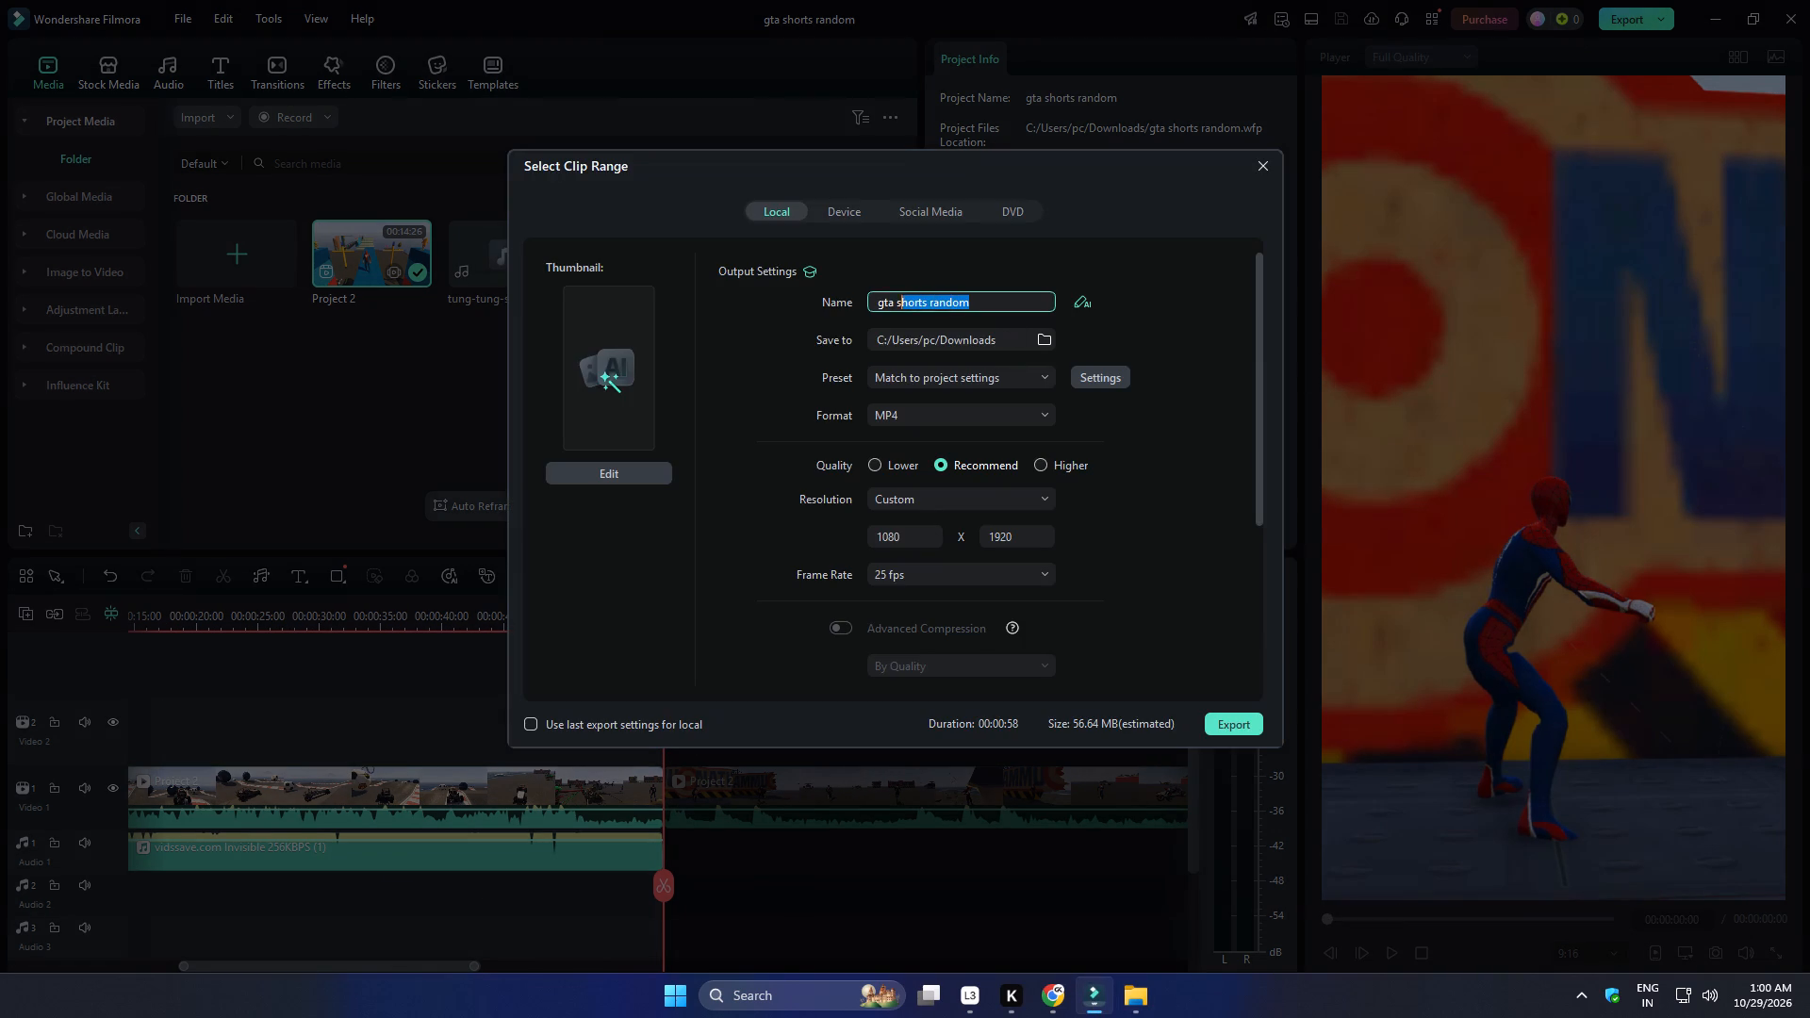
pyautogui.moveTo(894, 304); pyautogui.dragTo(827, 304)
pyautogui.press('1')
pyautogui.press('3')
pyautogui.click(1032, 466)
pyautogui.click(1045, 465)
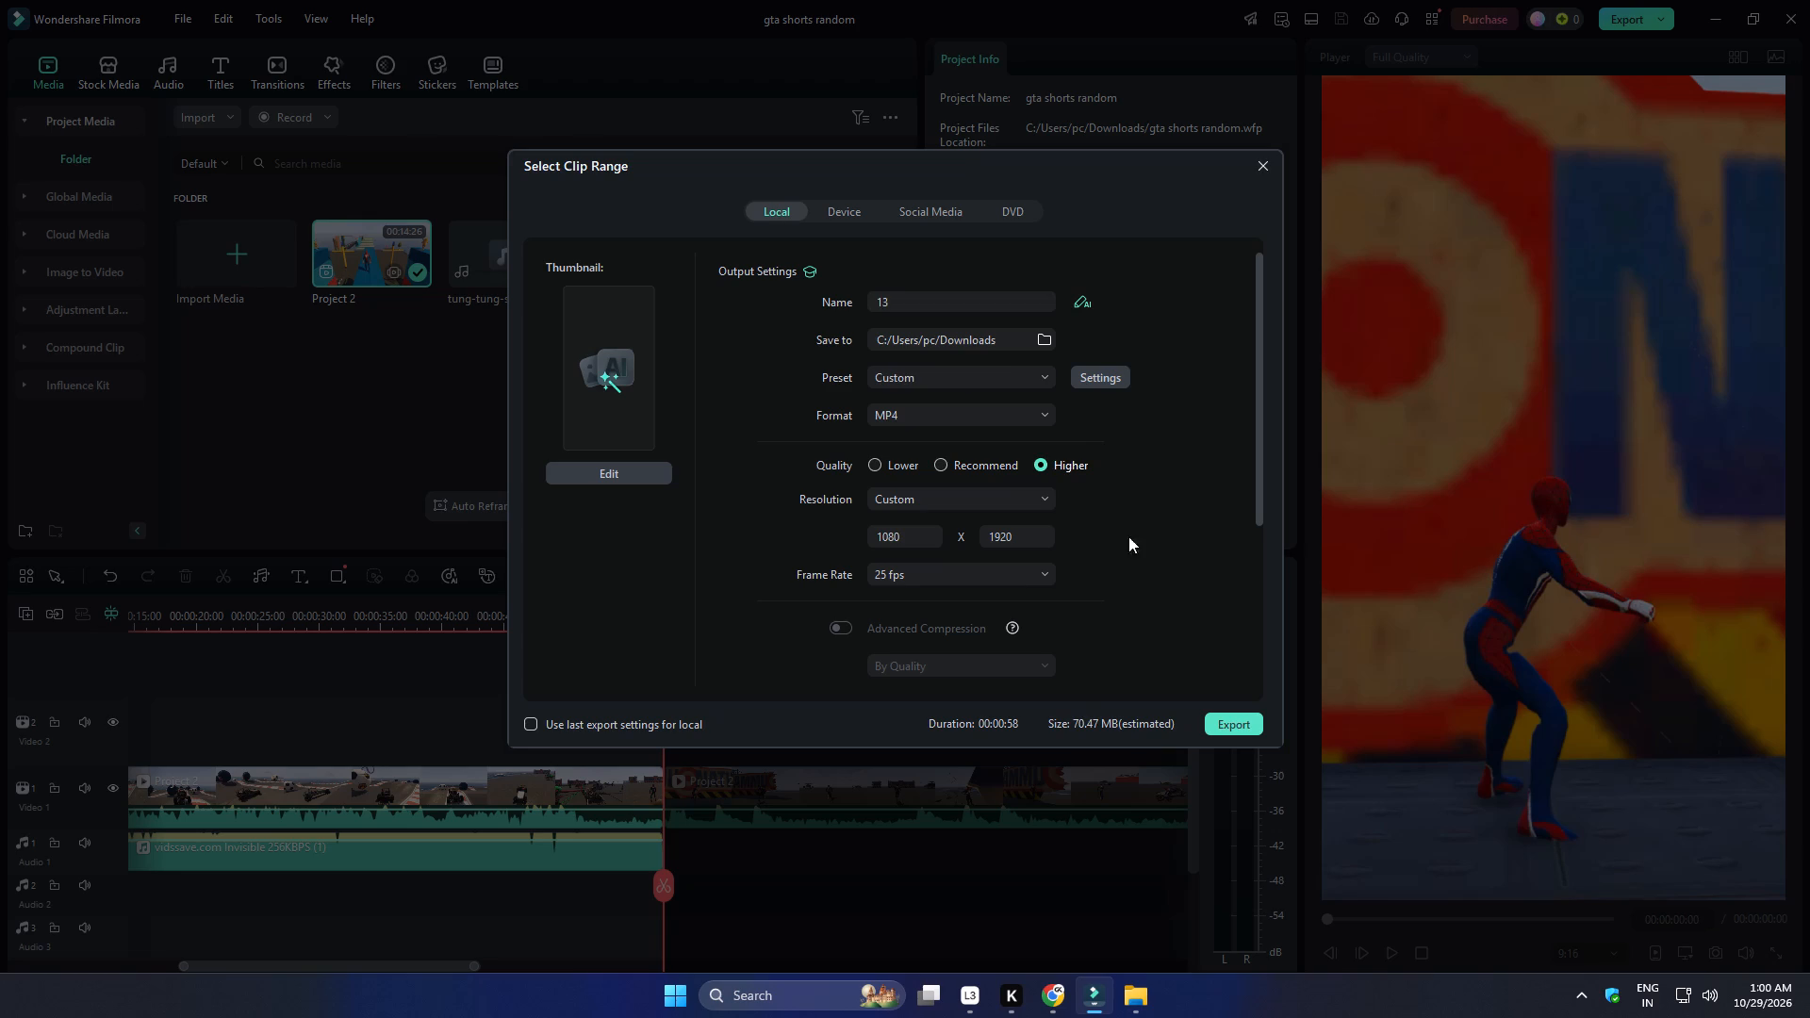
pyautogui.click(1237, 718)
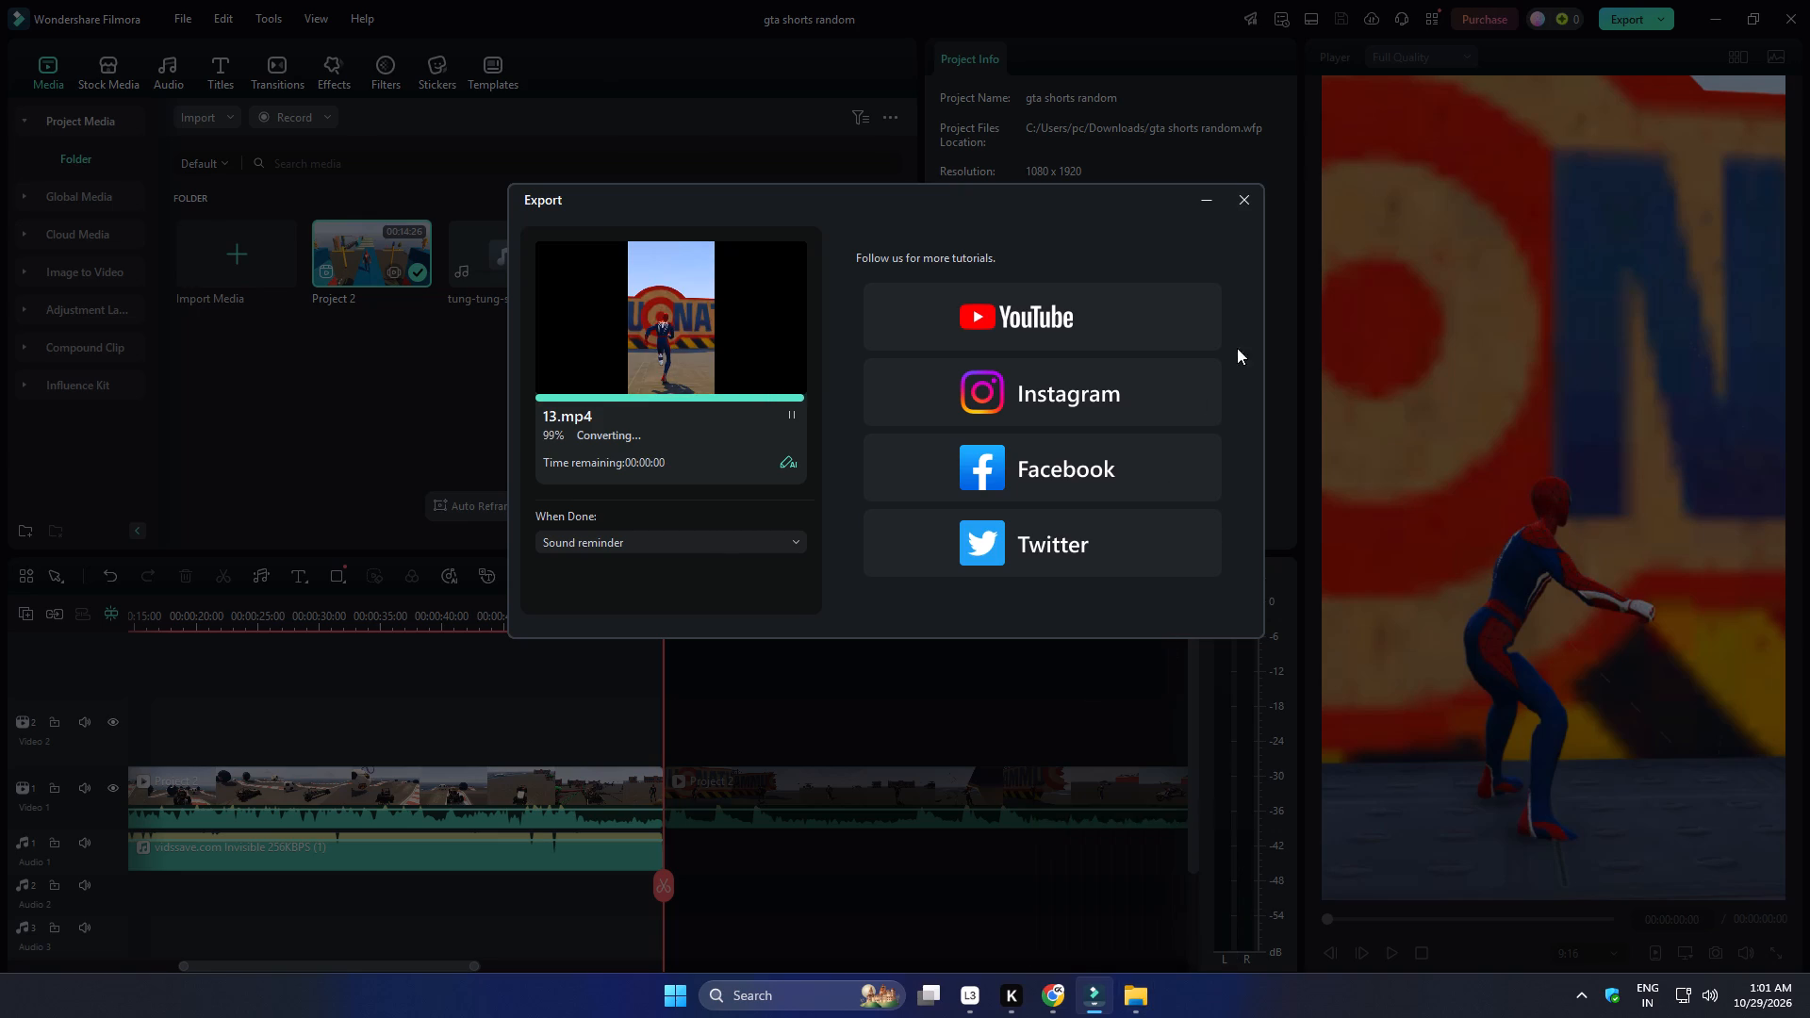
pyautogui.click(1249, 206)
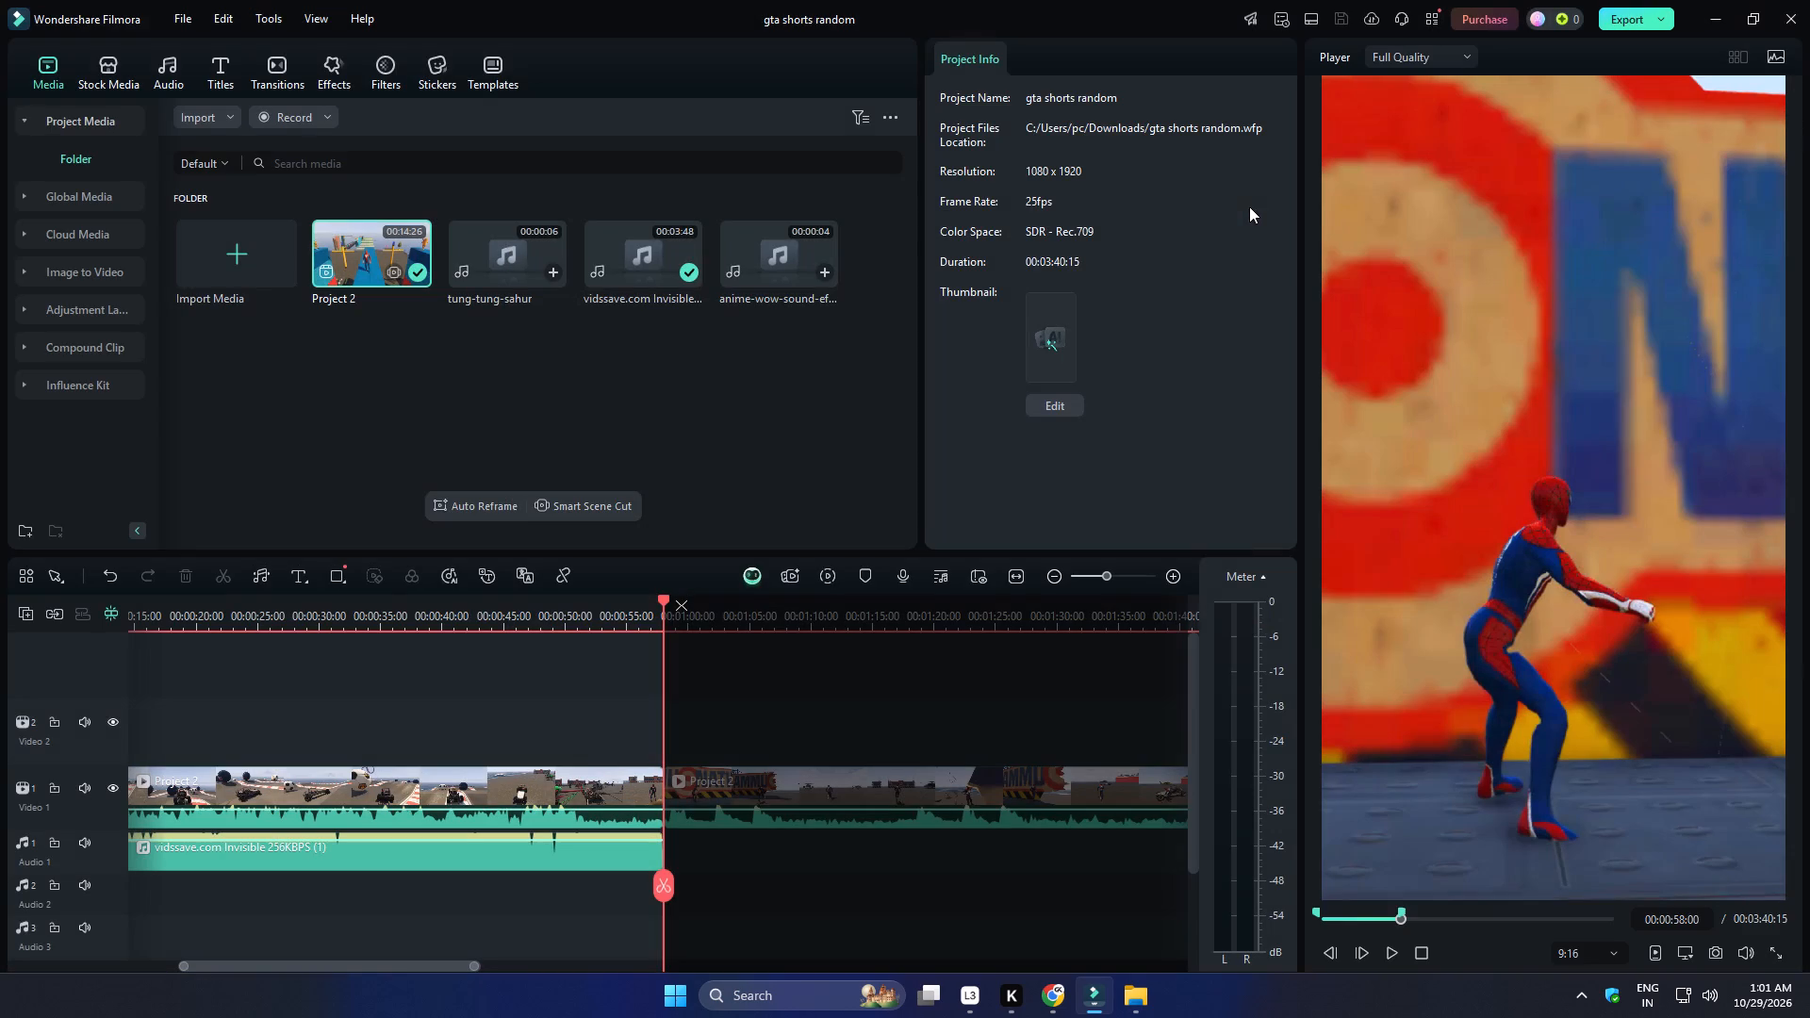
# Switch to File Explorer, refresh Downloads, and play the exported shorts 12 and 13 near their endings to compare them.
pyautogui.click(1152, 987)
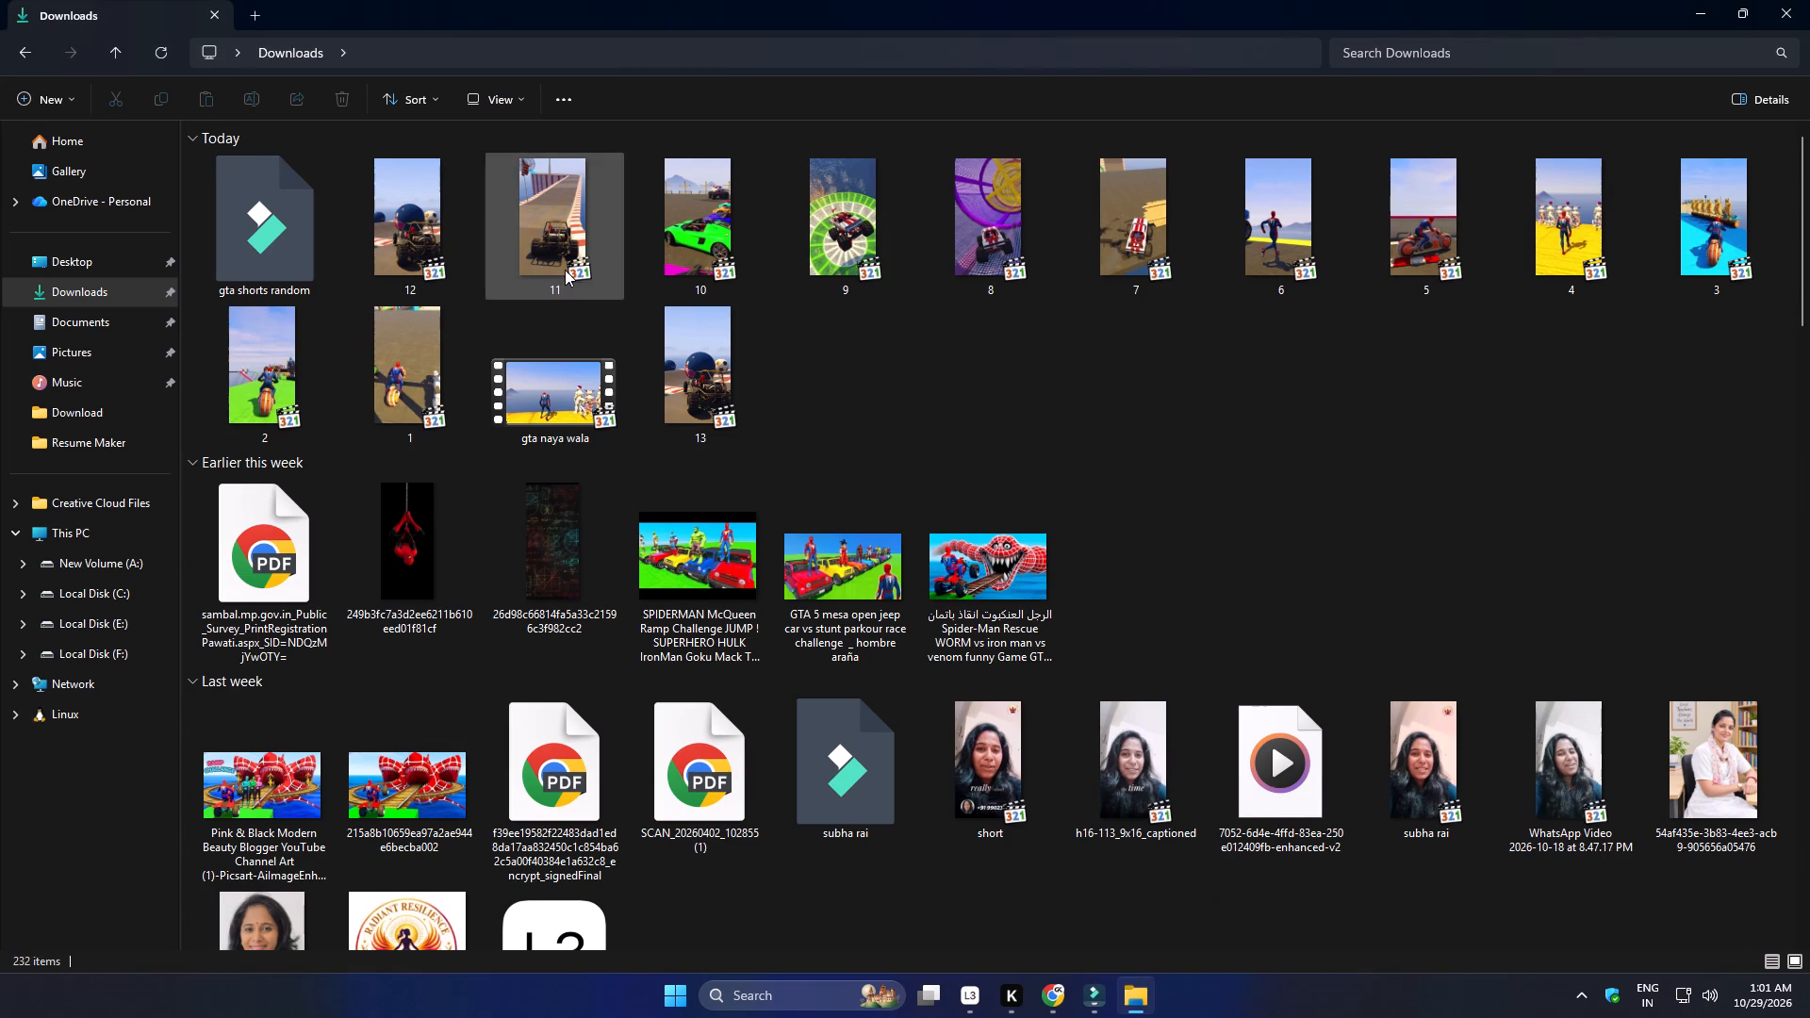
pyautogui.click(155, 52)
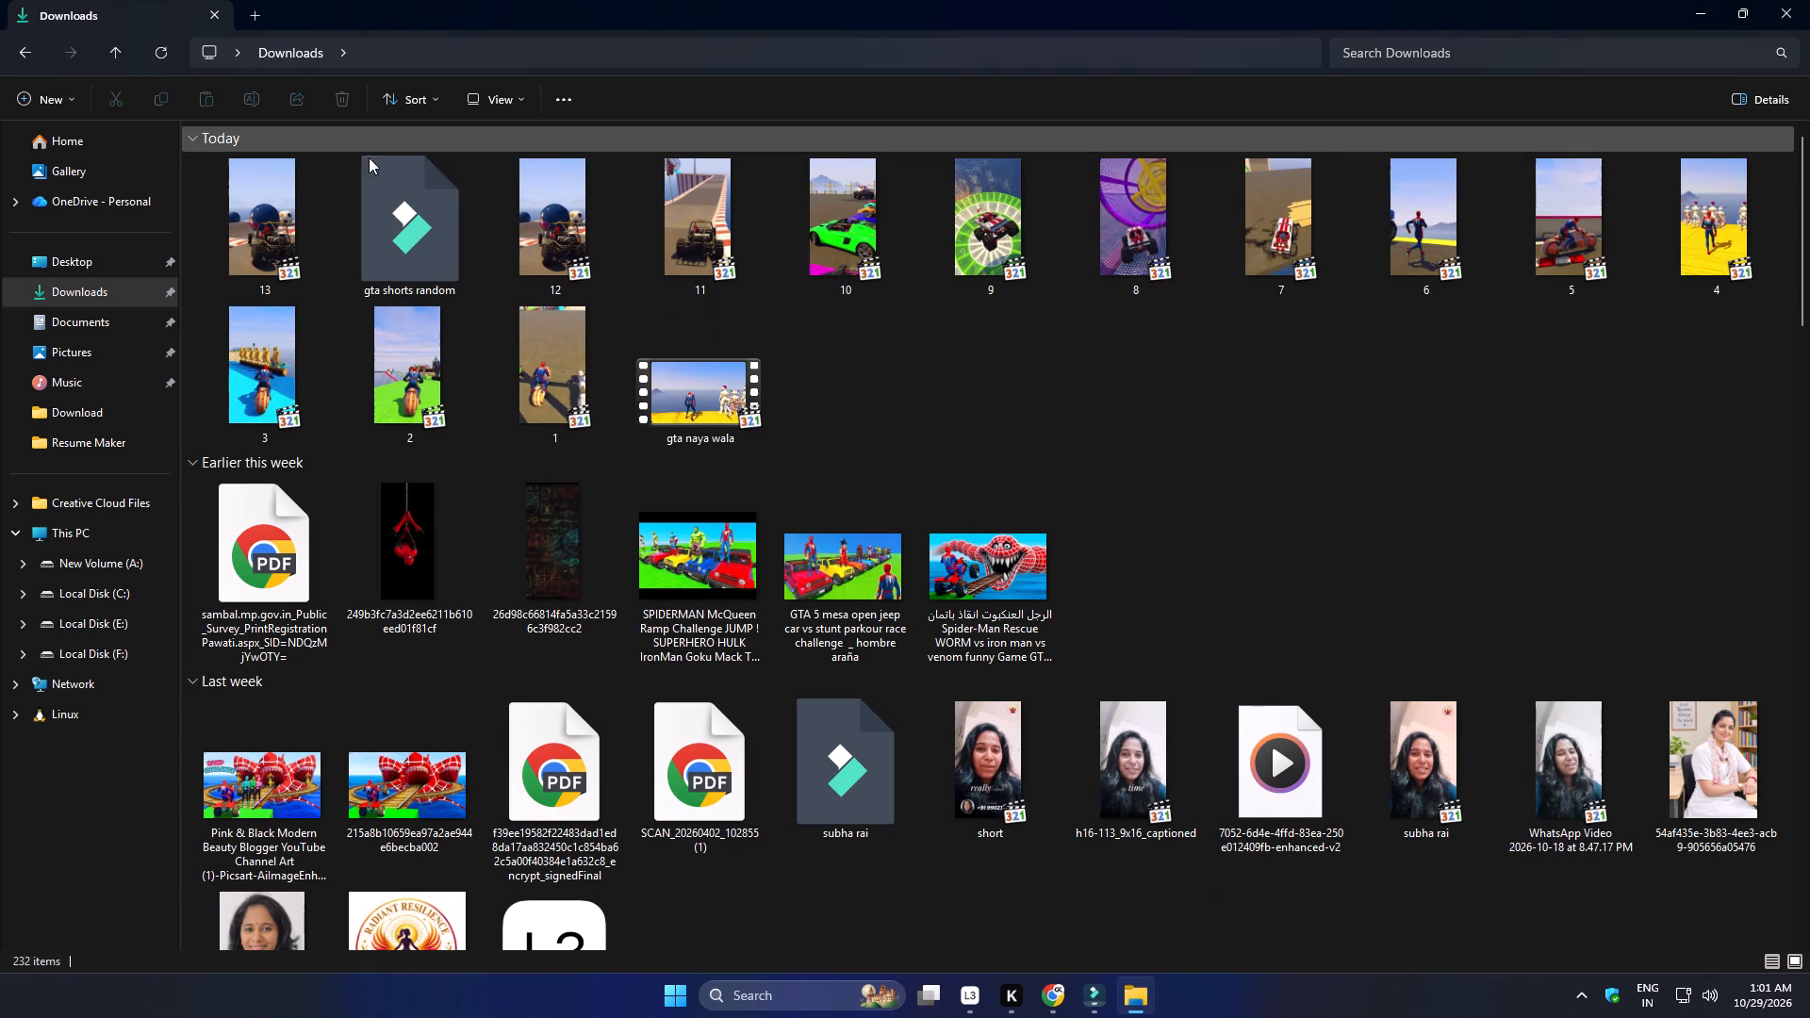
pyautogui.doubleClick(550, 208)
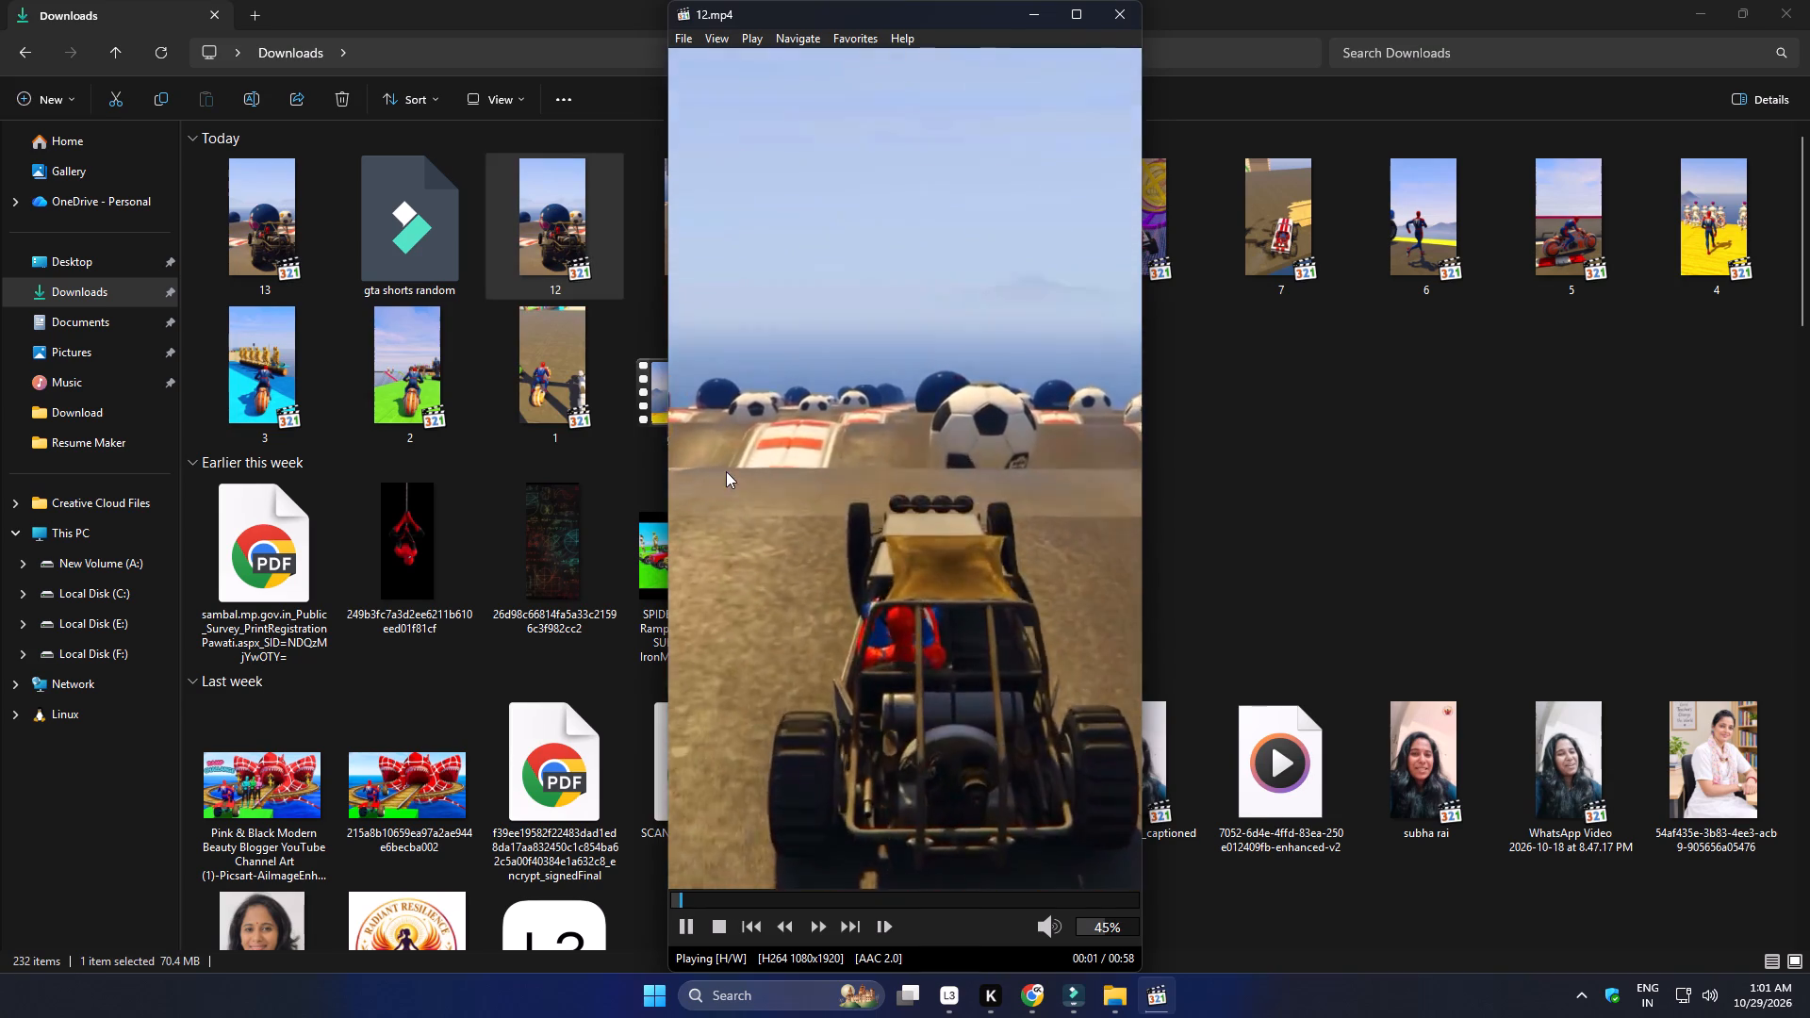
pyautogui.click(1077, 907)
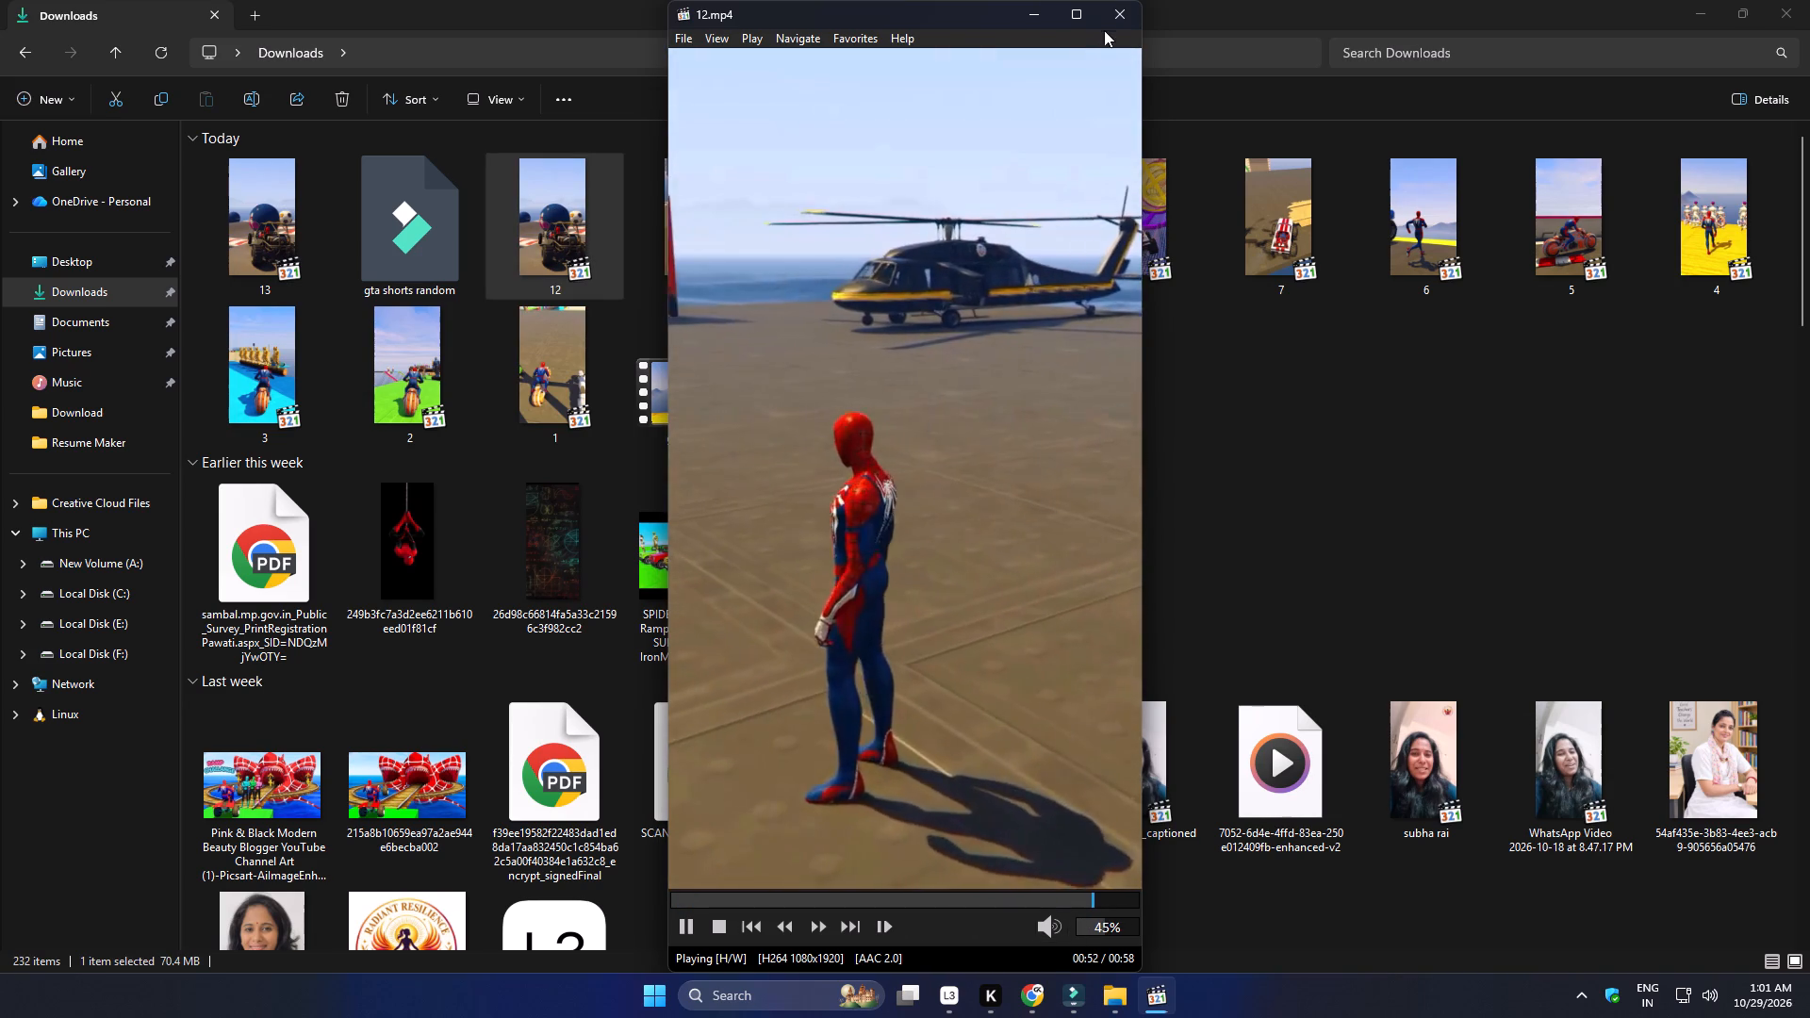
pyautogui.click(1114, 25)
pyautogui.doubleClick(245, 245)
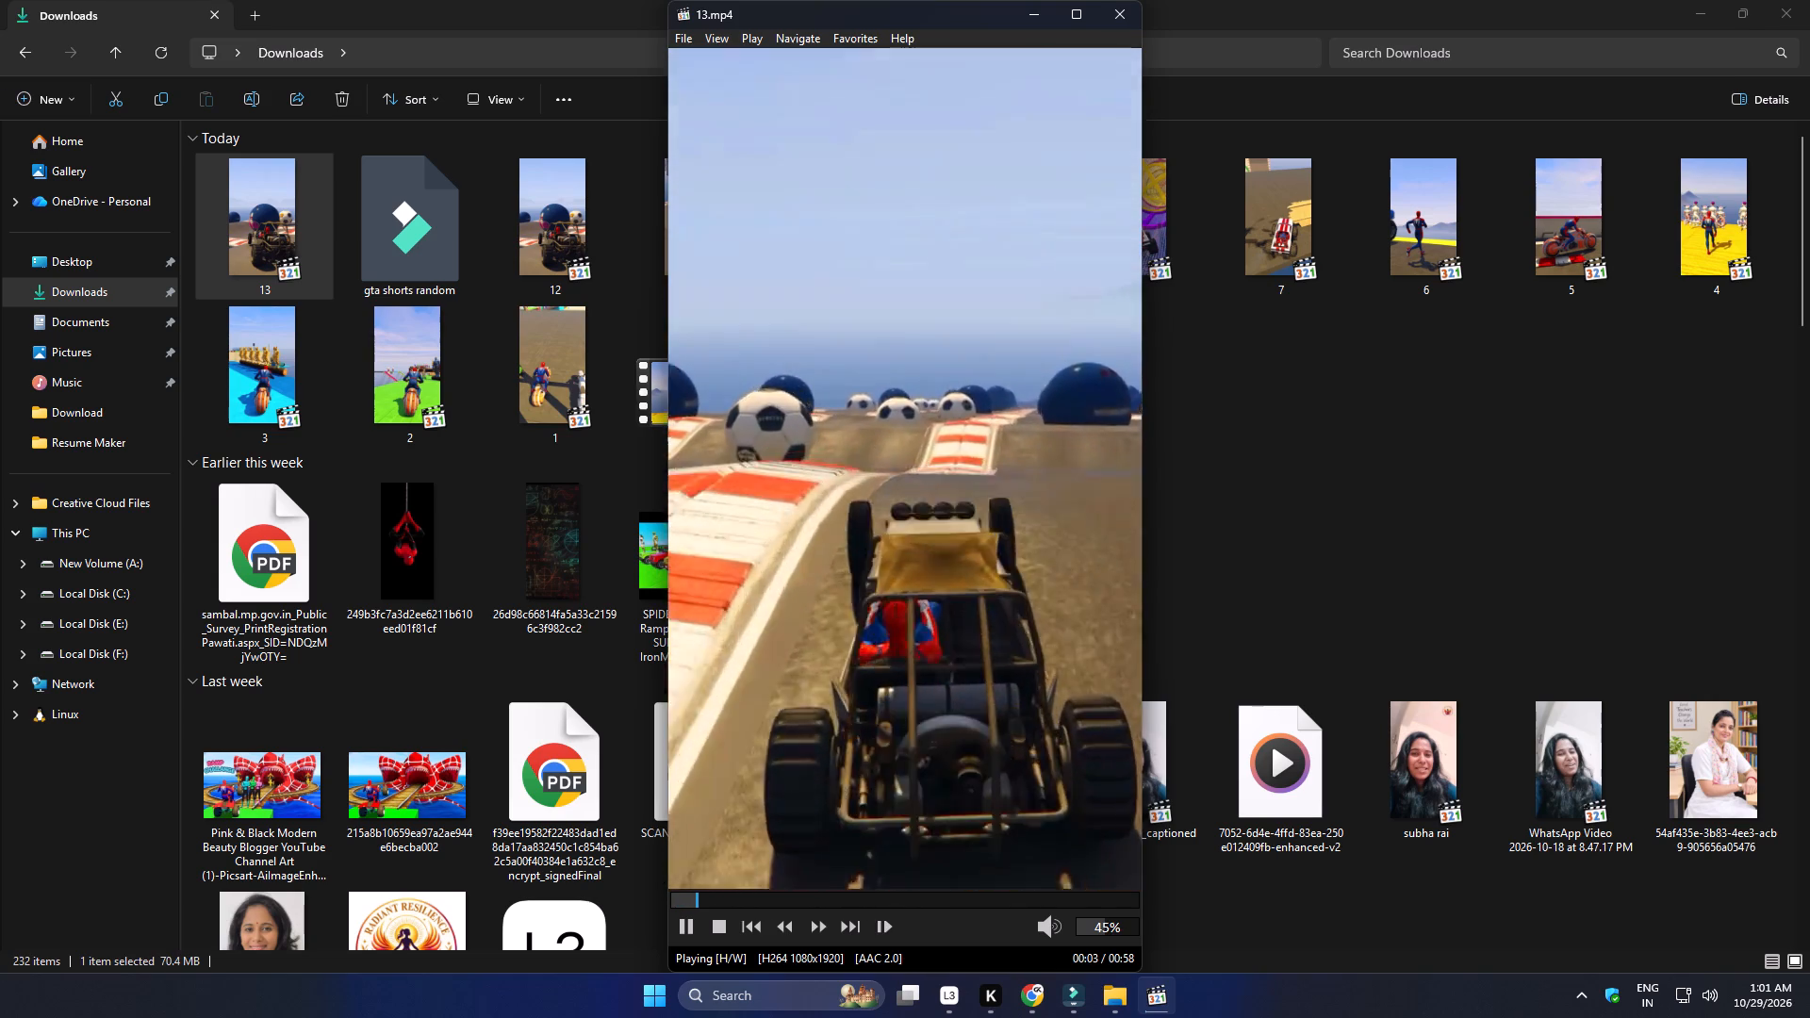
pyautogui.click(1059, 898)
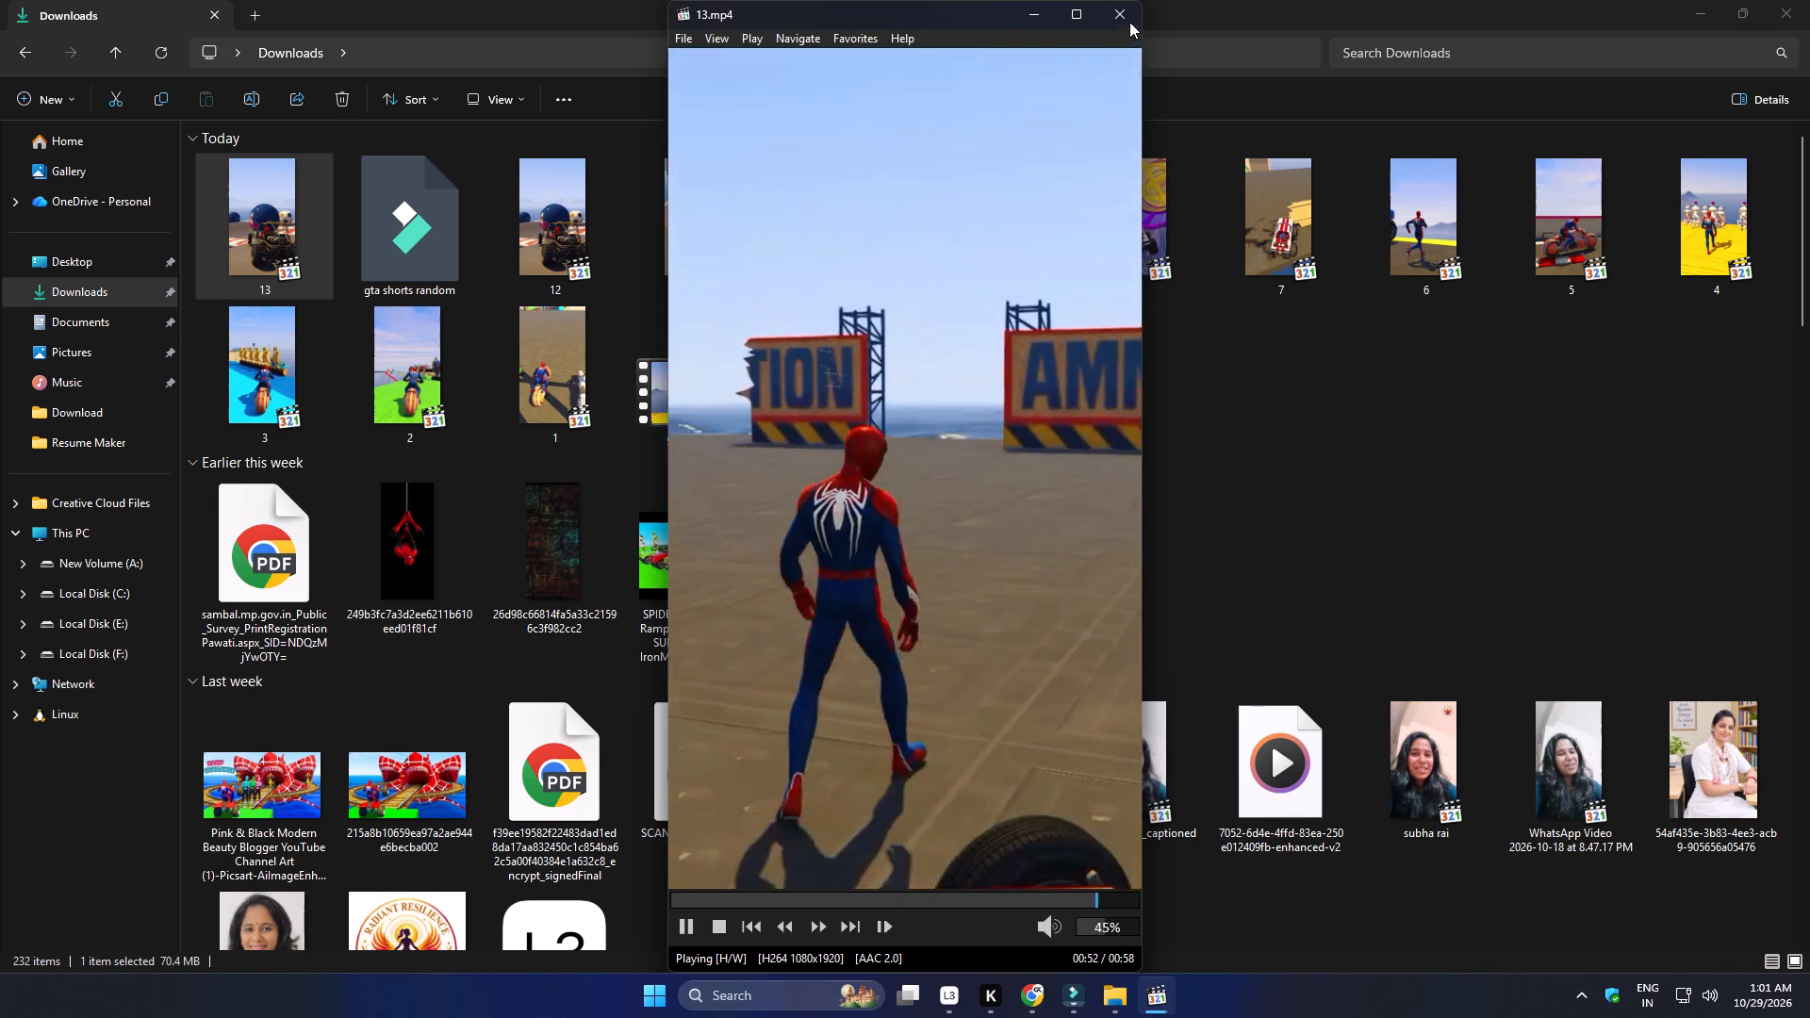
pyautogui.click(1123, 10)
# Delete the exported short 13 from the Downloads folder and refresh the folder.
pyautogui.click(319, 238)
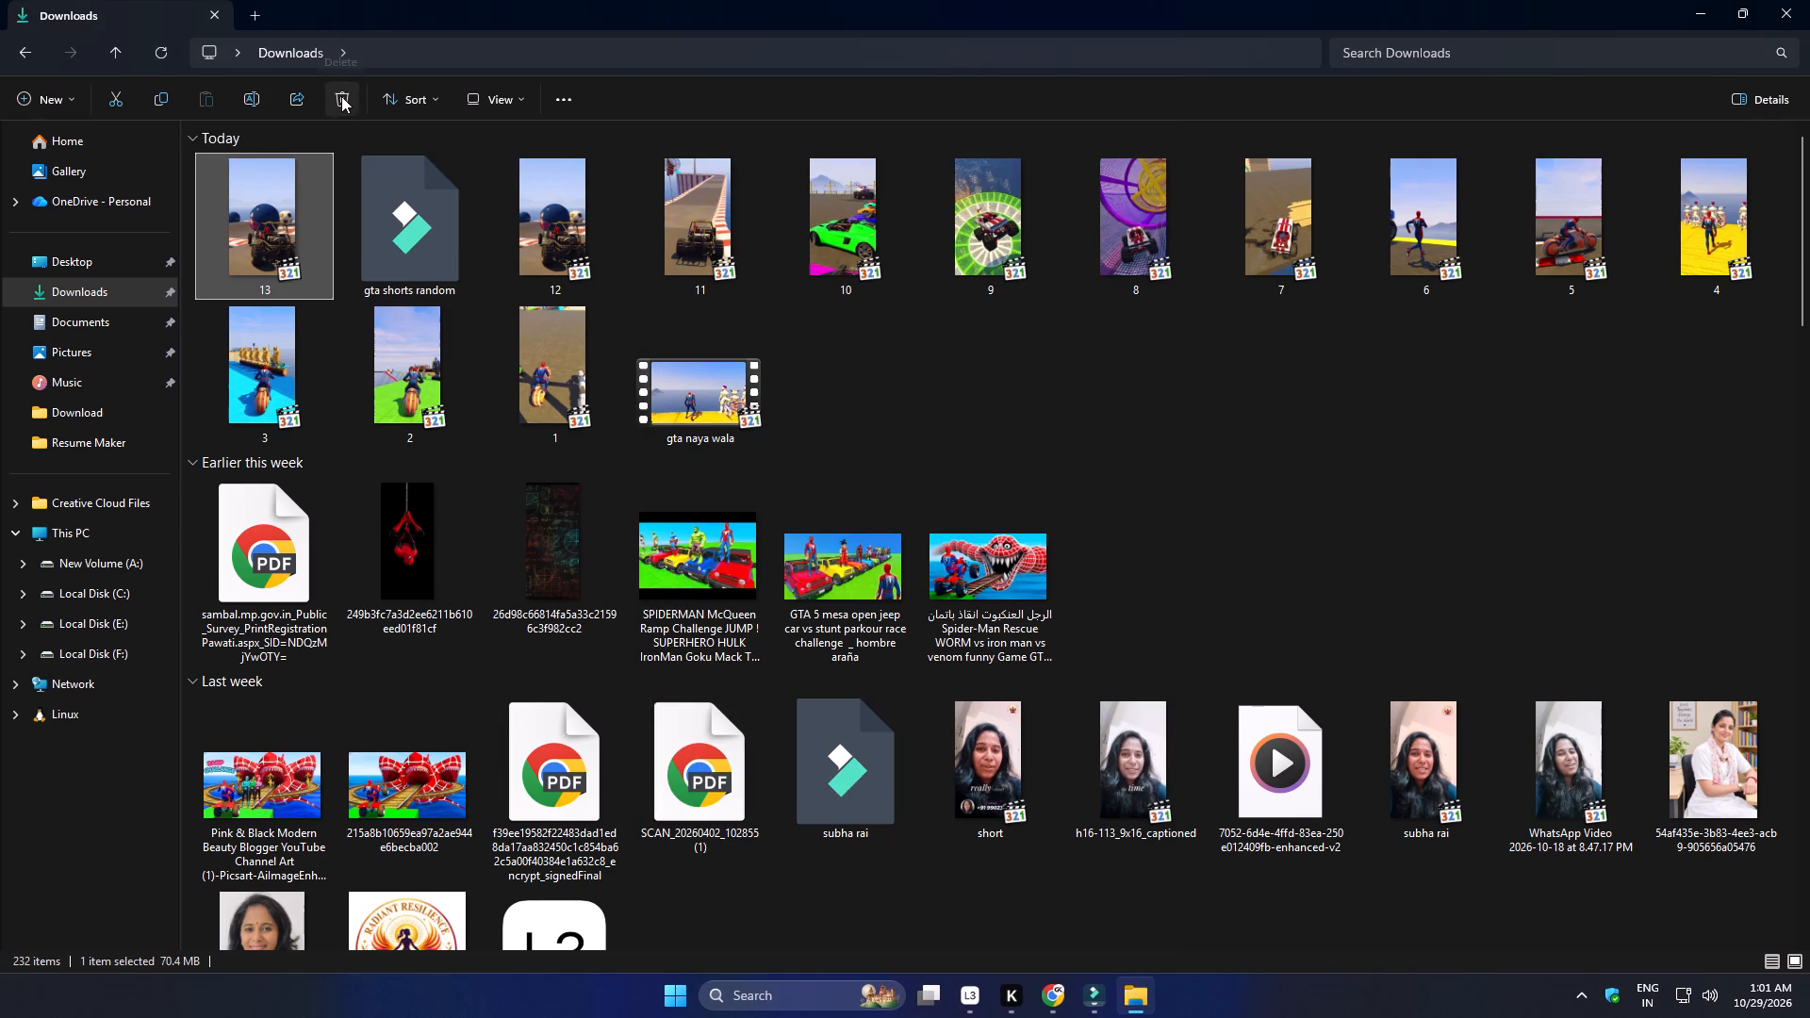
pyautogui.click(341, 96)
pyautogui.click(163, 56)
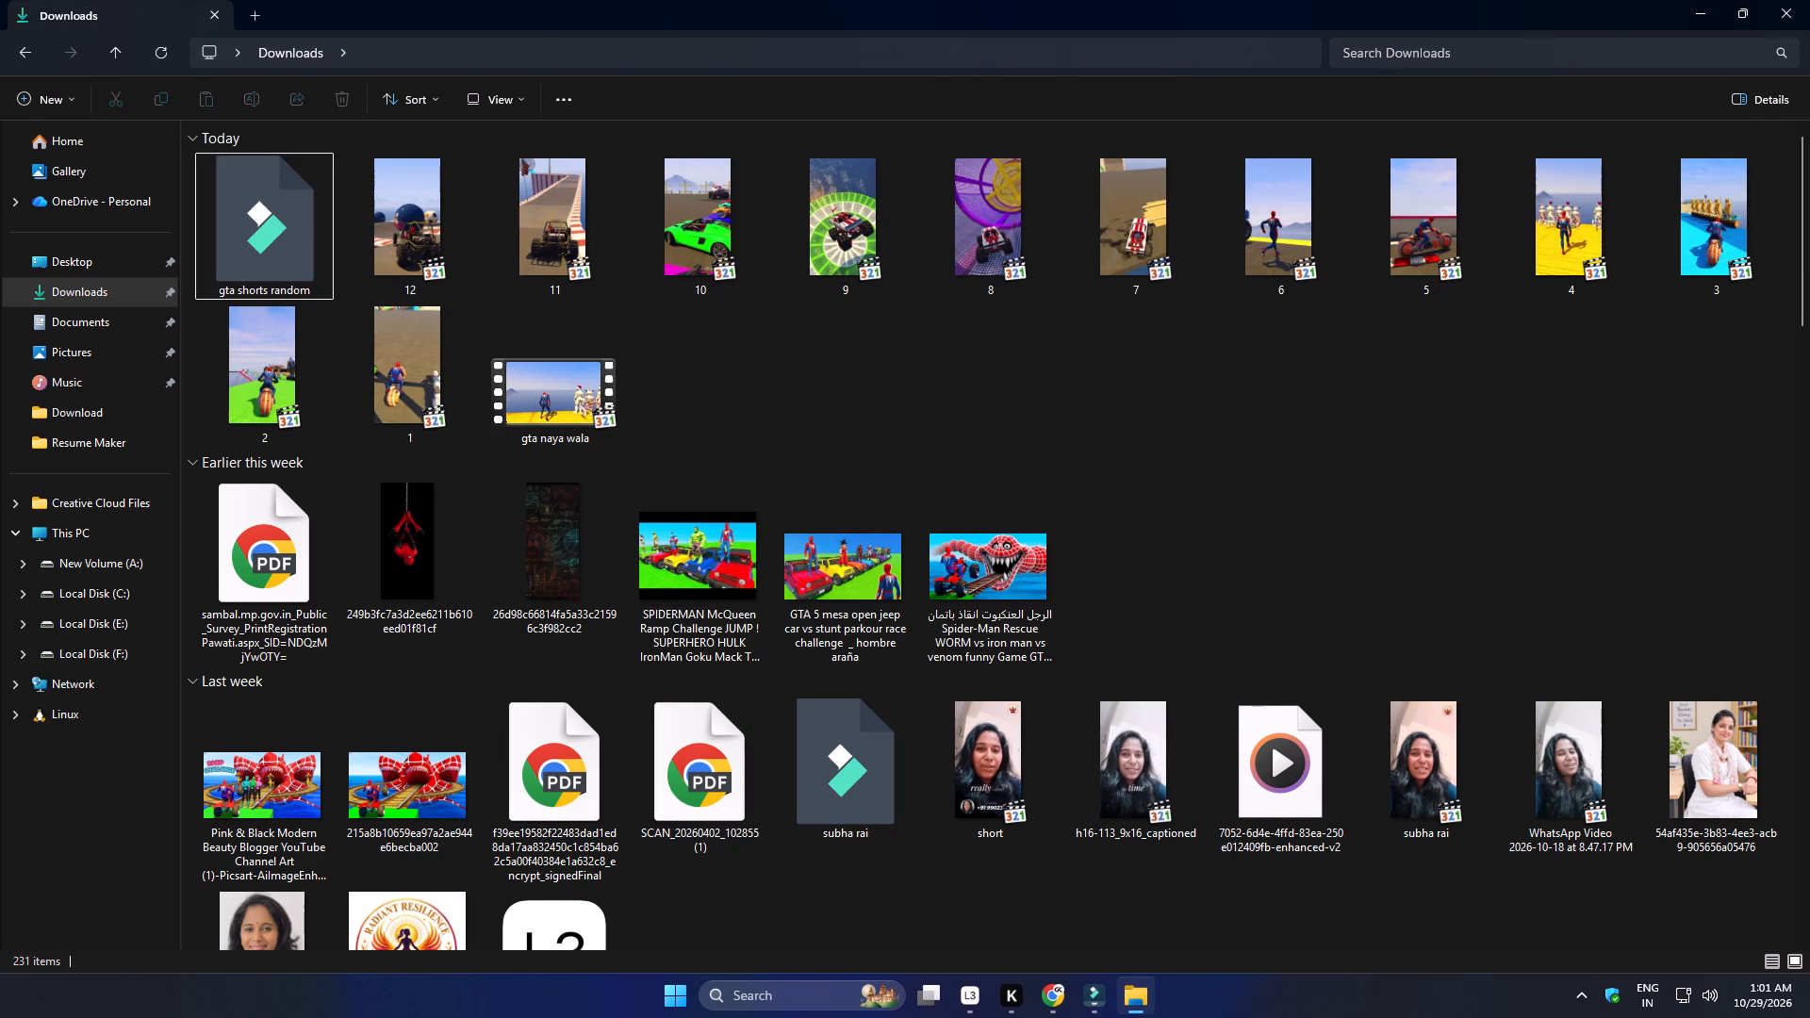
# Switch to Filmora and scrub through the marked range to check the footage of the first segment.
pyautogui.click(1094, 998)
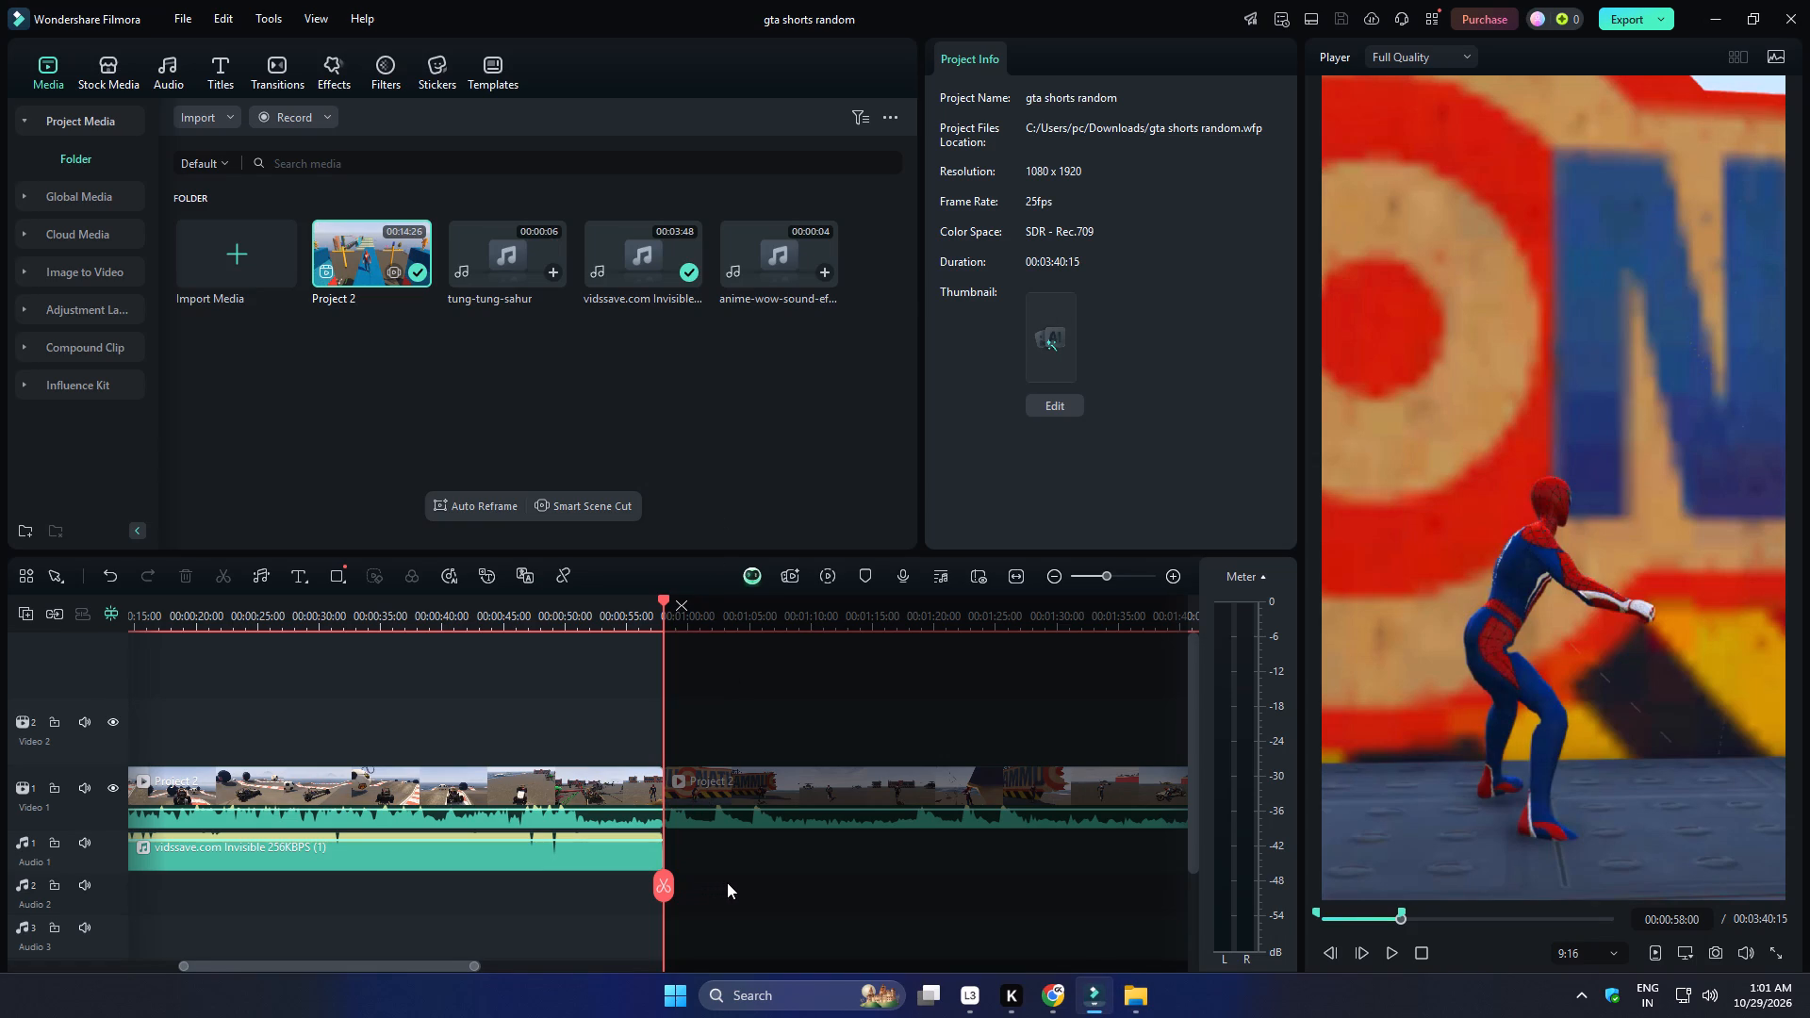
pyautogui.keyDown('ctrl'); pyautogui.scroll(-6, 727, 882); pyautogui.keyUp('ctrl')
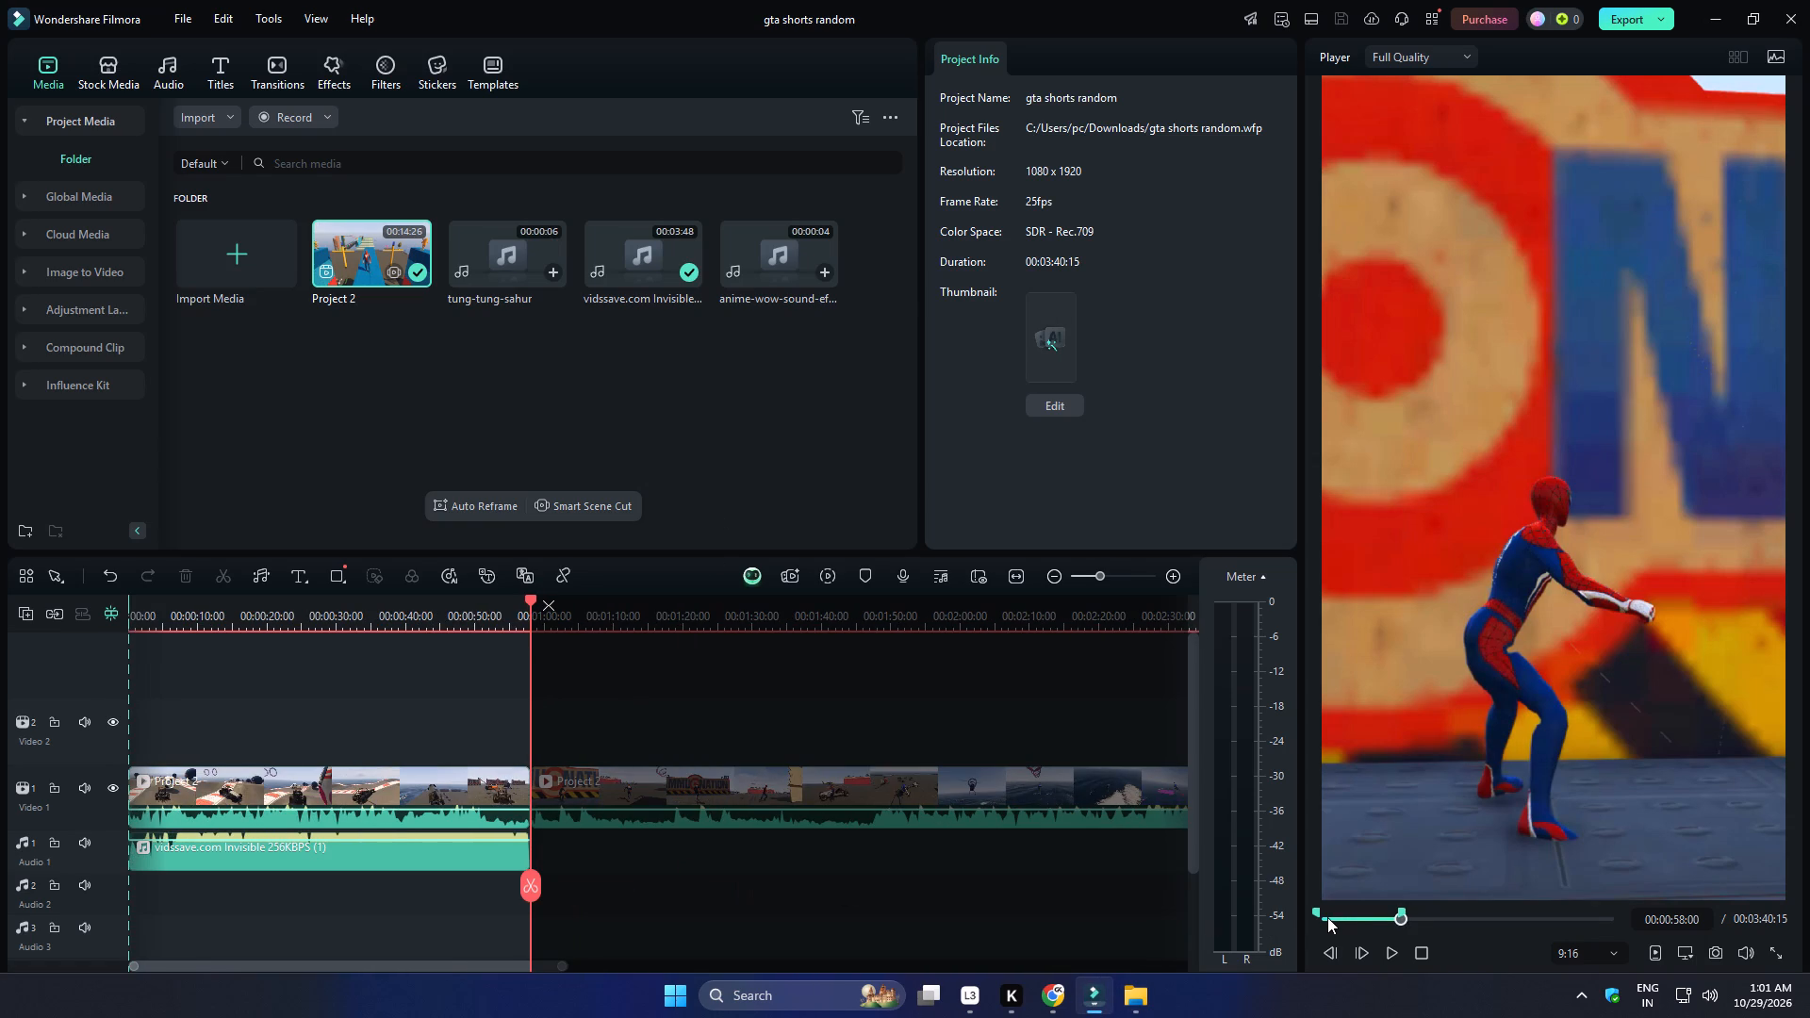
pyautogui.moveTo(1327, 917); pyautogui.dragTo(1332, 916)
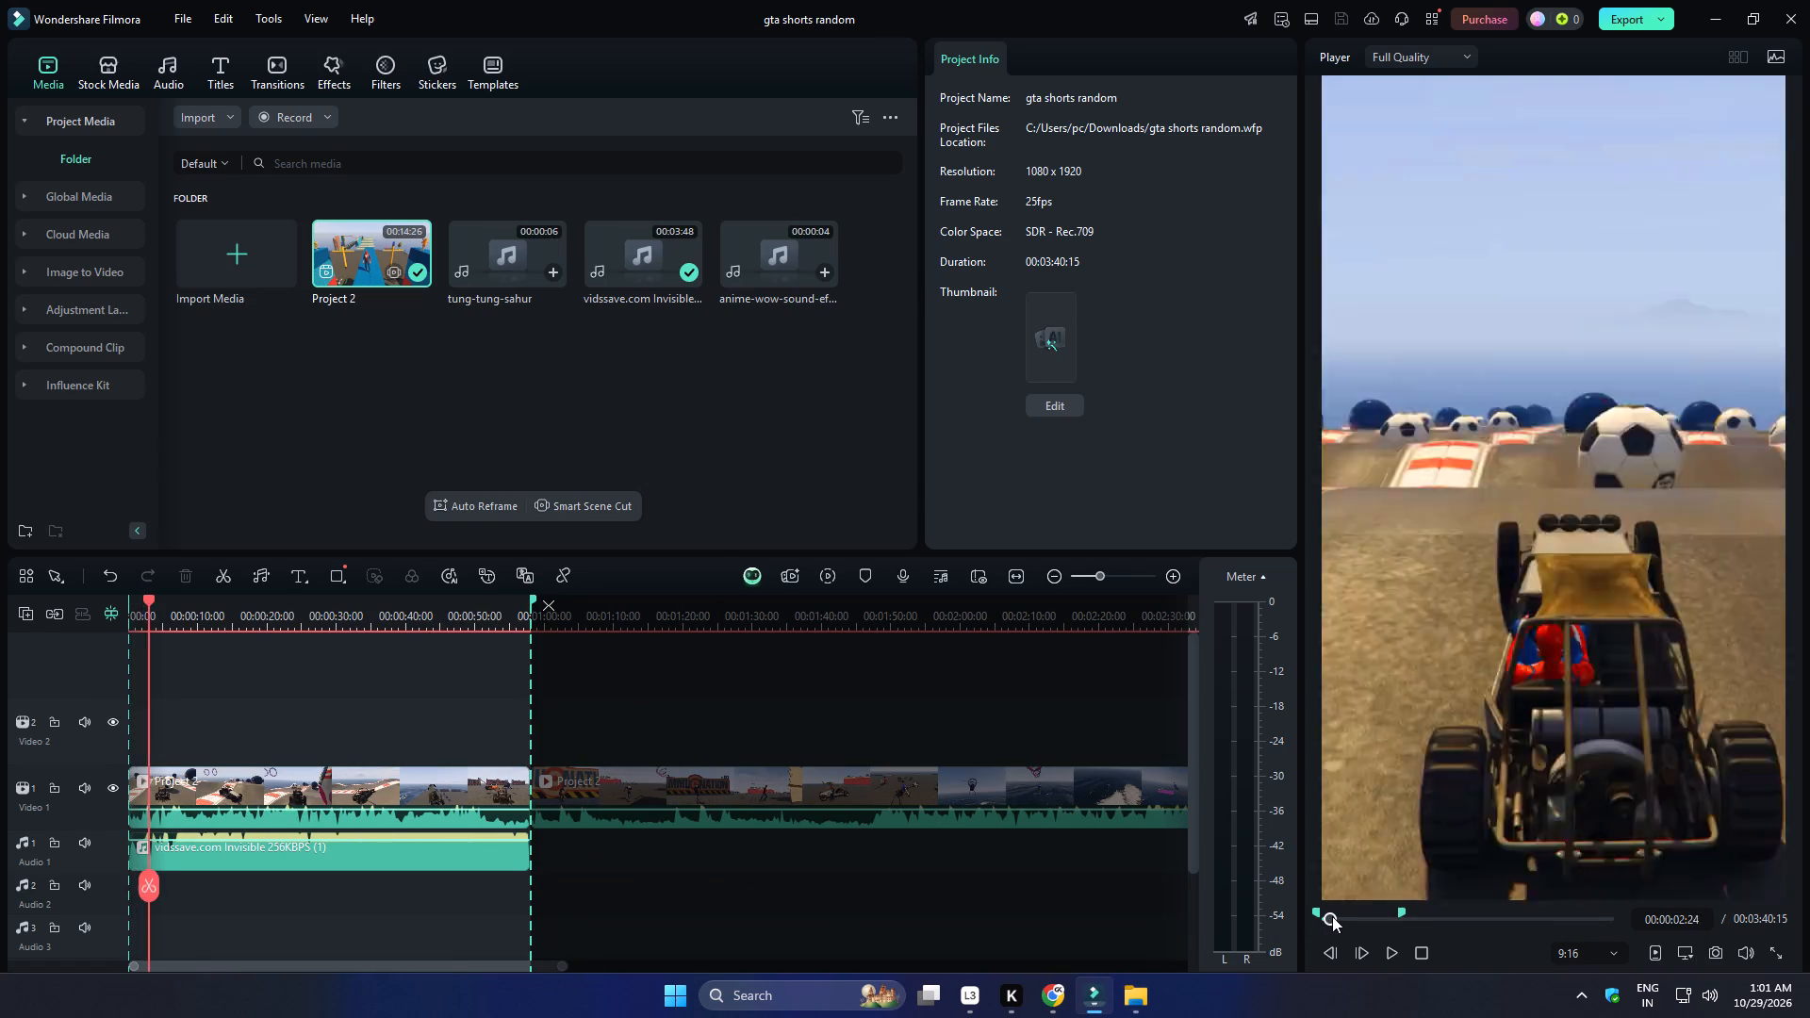
pyautogui.moveTo(1332, 916); pyautogui.dragTo(1388, 904)
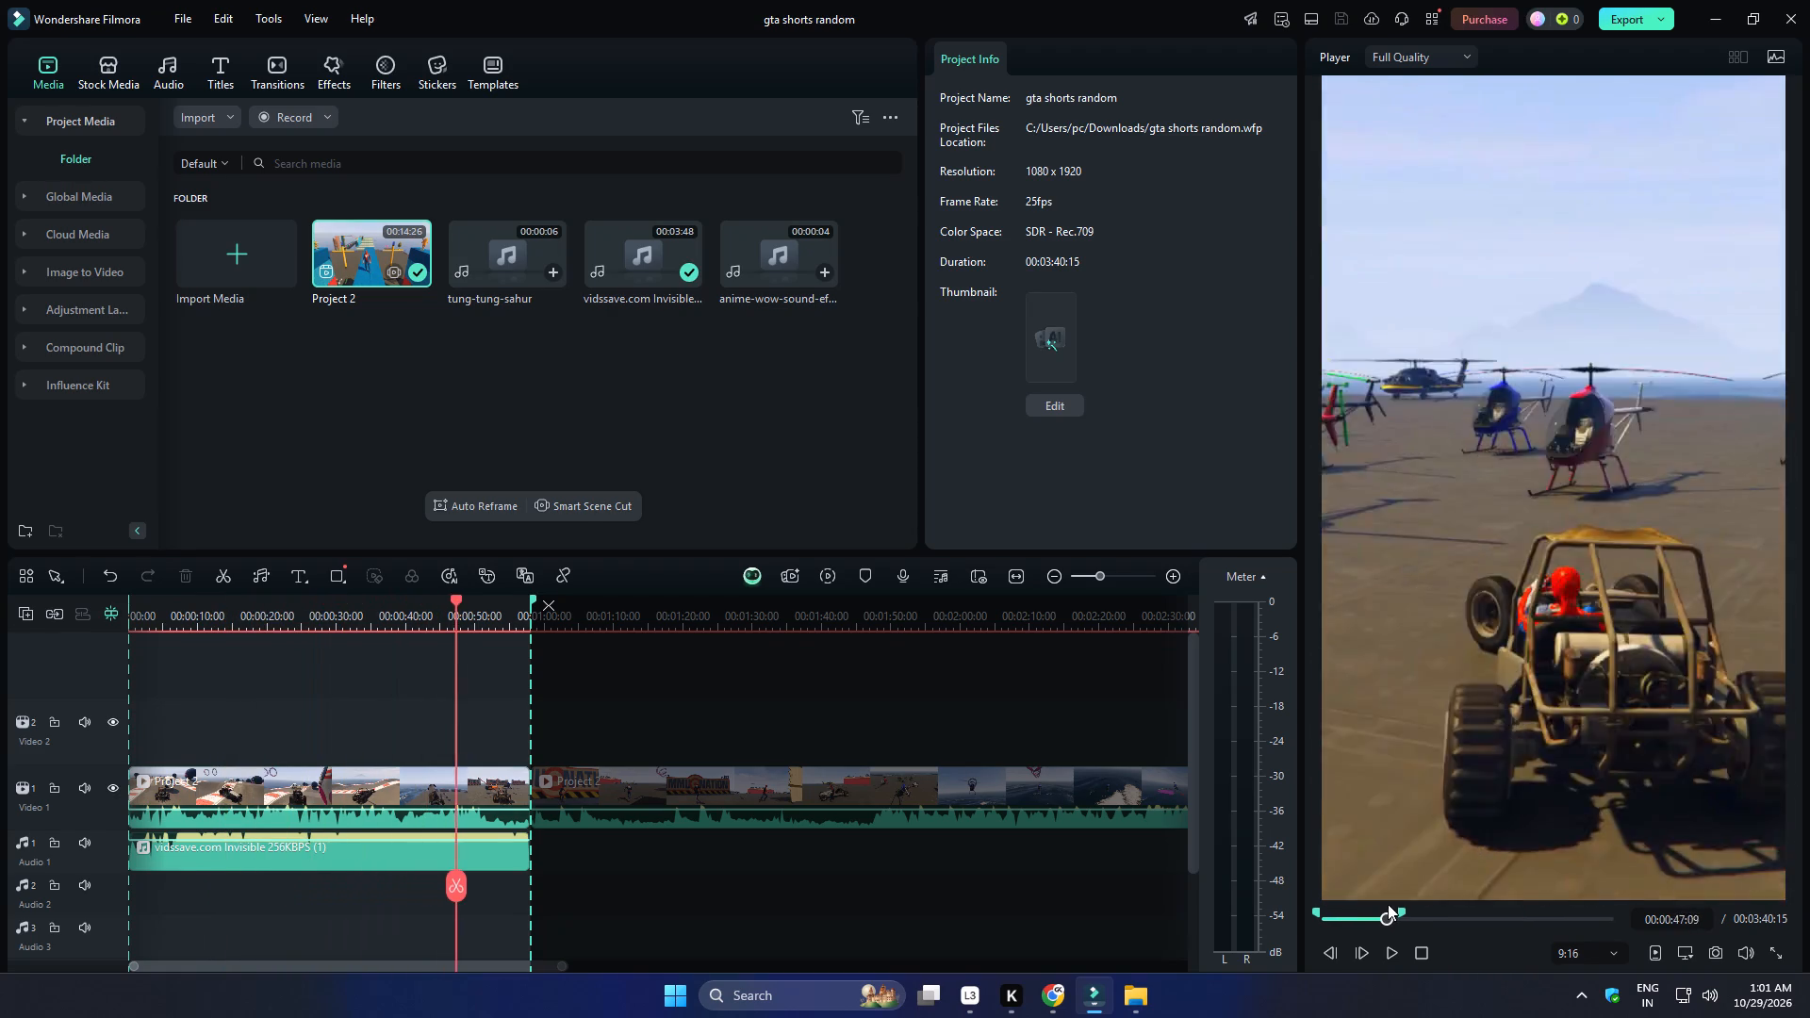
pyautogui.moveTo(1388, 904); pyautogui.dragTo(1402, 903)
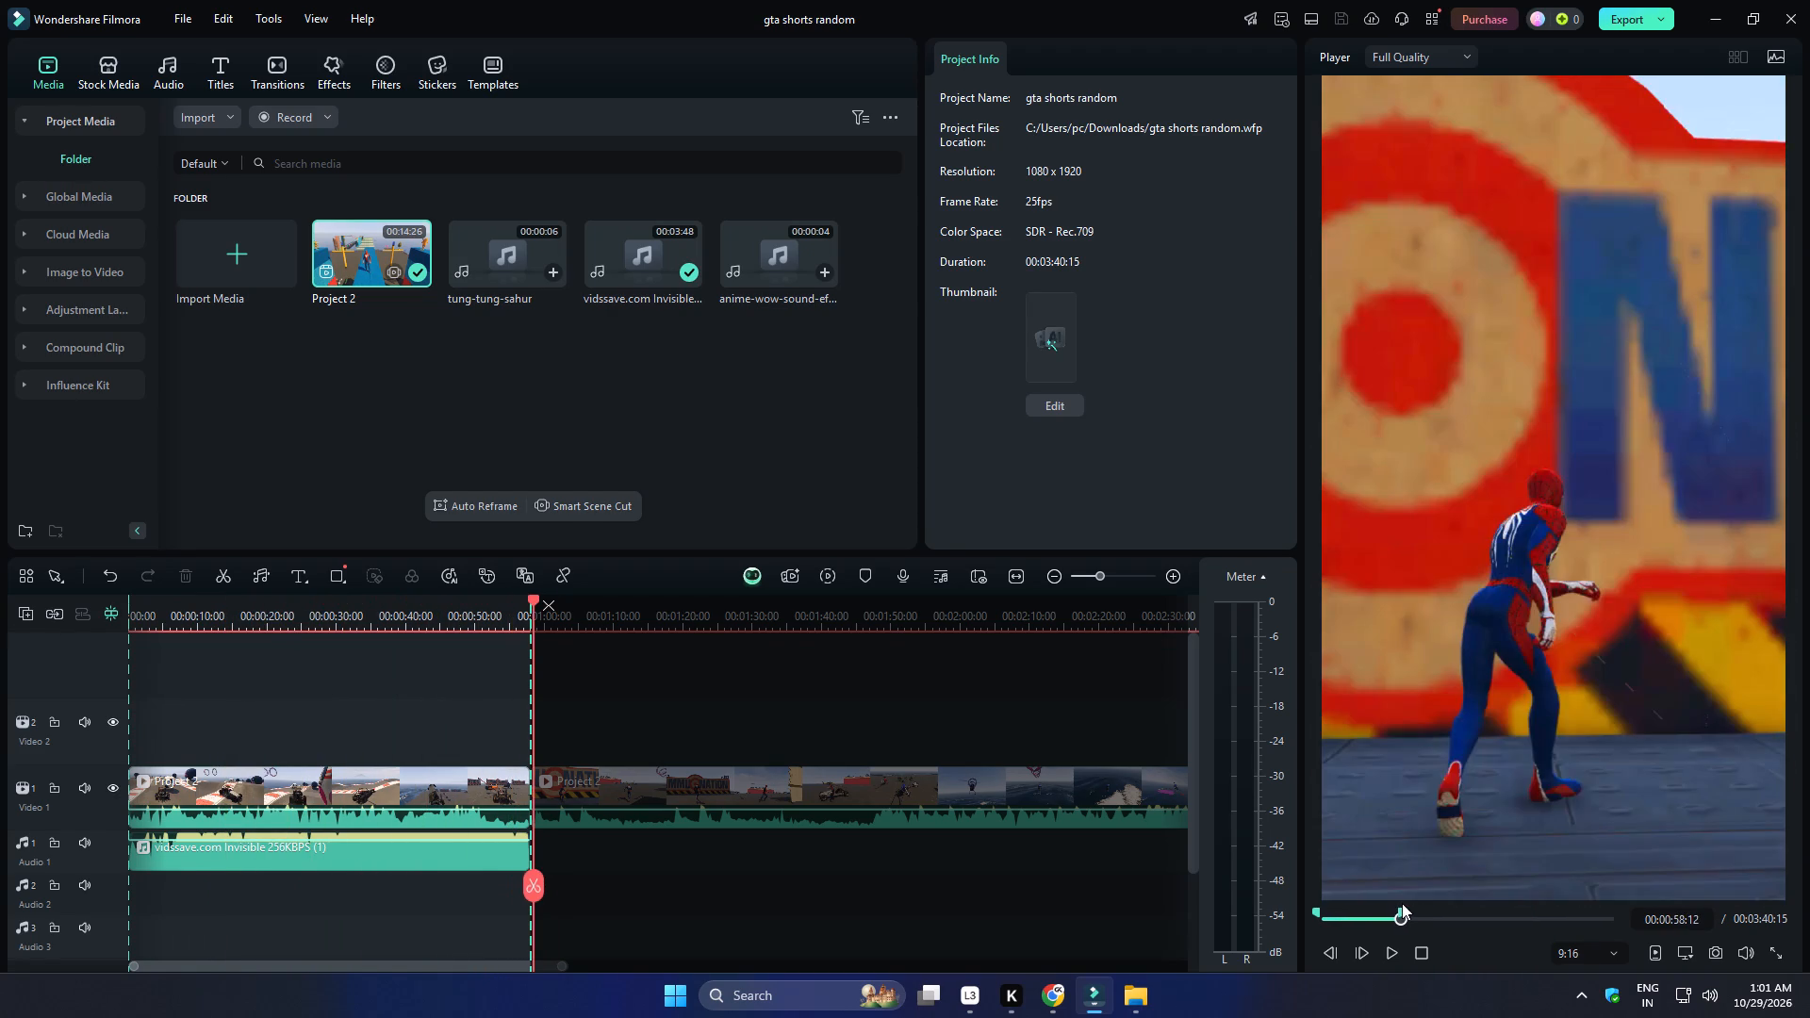
pyautogui.moveTo(1402, 903); pyautogui.dragTo(1402, 902)
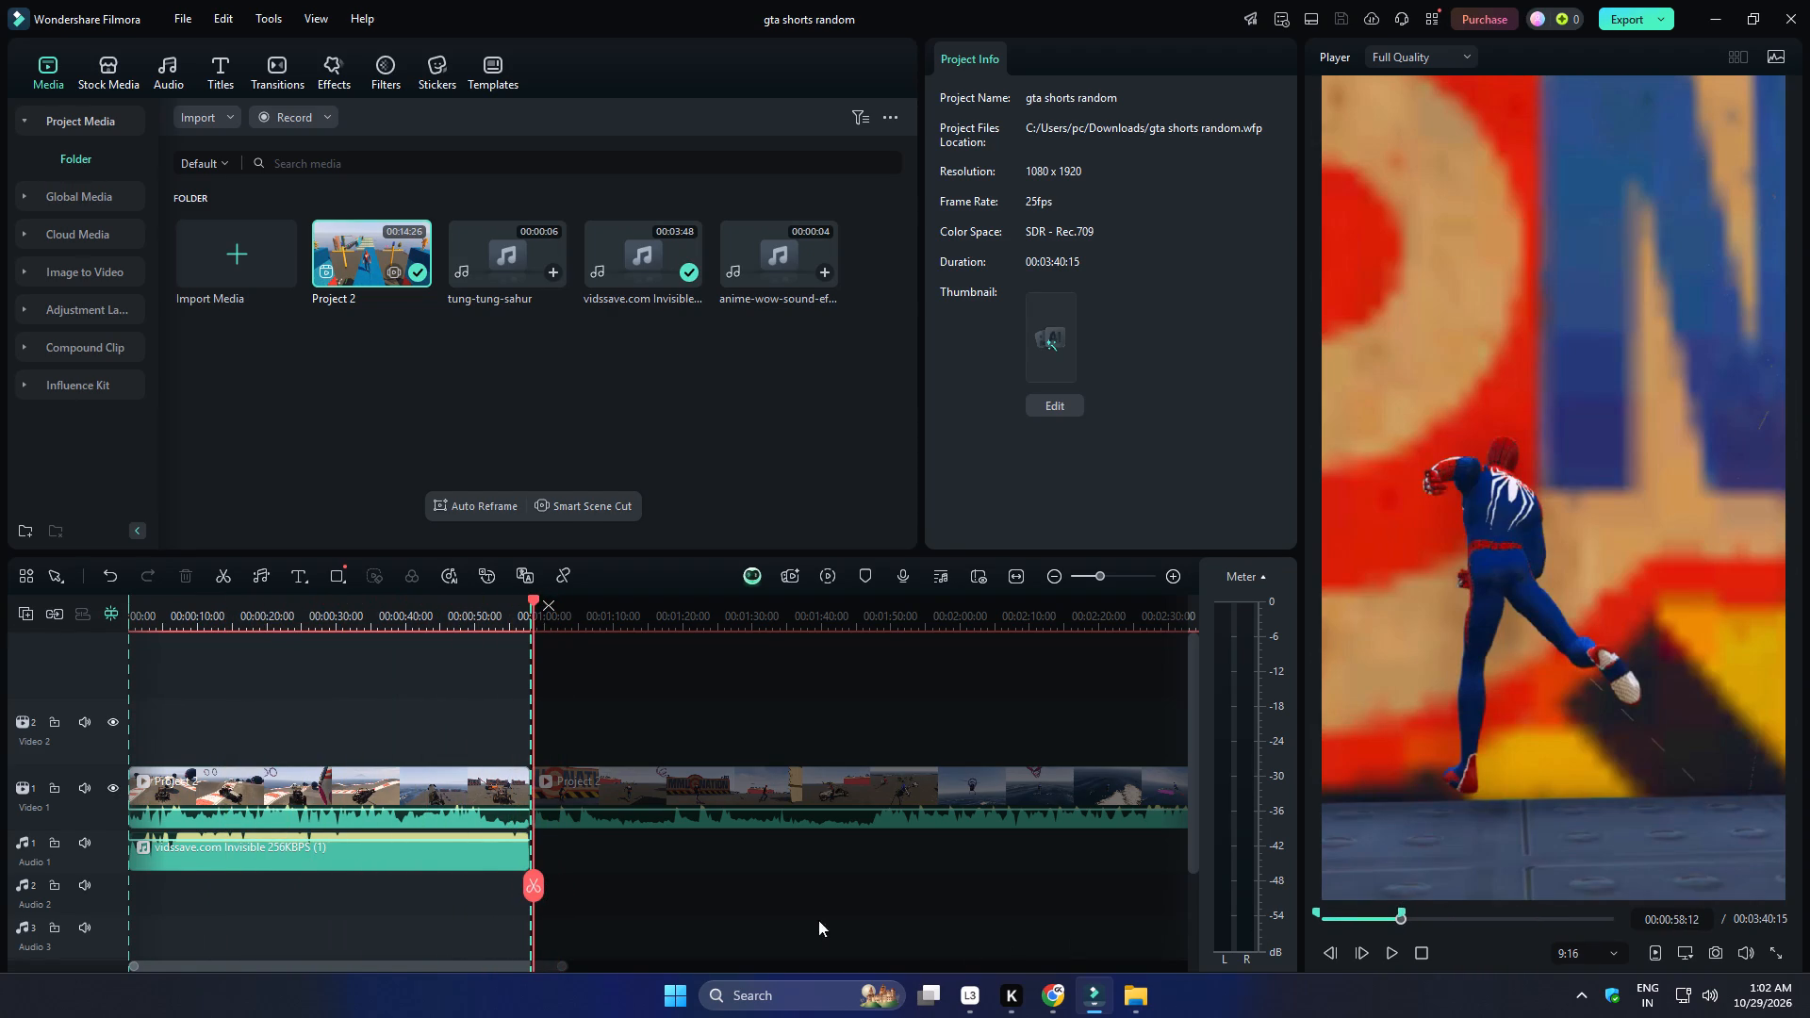
# Place the playhead exactly at 00:00:58:00, where the first Project 2 segment ends.
pyautogui.keyDown('ctrl'); pyautogui.scroll(18, 539, 859); pyautogui.keyUp('ctrl')
pyautogui.moveTo(672, 878); pyautogui.dragTo(657, 883)
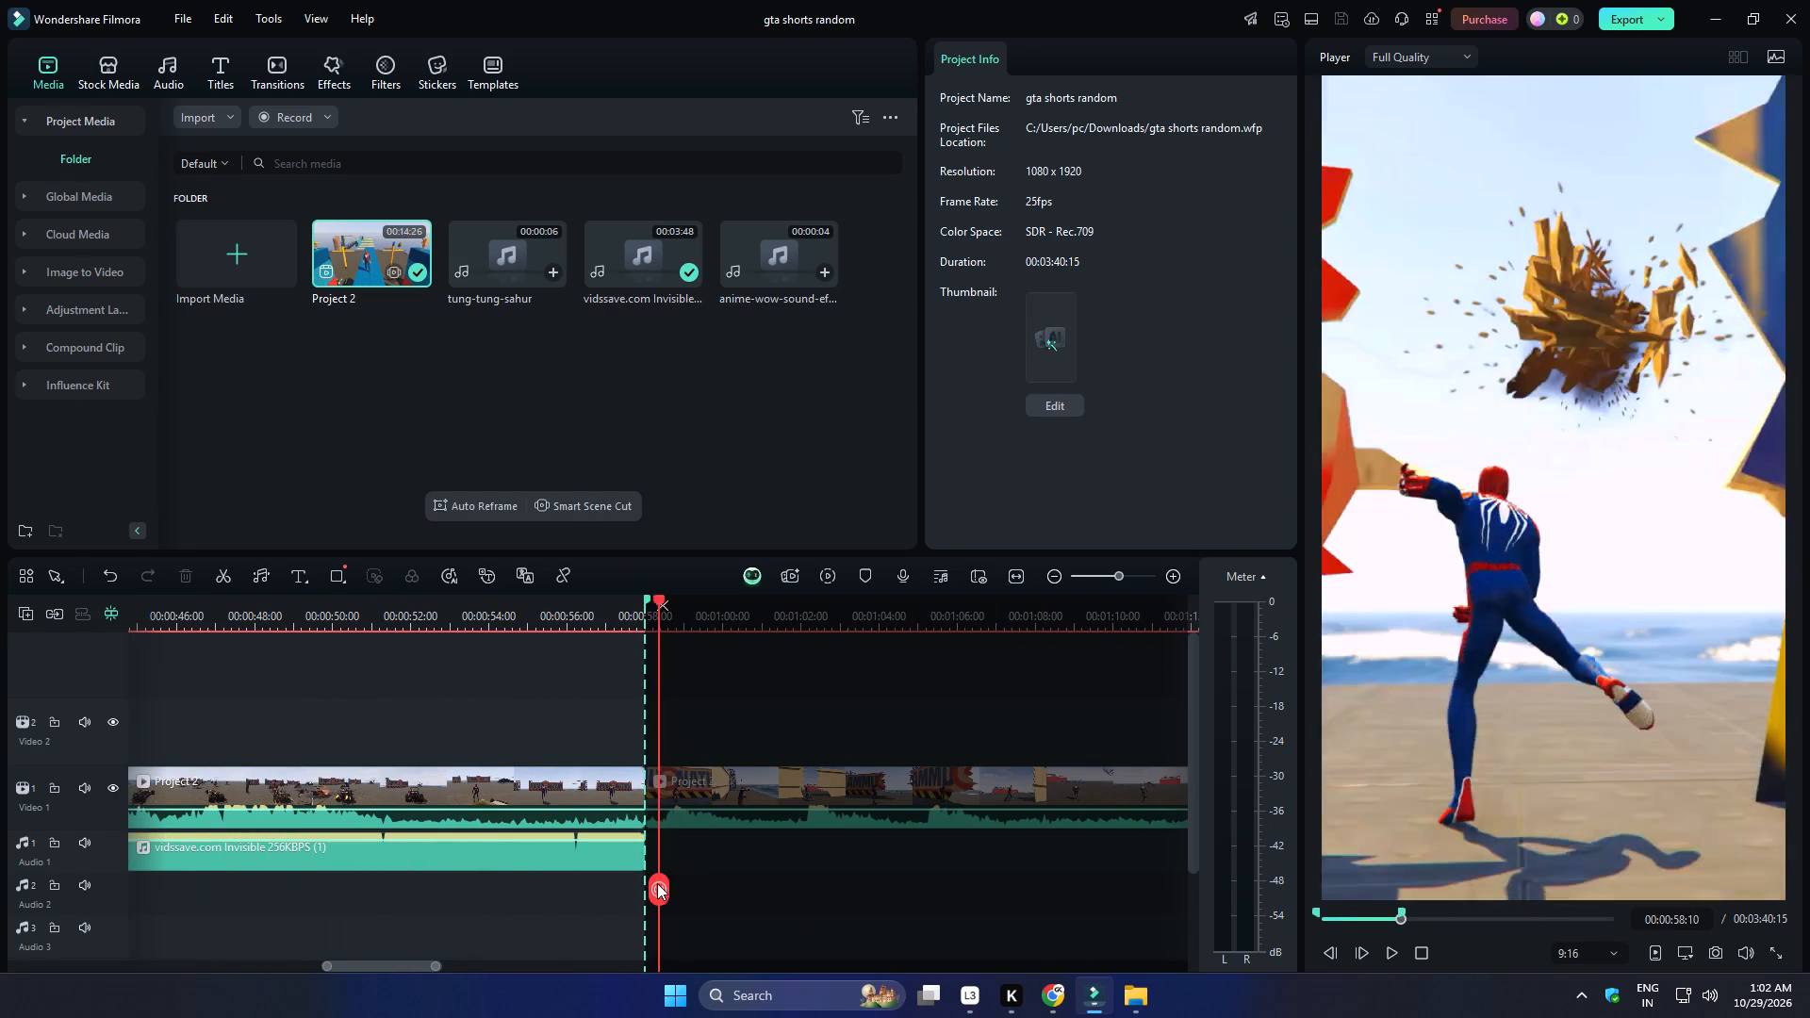
pyautogui.moveTo(657, 883); pyautogui.dragTo(649, 888)
pyautogui.keyDown('ctrl'); pyautogui.scroll(19, 696, 888); pyautogui.keyUp('ctrl')
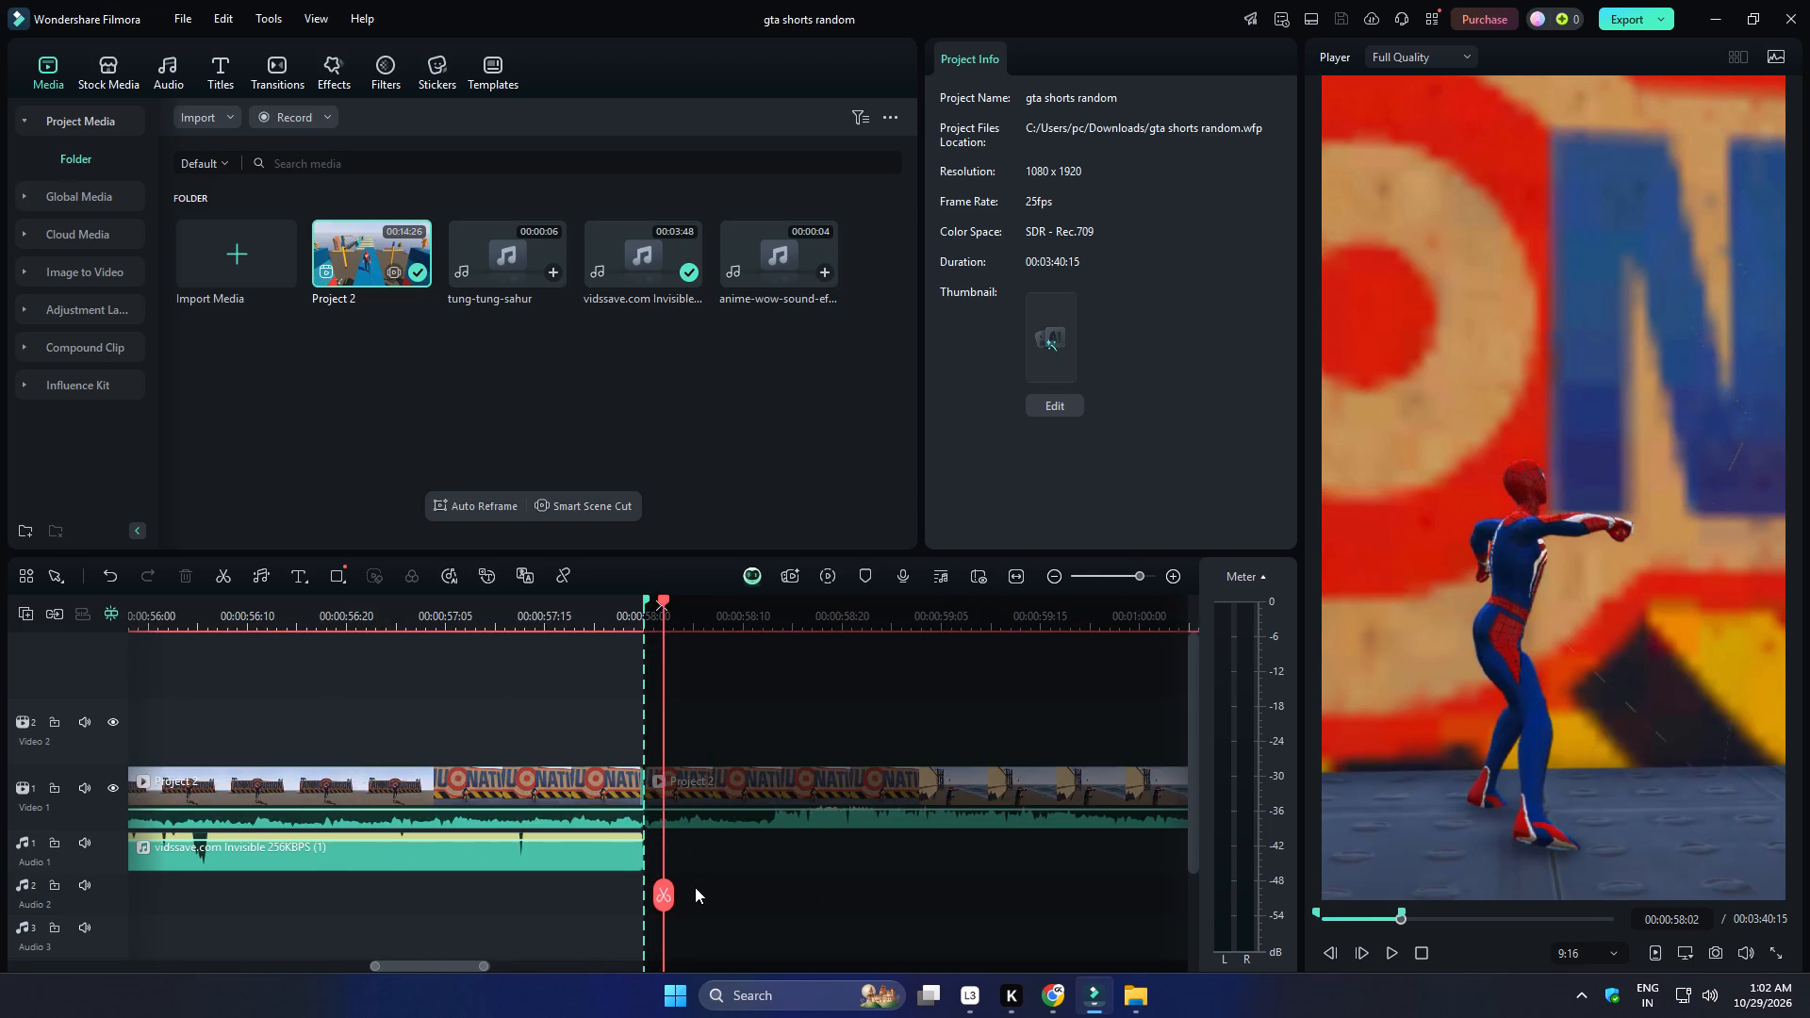
pyautogui.keyDown('ctrl'); pyautogui.scroll(11, 694, 885); pyautogui.keyUp('ctrl')
pyautogui.keyDown('ctrl'); pyautogui.scroll(13, 694, 885); pyautogui.keyUp('ctrl')
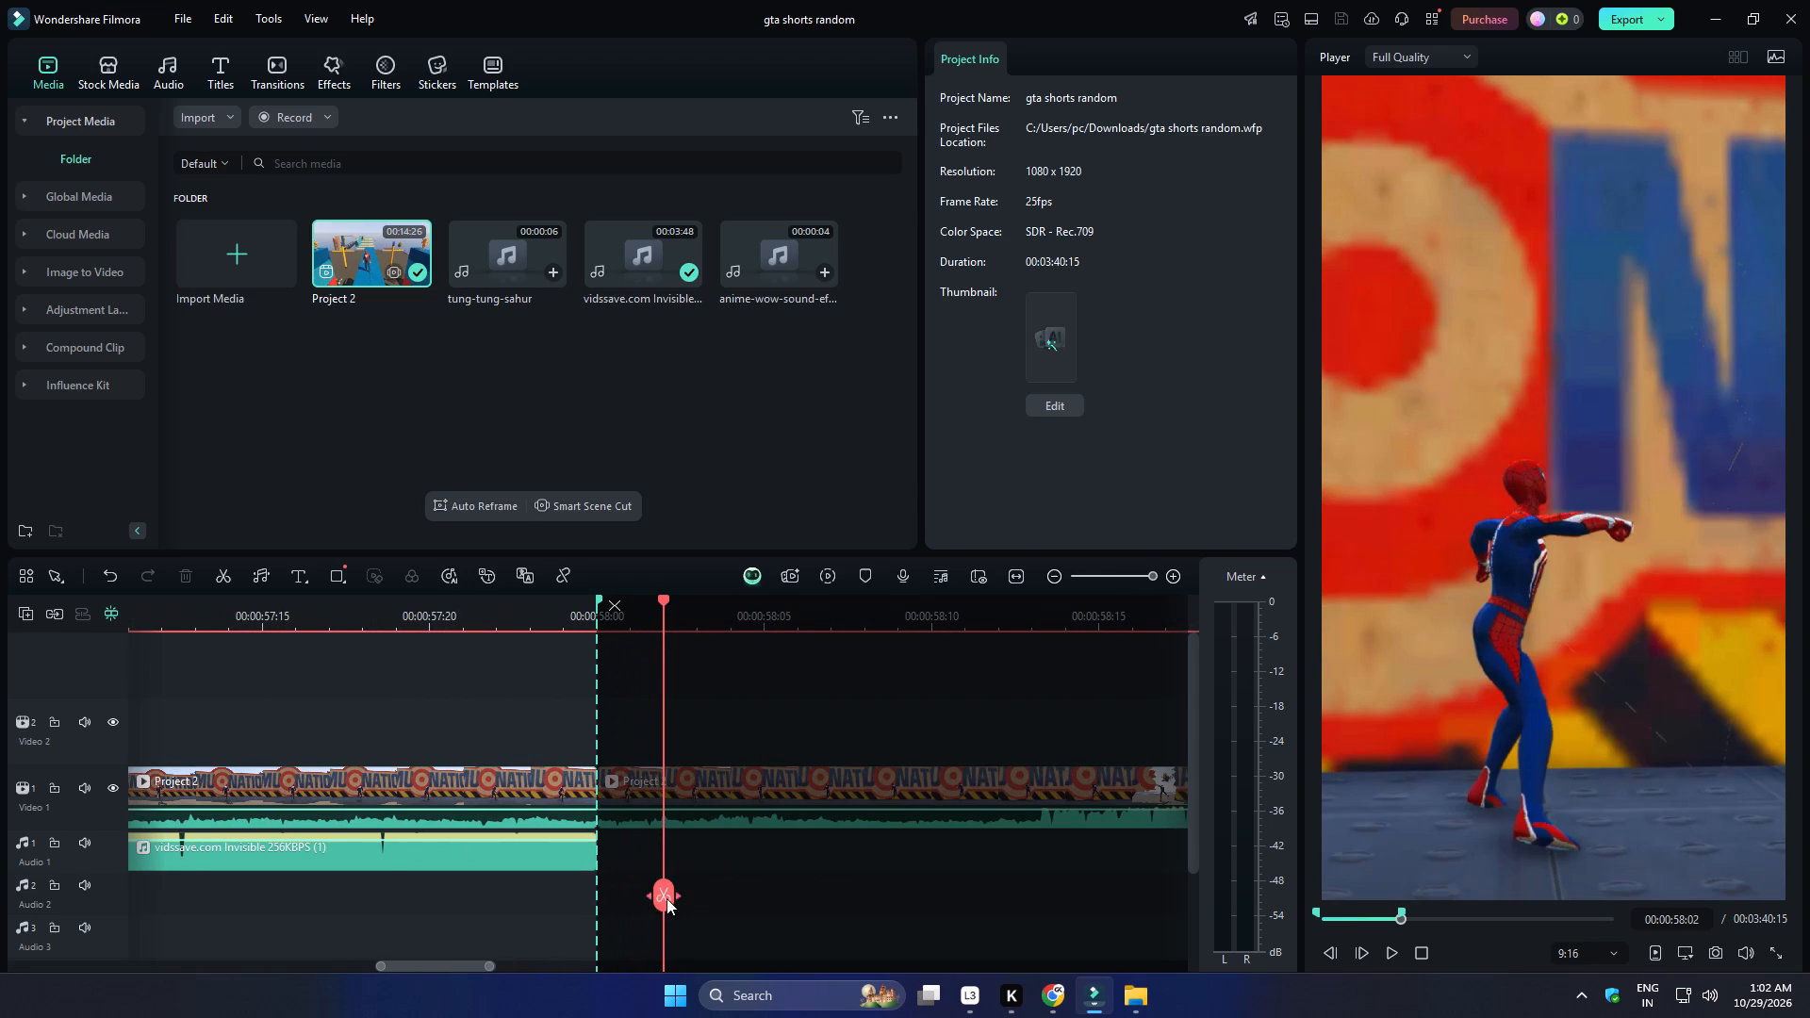
pyautogui.moveTo(666, 898); pyautogui.dragTo(597, 932)
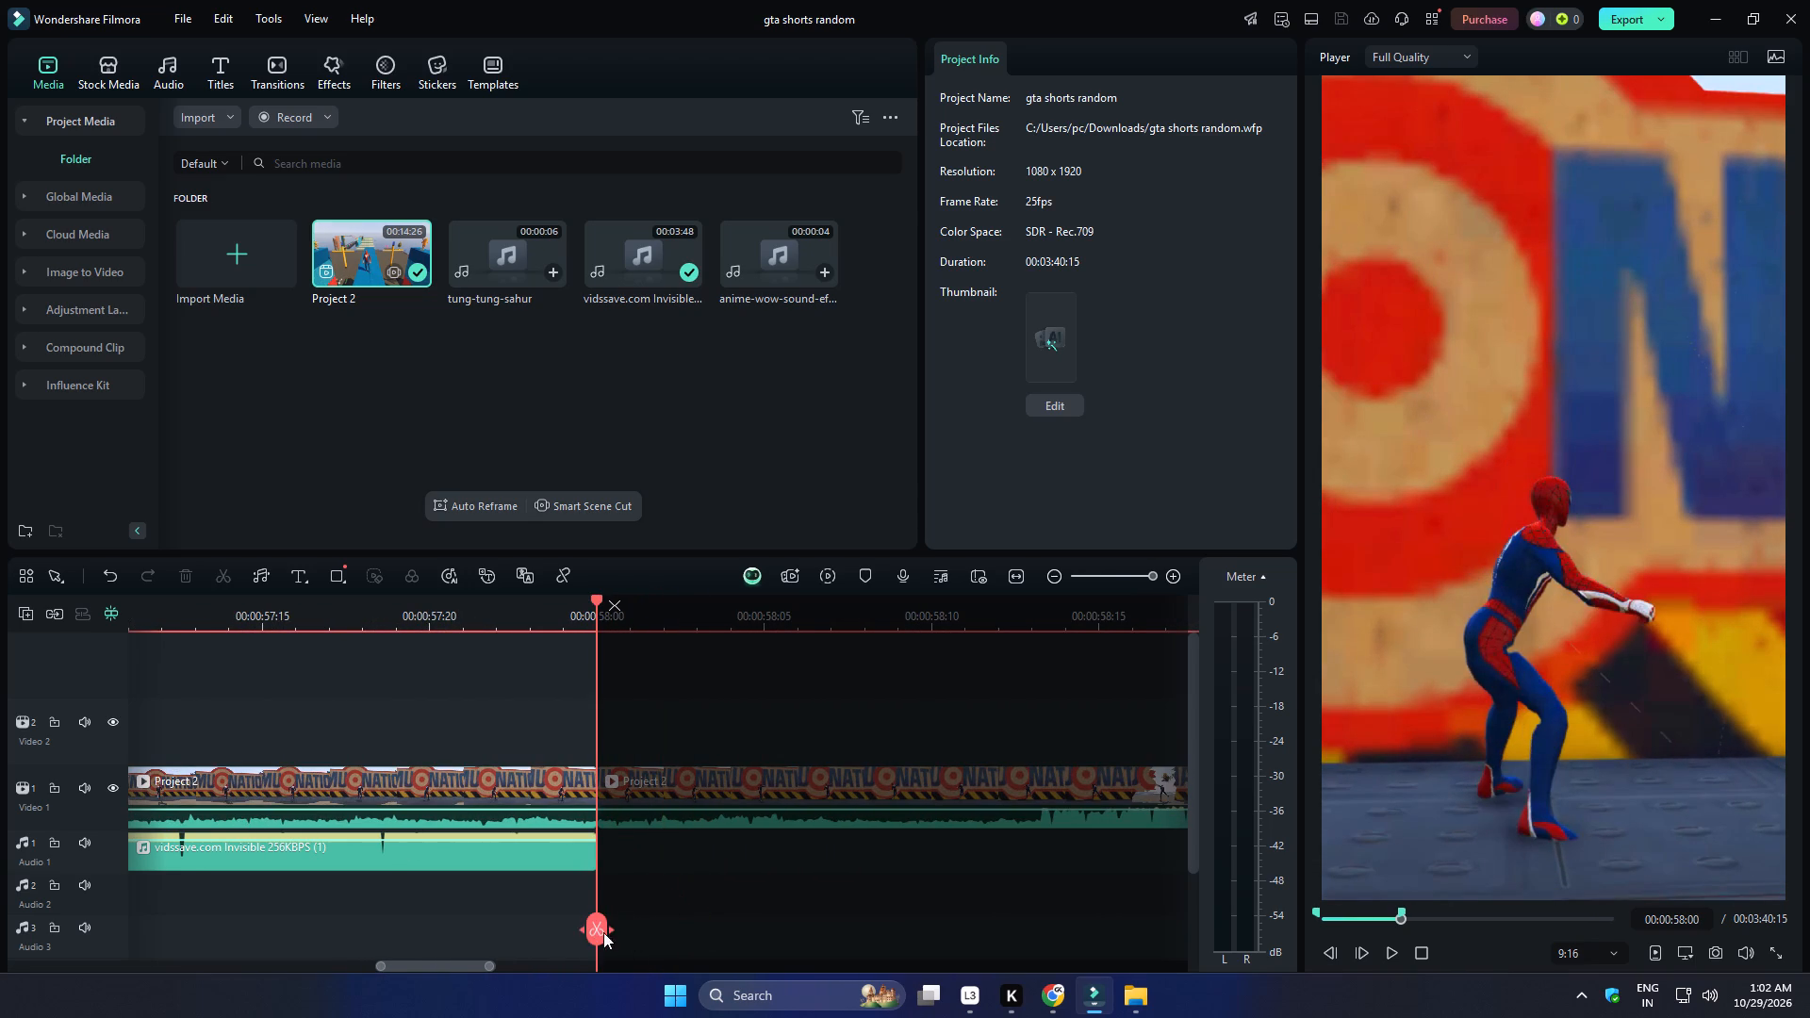
pyautogui.keyDown('ctrl'); pyautogui.scroll(-20, 784, 891); pyautogui.keyUp('ctrl')
pyautogui.keyDown('ctrl'); pyautogui.scroll(-20, 784, 891); pyautogui.keyUp('ctrl')
pyautogui.keyDown('ctrl'); pyautogui.scroll(-2, 784, 891); pyautogui.keyUp('ctrl')
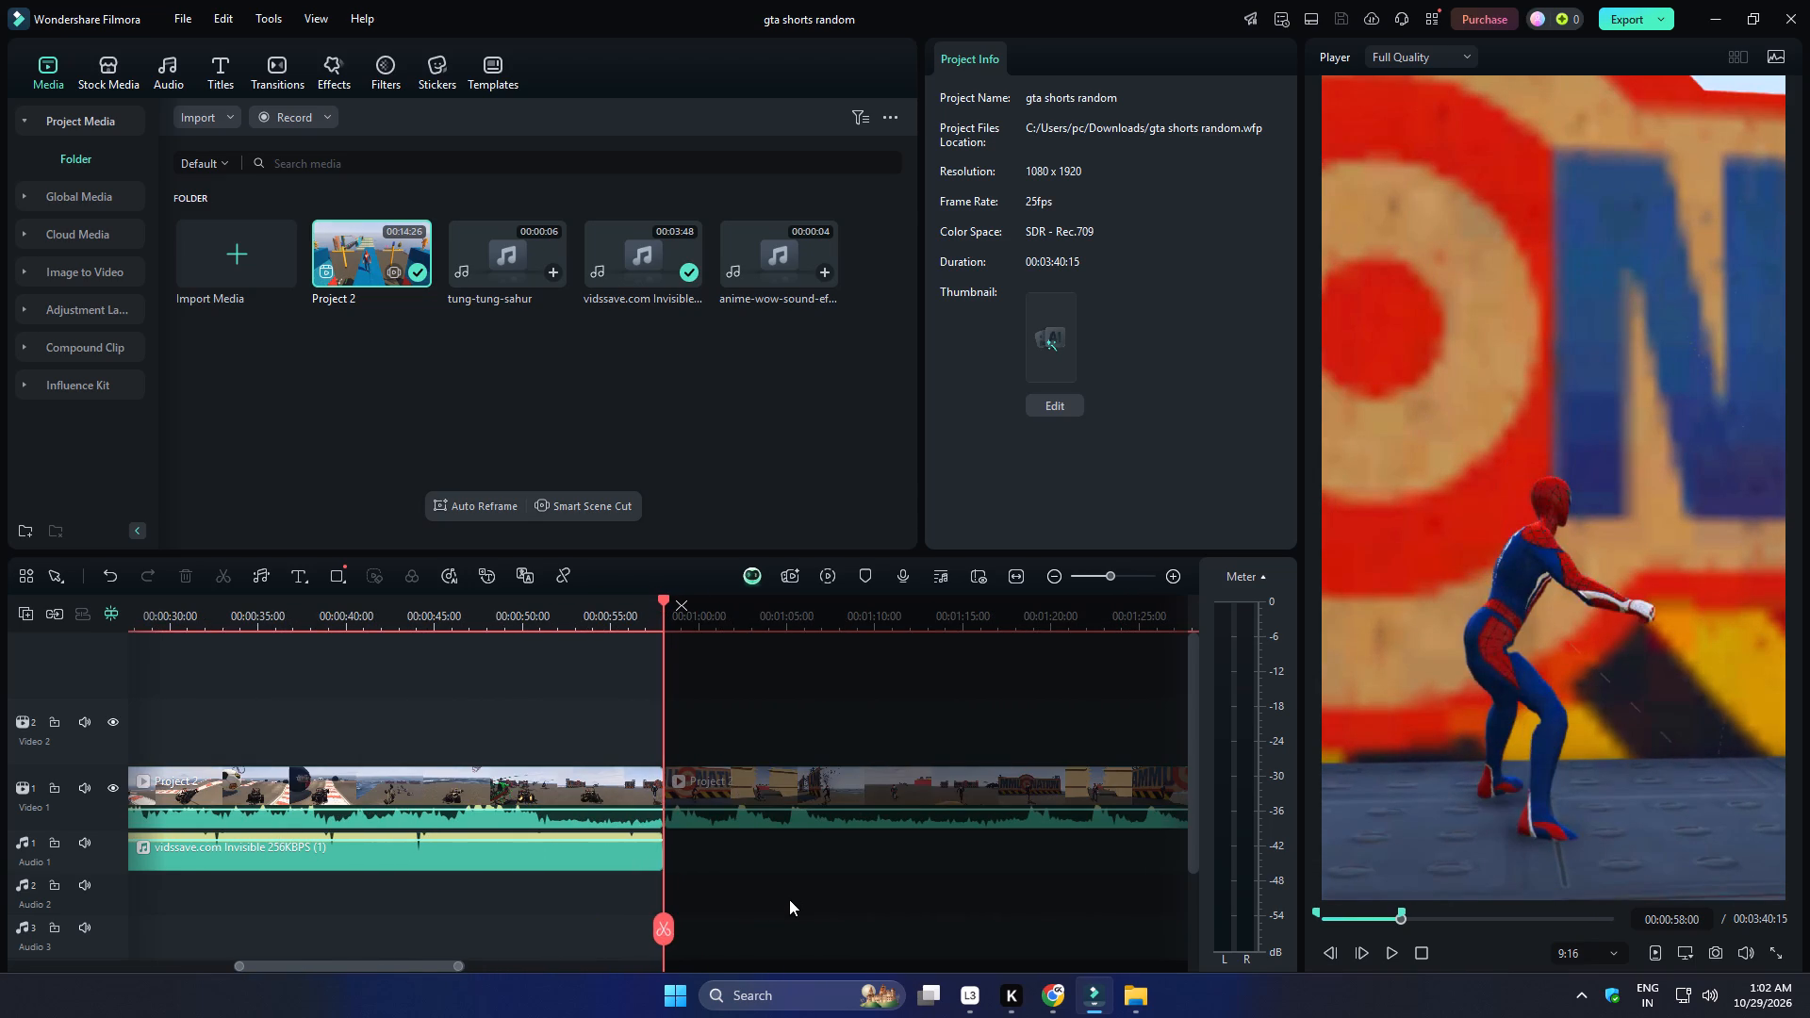
# Select the first Project 2 segment and save the project.
pyautogui.click(621, 784)
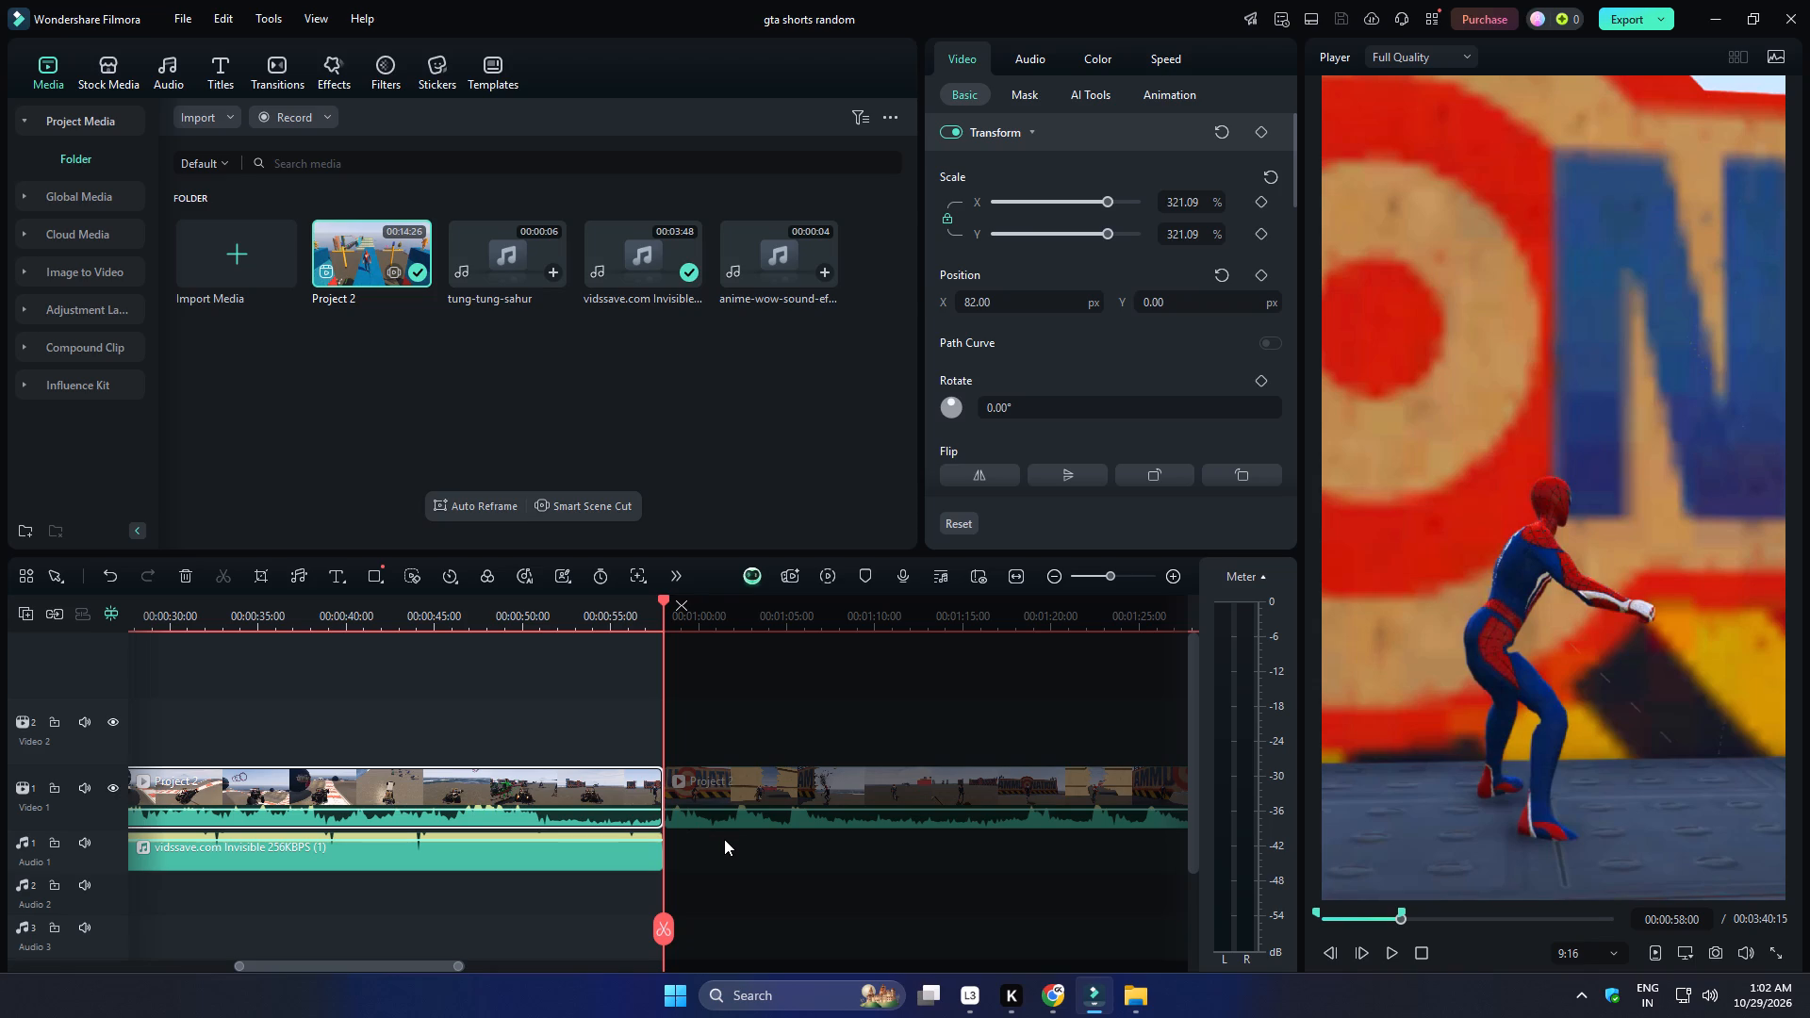
pyautogui.hotkey('ctrl', 's')
pyautogui.keyDown('ctrl'); pyautogui.scroll(-13, 765, 878); pyautogui.keyUp('ctrl')
pyautogui.hotkey('ctrl', 's')
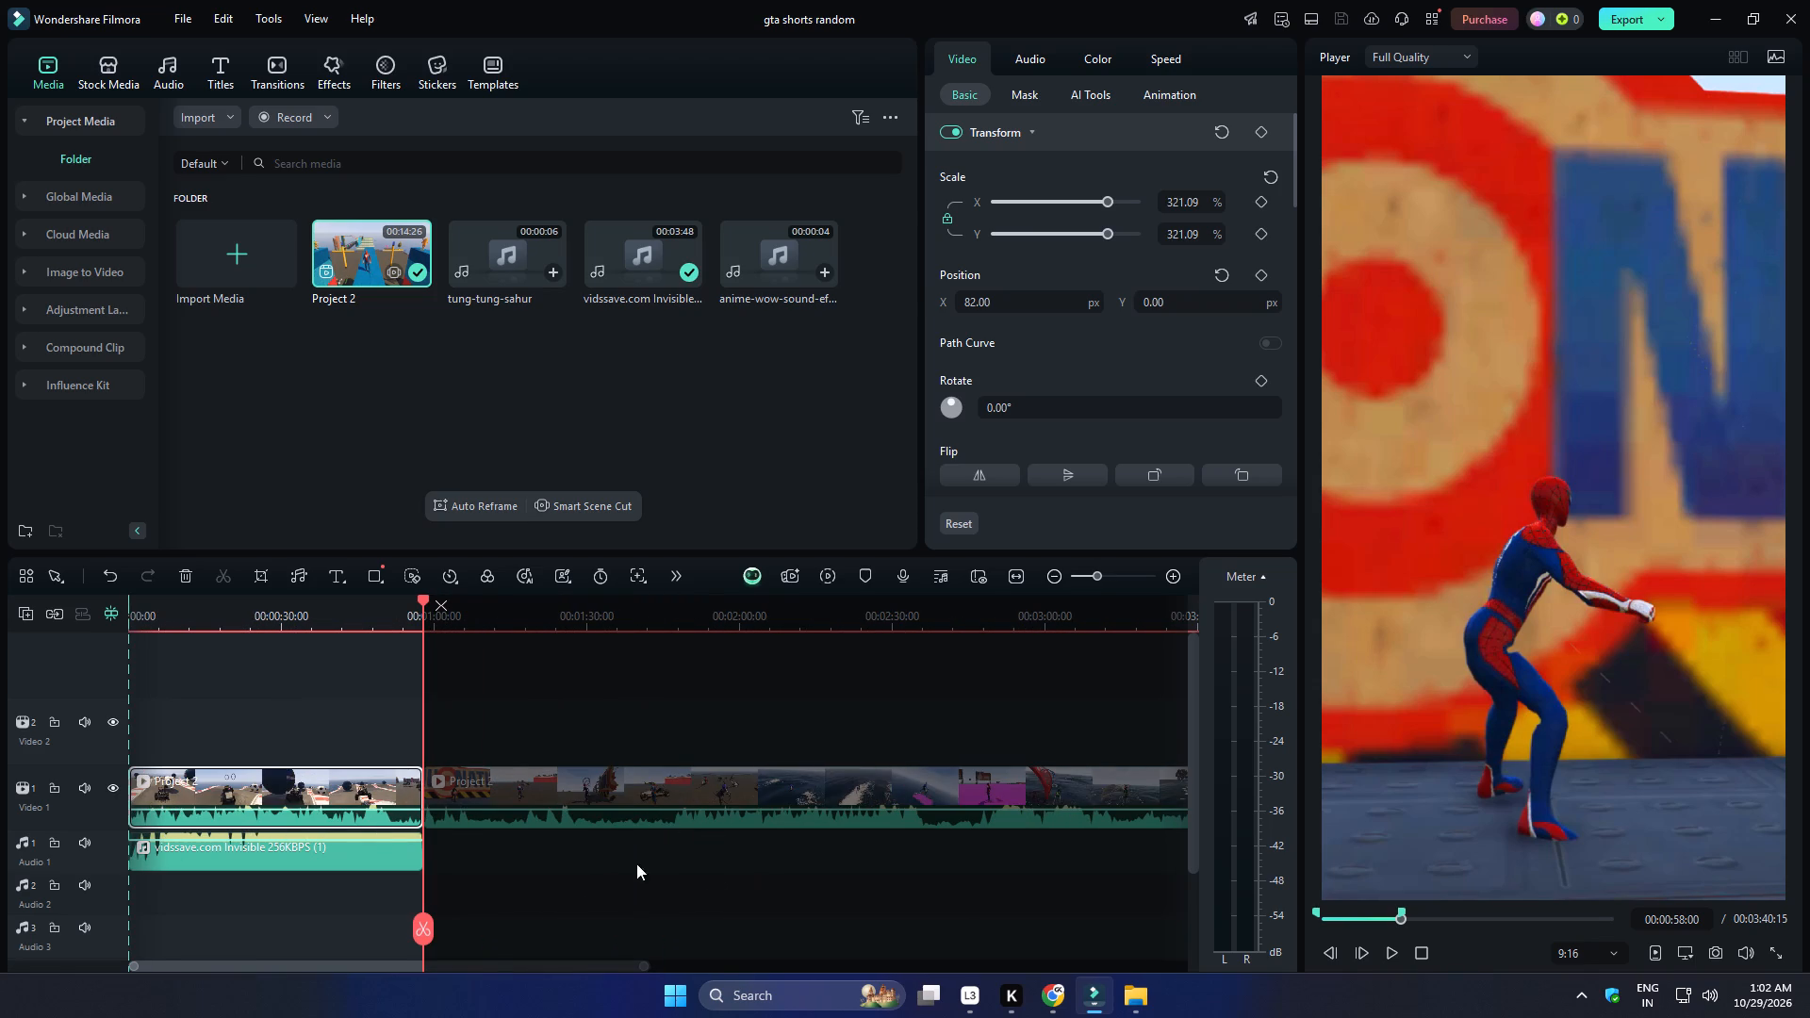
# Delete the first 58-second Project 2 segment and move the remaining footage to the start of the timeline.
pyautogui.keyDown('ctrl'); pyautogui.scroll(5, 547, 846); pyautogui.keyUp('ctrl')
pyautogui.click(531, 794)
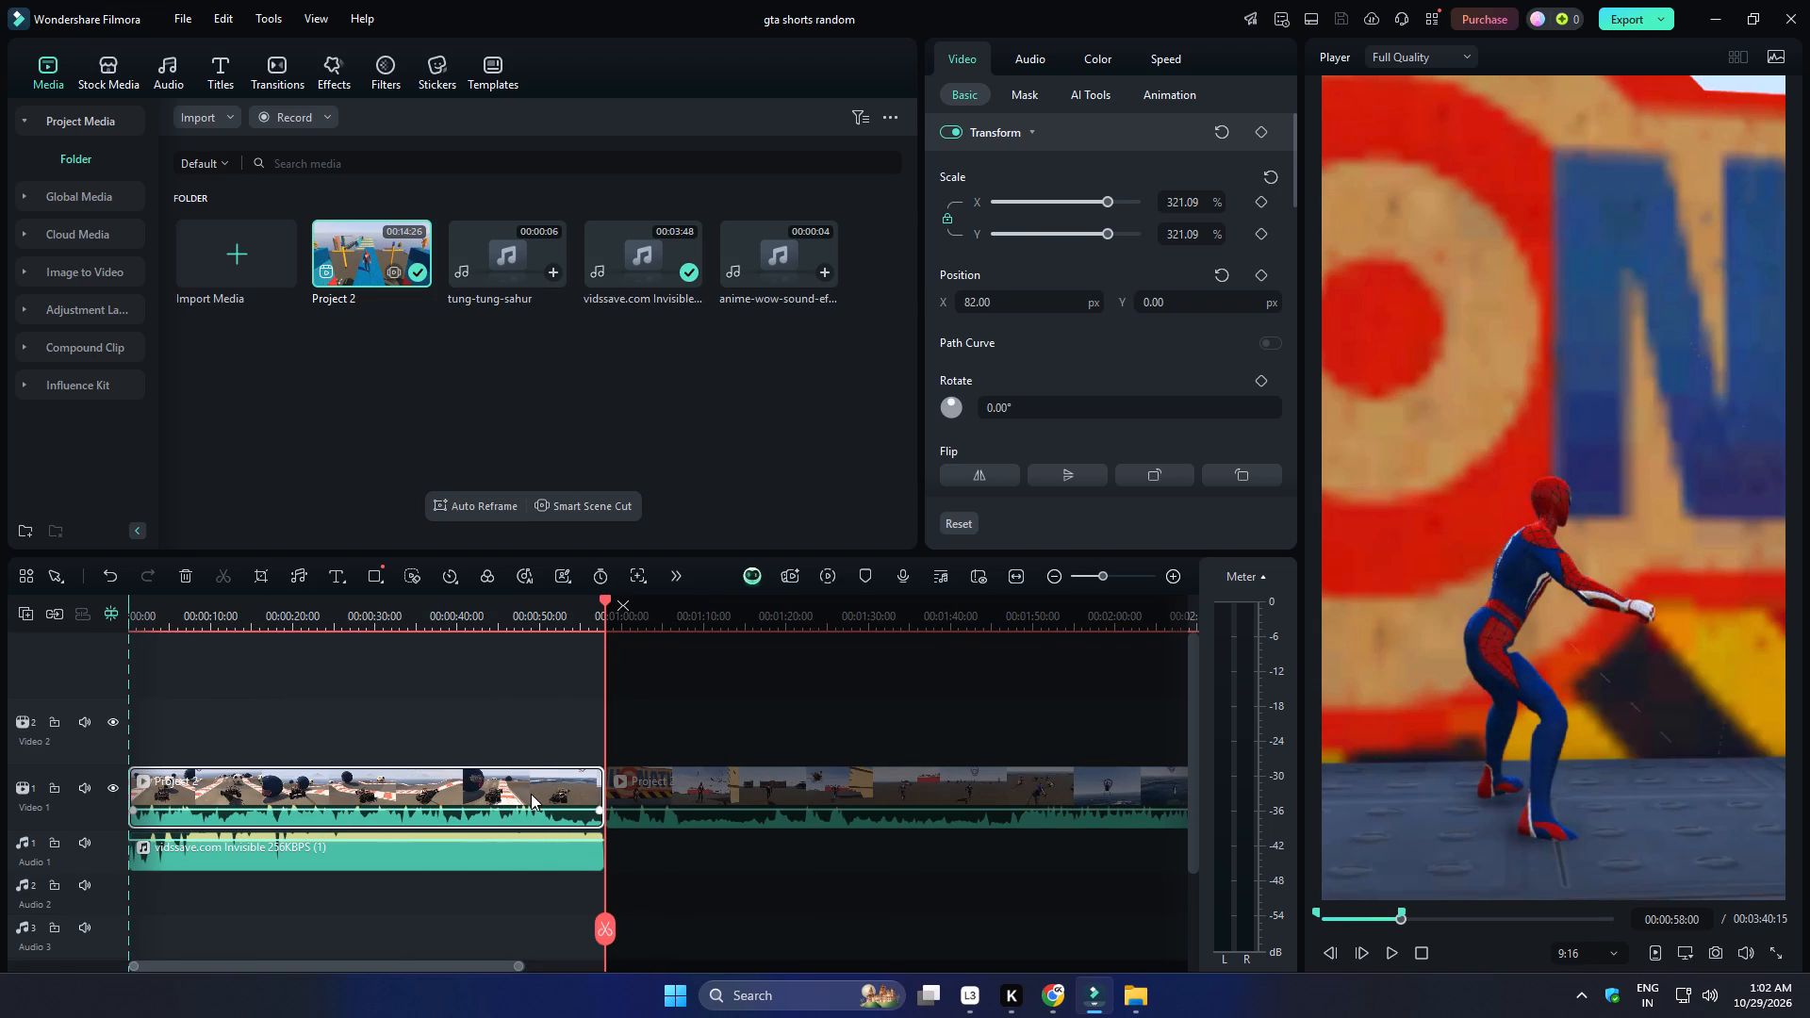
pyautogui.press('Delete')
pyautogui.moveTo(727, 779); pyautogui.dragTo(464, 792)
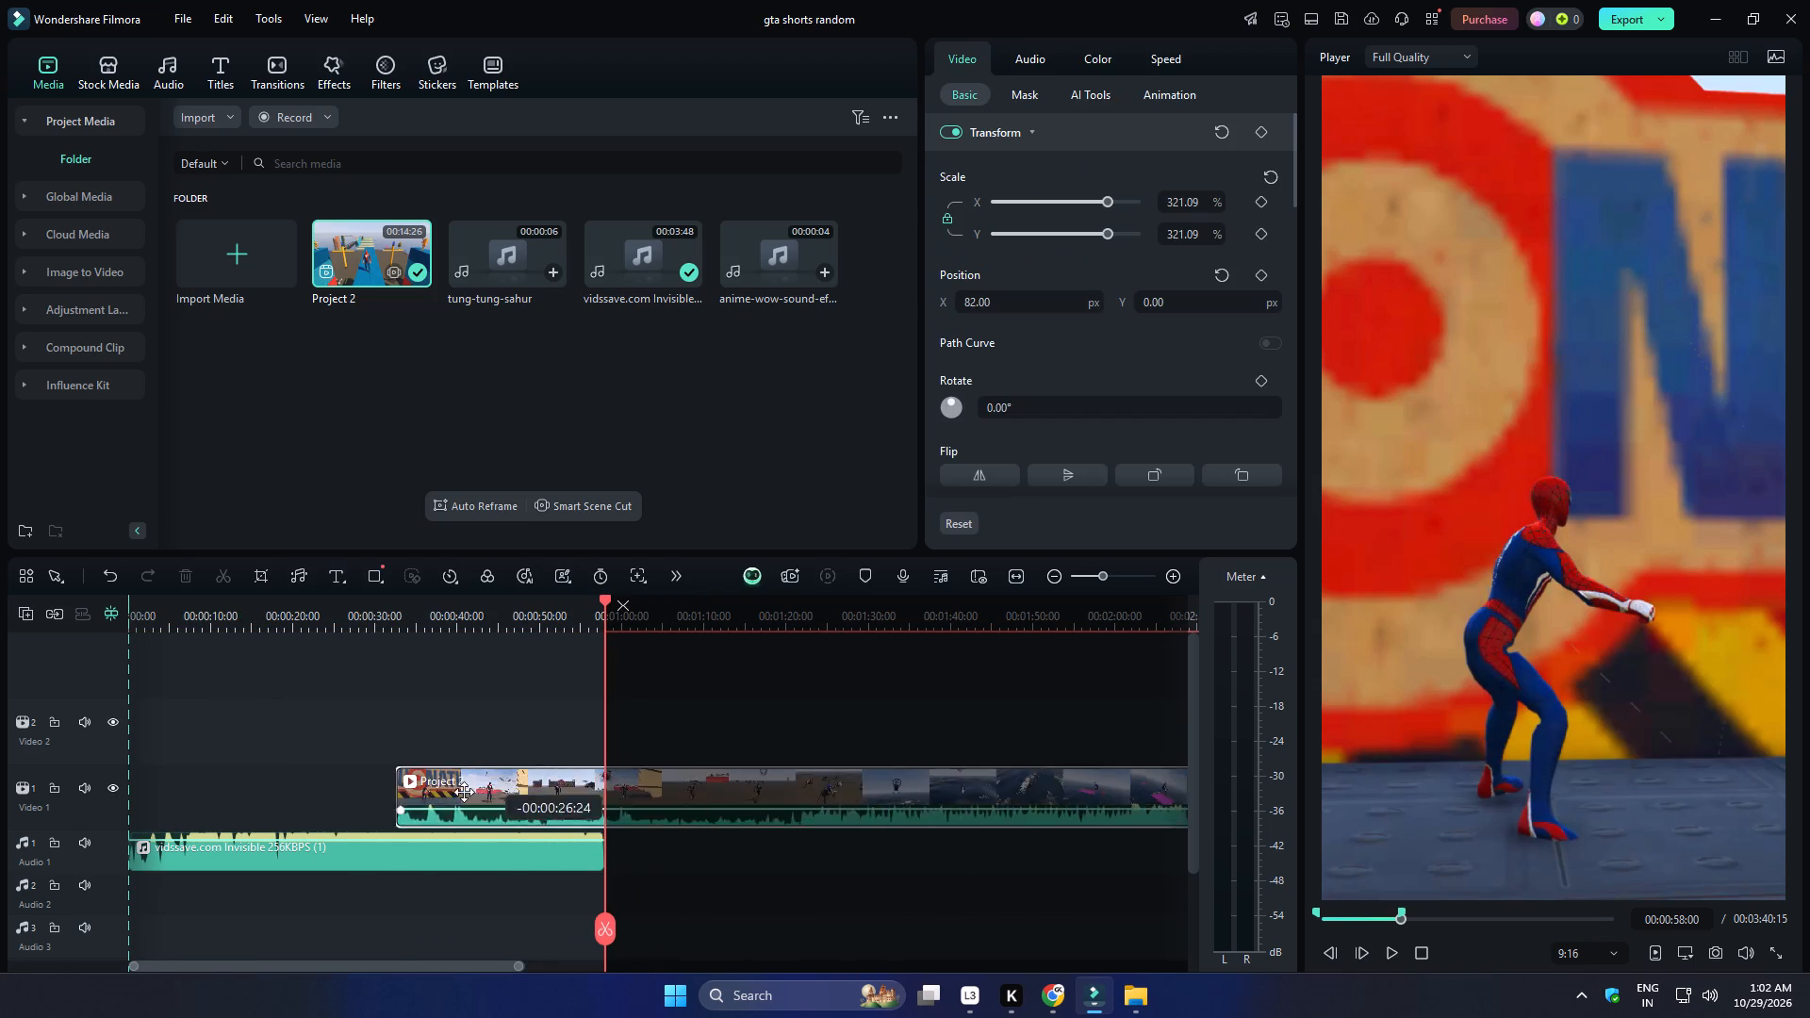
pyautogui.moveTo(464, 792); pyautogui.dragTo(22, 803)
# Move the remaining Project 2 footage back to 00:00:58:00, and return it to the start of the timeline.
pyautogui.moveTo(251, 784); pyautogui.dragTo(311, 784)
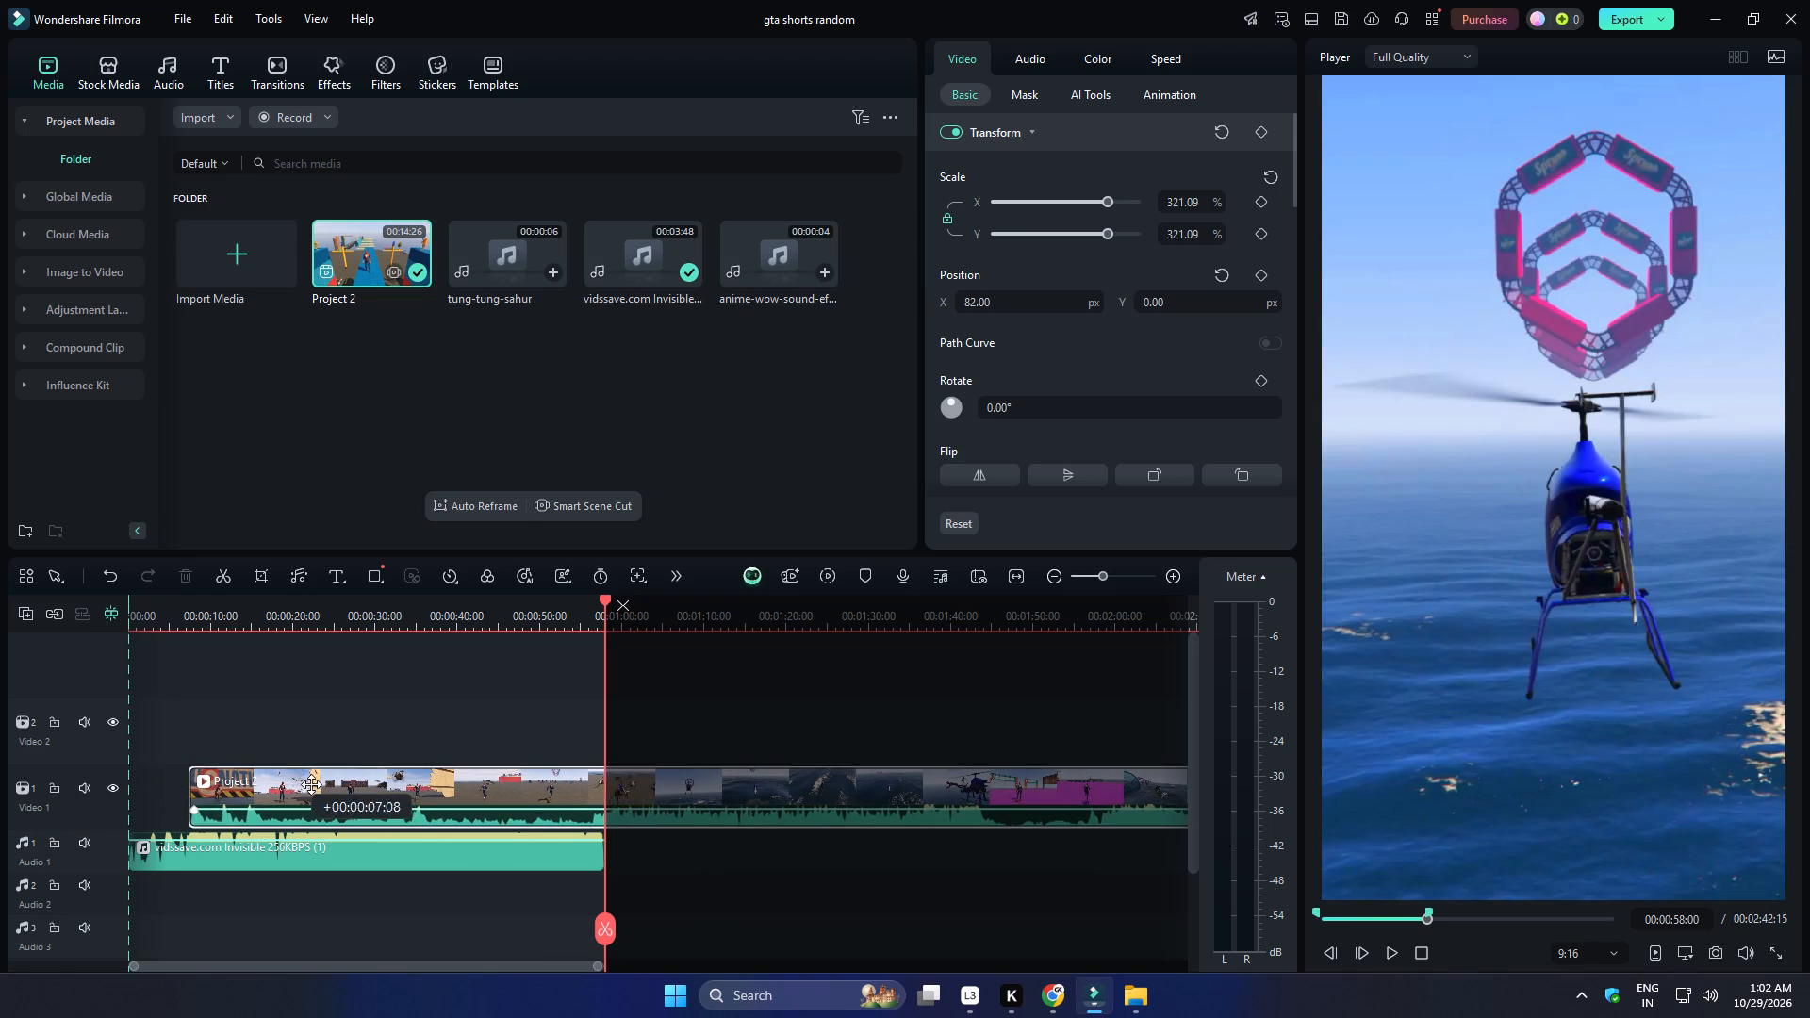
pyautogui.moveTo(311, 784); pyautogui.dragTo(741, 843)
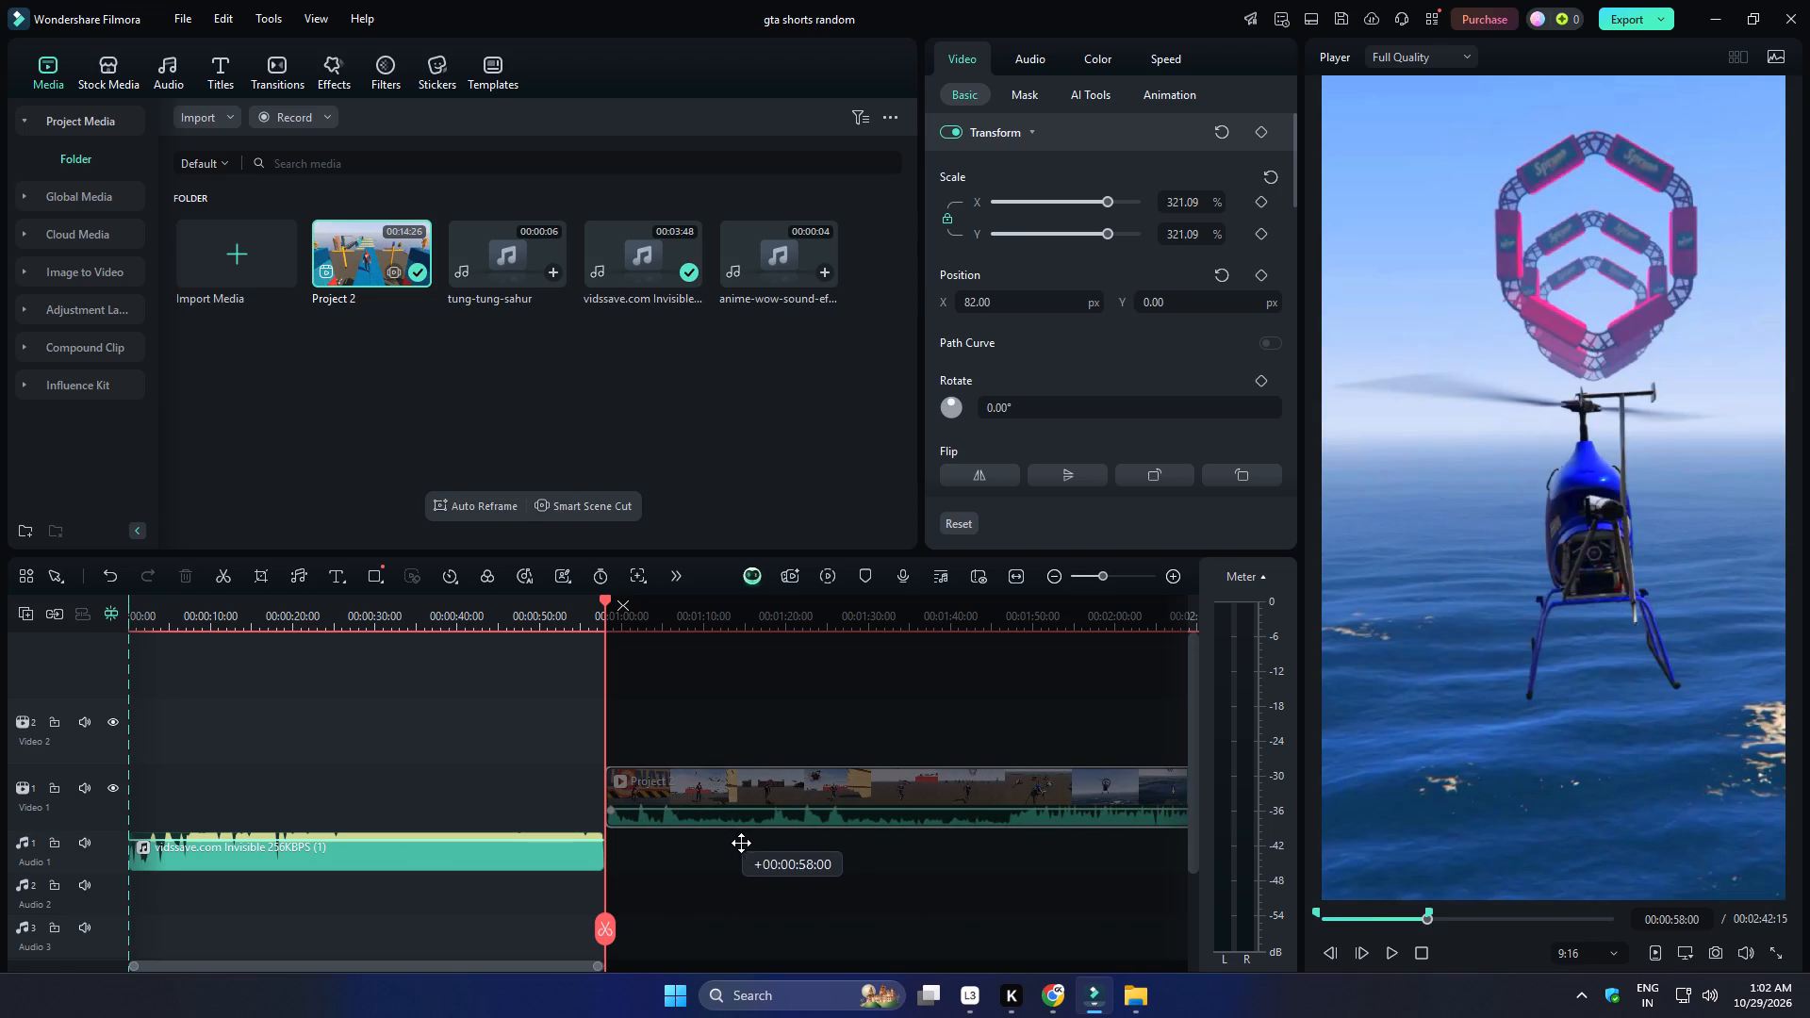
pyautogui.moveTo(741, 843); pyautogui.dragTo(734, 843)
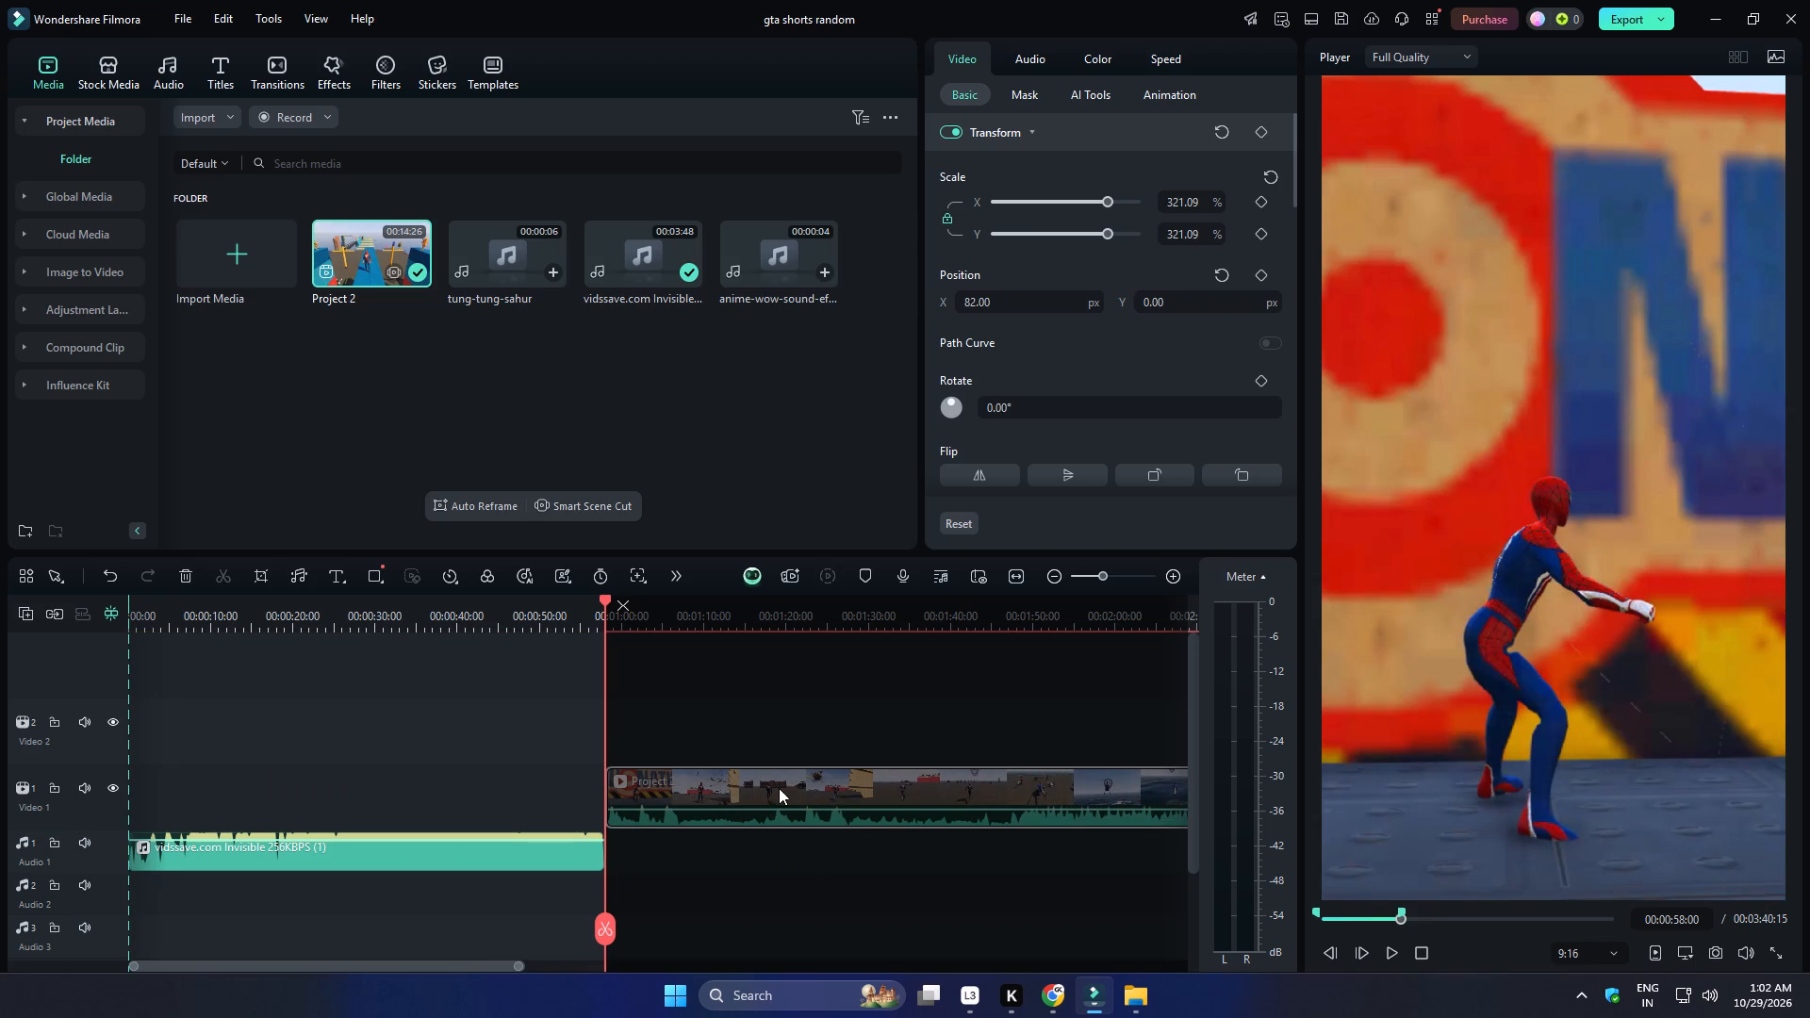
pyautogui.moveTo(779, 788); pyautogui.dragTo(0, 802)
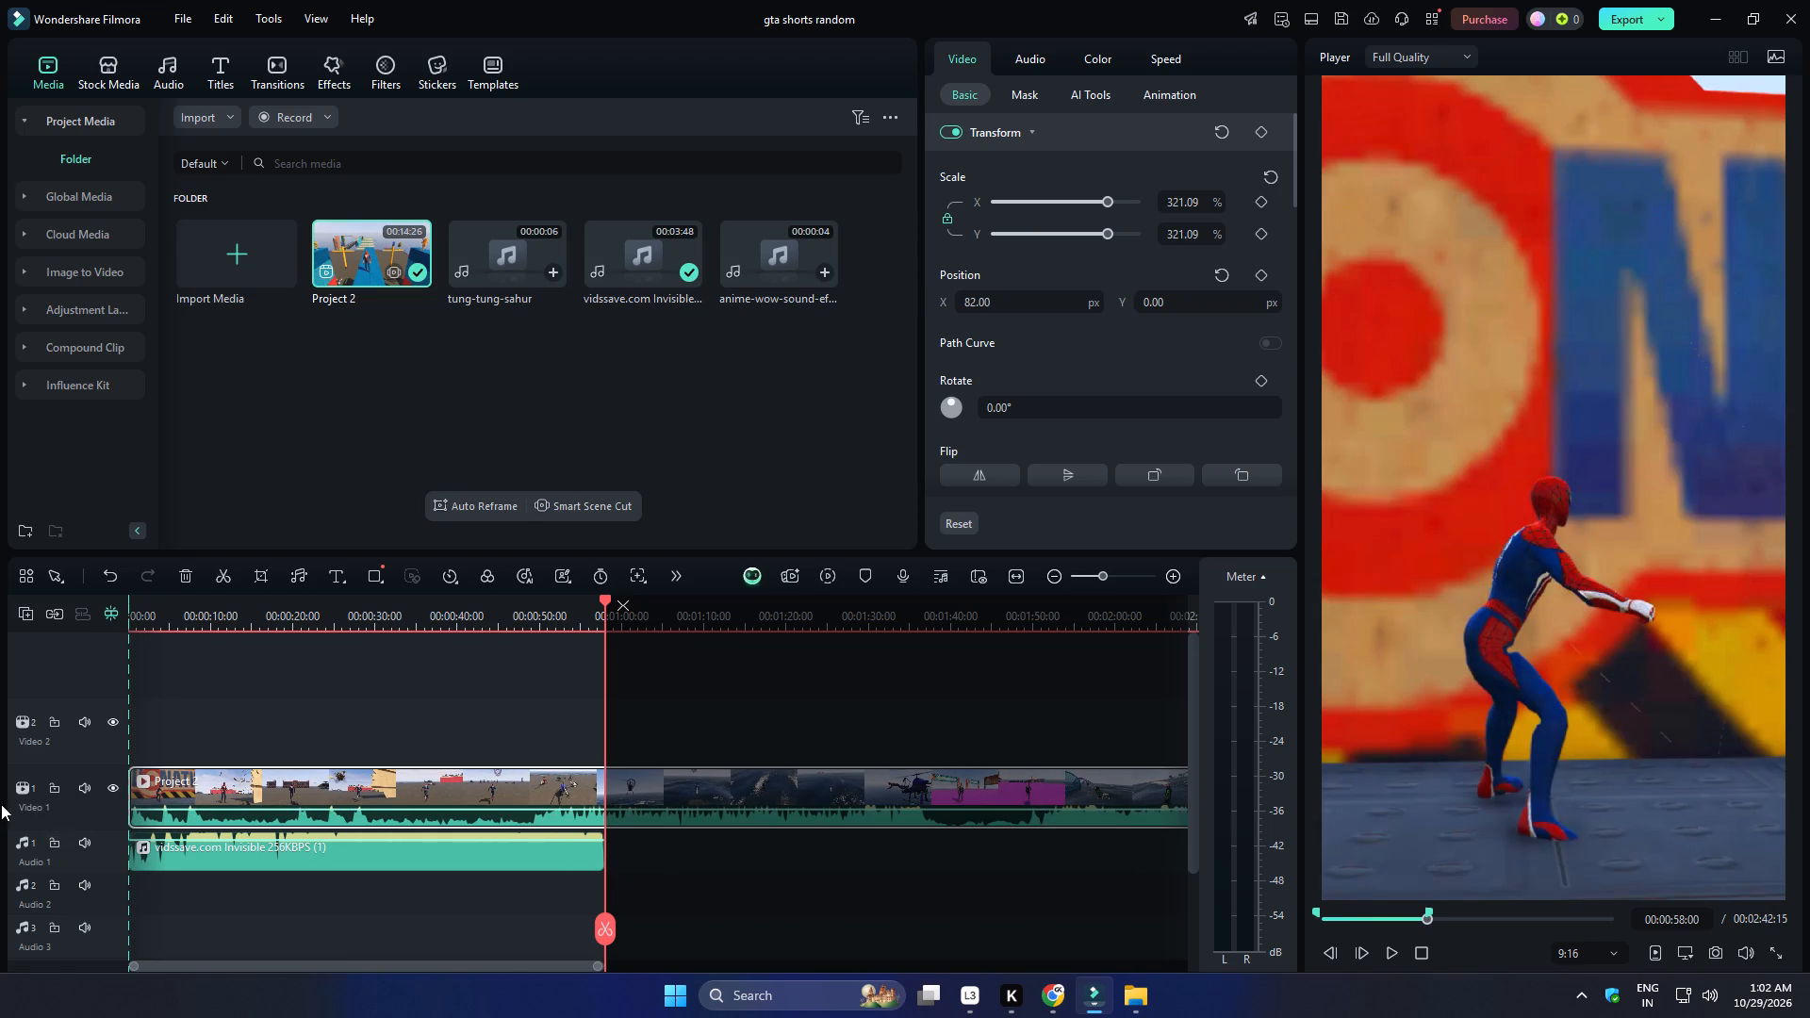
# Split the Project 2 footage at 00:00:58:00, where the music ends.
pyautogui.click(613, 928)
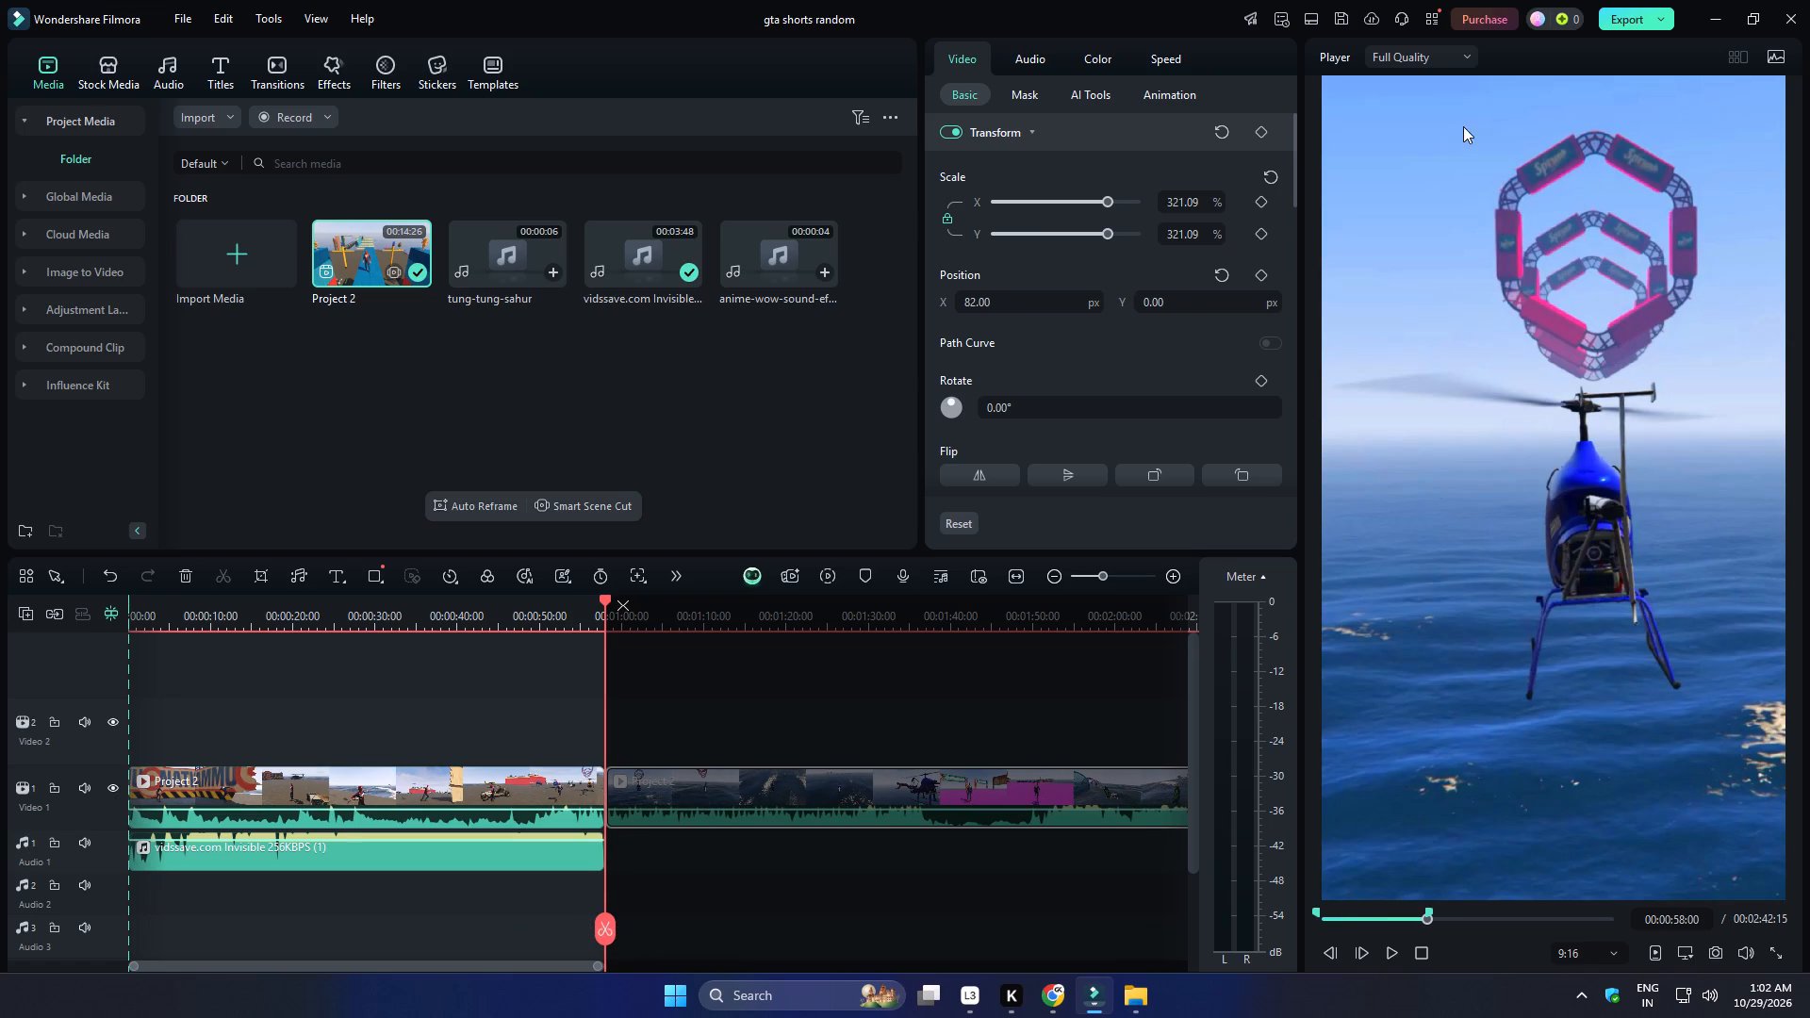
# Export the marked range as a local MP4 named 13 with Higher quality, closing the export window once rendering ends.
pyautogui.click(1629, 21)
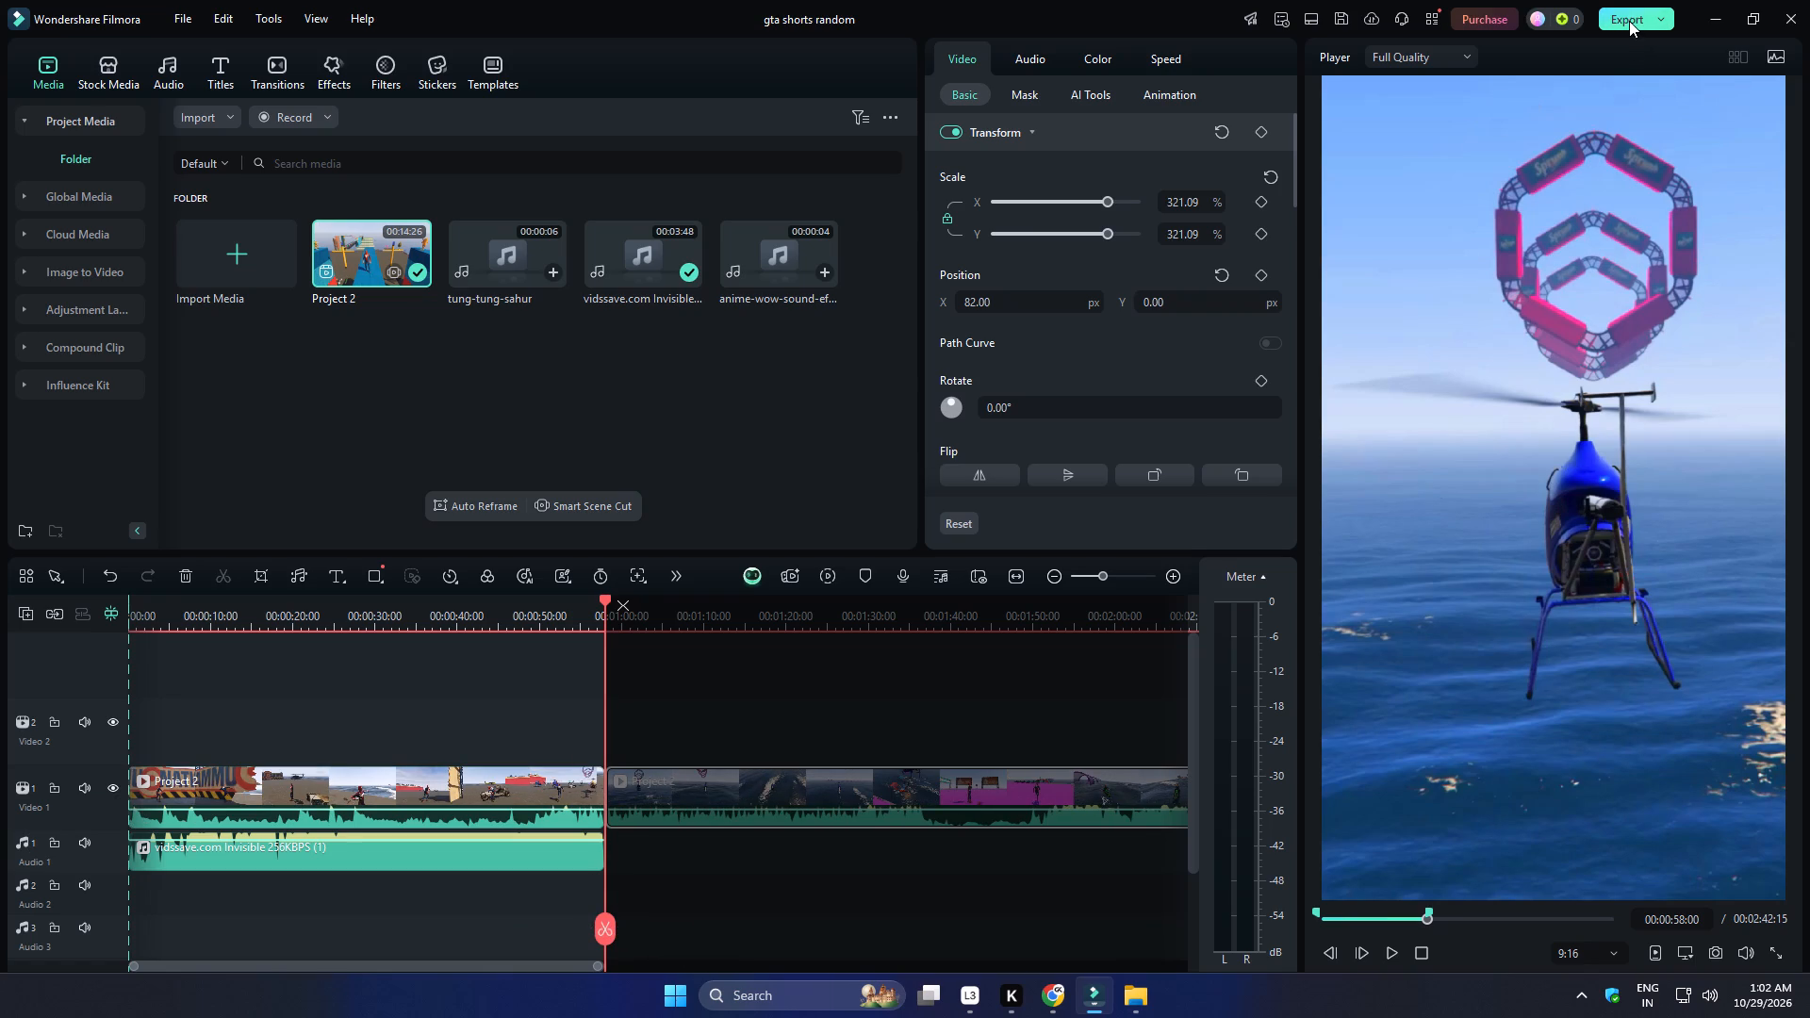
pyautogui.moveTo(1006, 304); pyautogui.dragTo(807, 294)
pyautogui.press('1')
pyautogui.press('3')
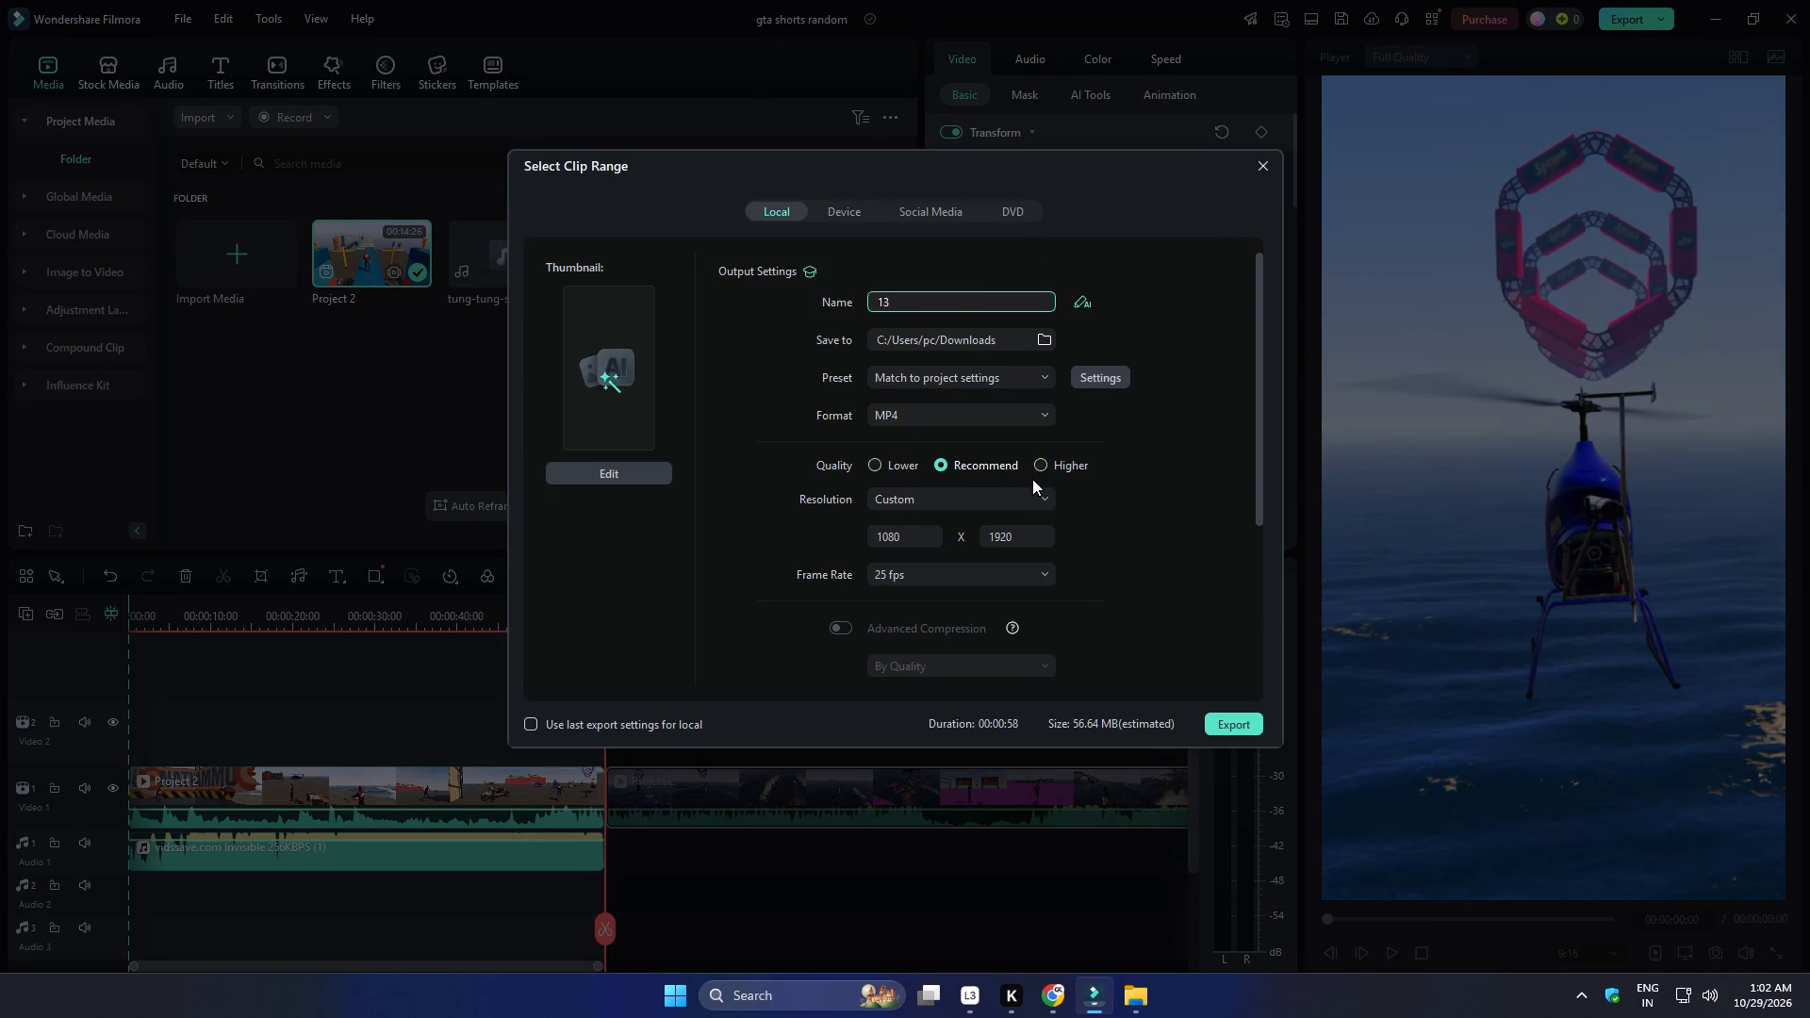
pyautogui.click(1036, 466)
pyautogui.click(1231, 723)
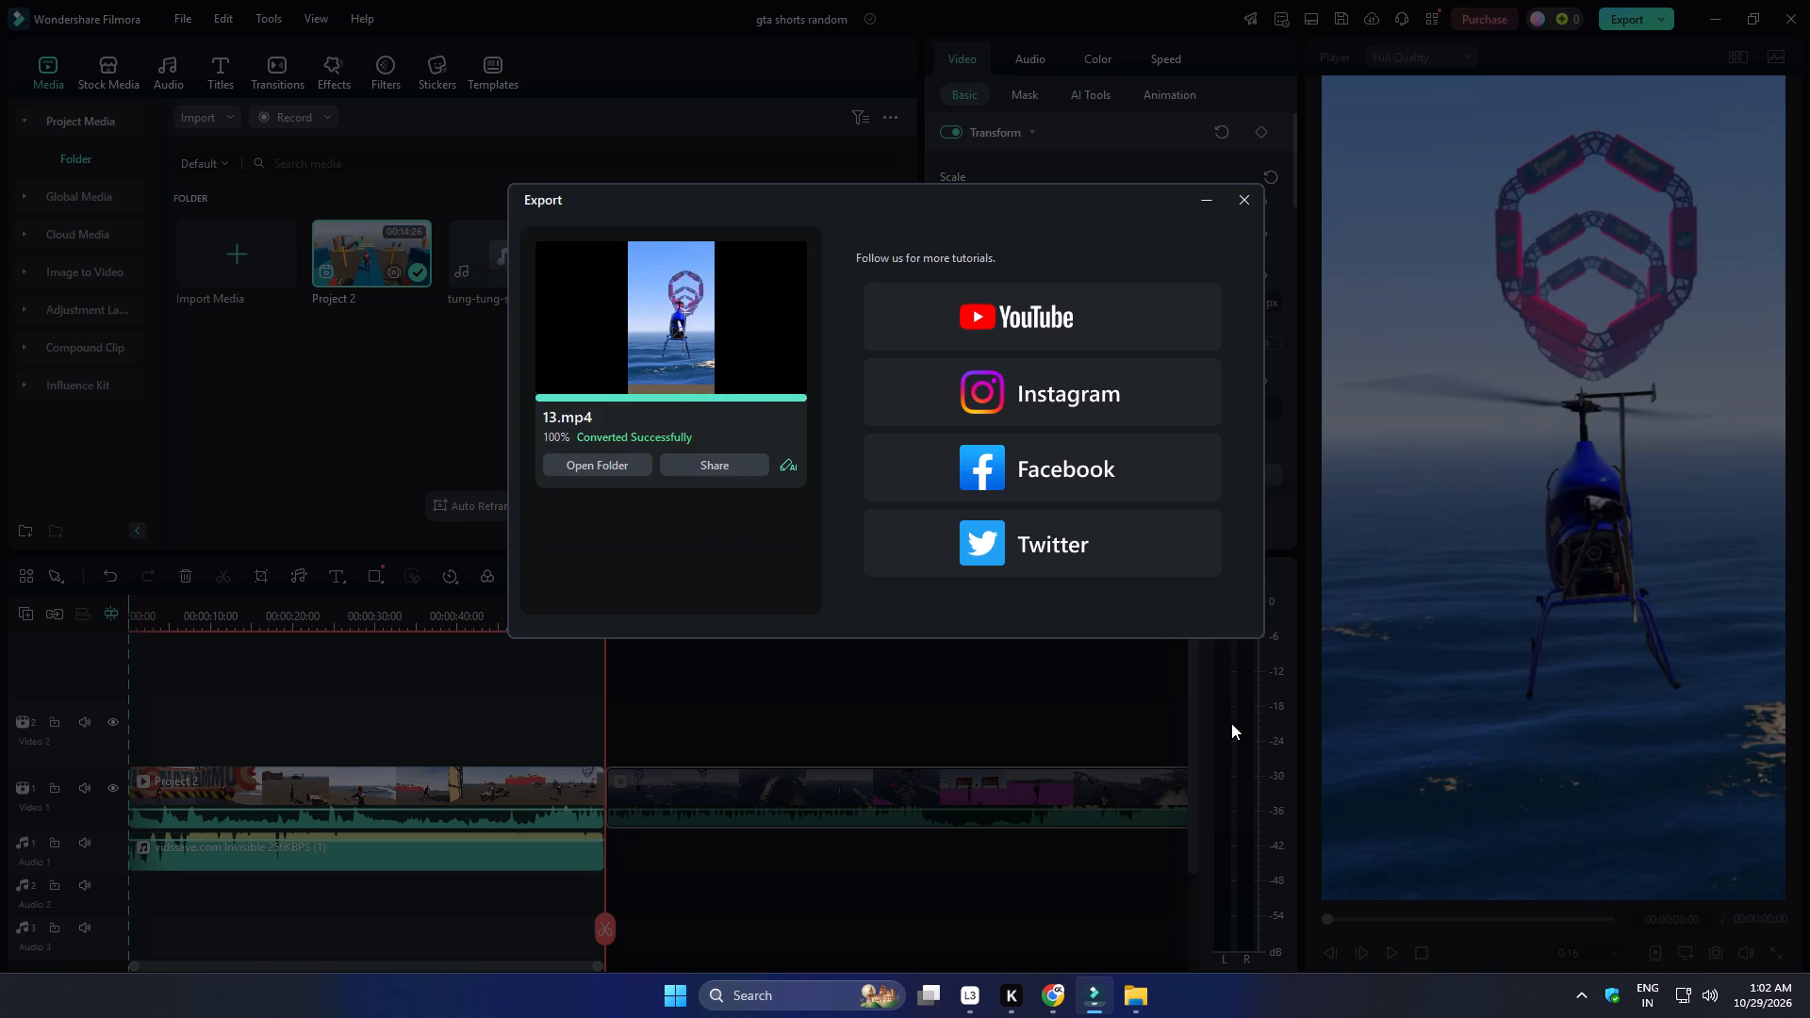
pyautogui.click(1246, 192)
# Delete the exported 58-second segment and move the remaining Project 2 footage to the start of the timeline.
pyautogui.click(561, 773)
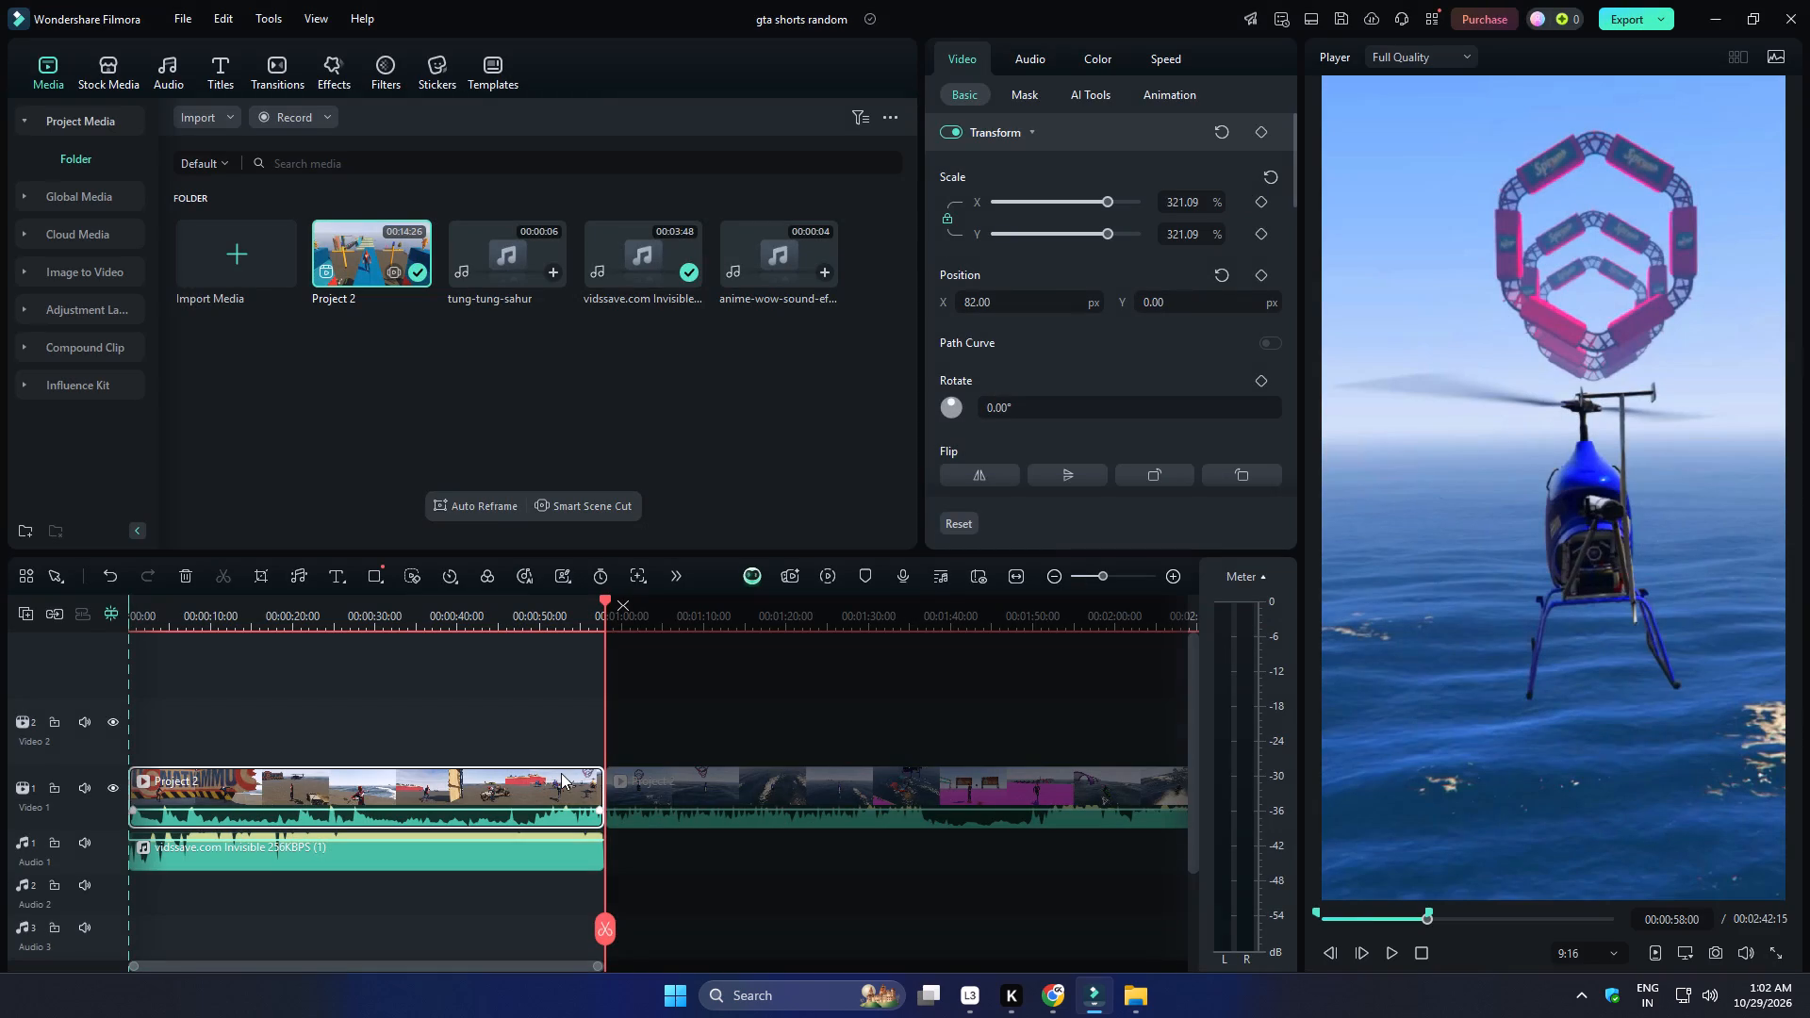
pyautogui.press('Delete')
pyautogui.moveTo(727, 792); pyautogui.dragTo(3, 818)
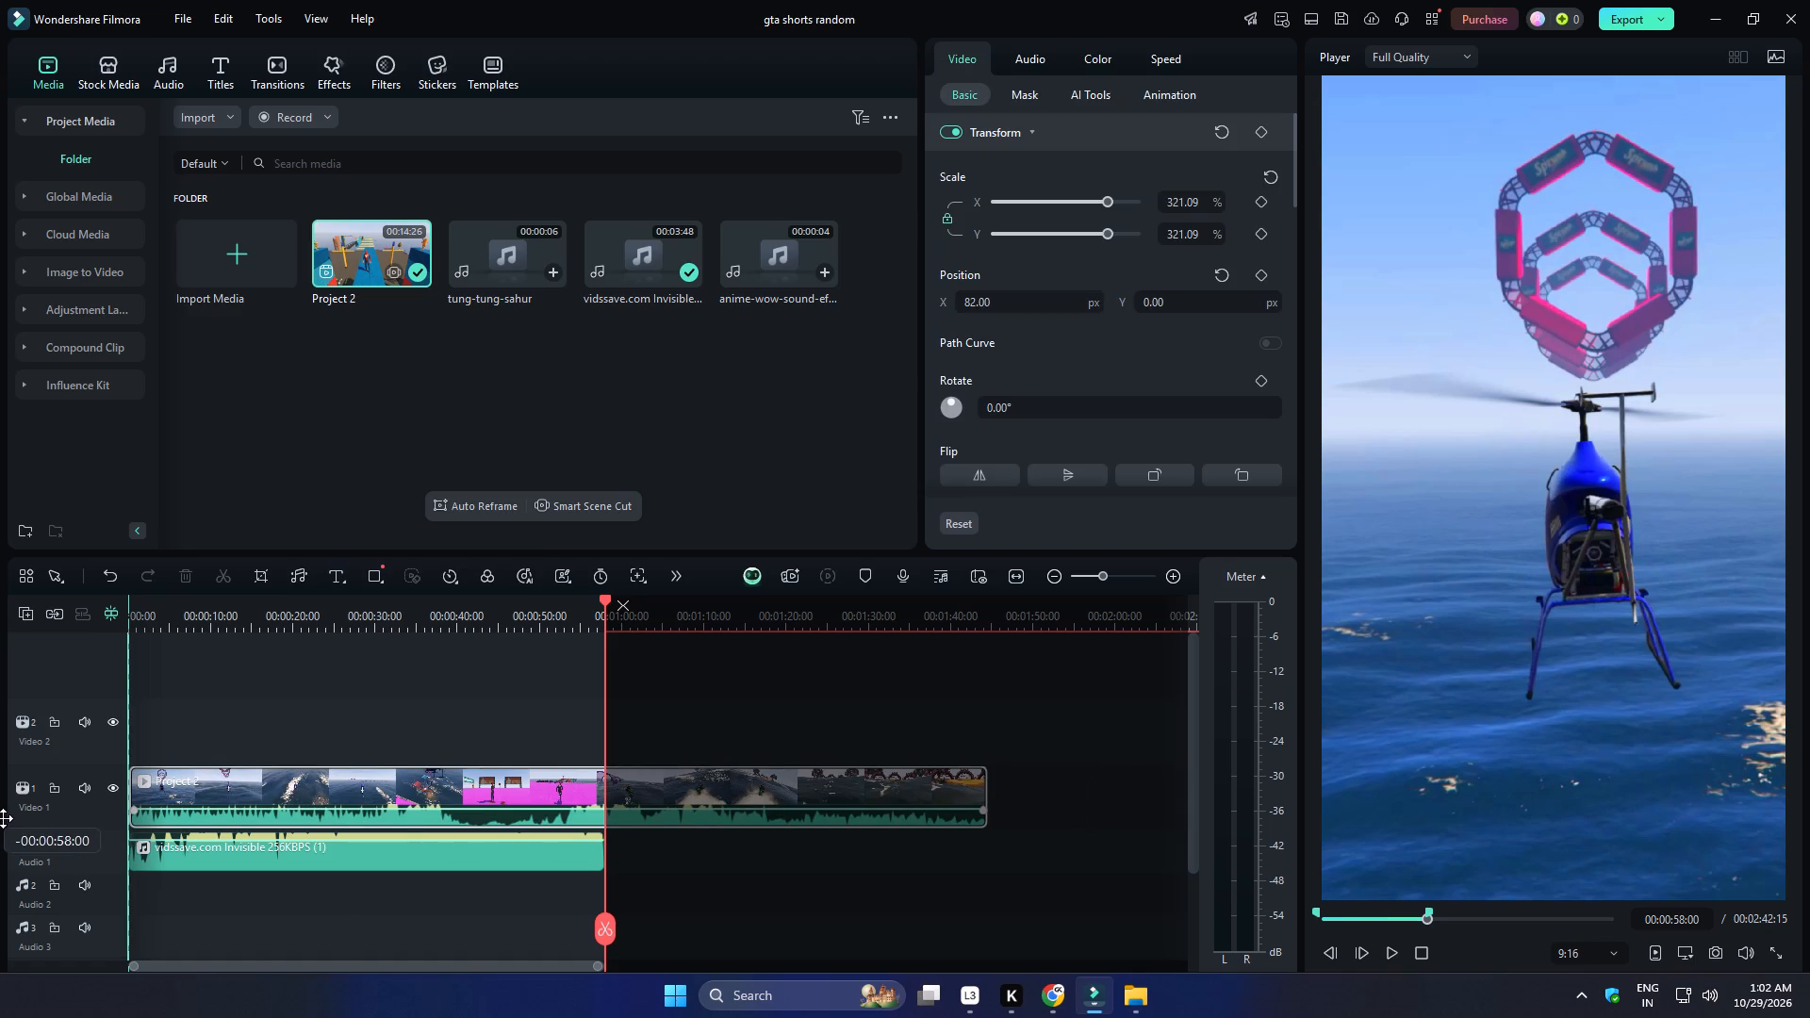
pyautogui.moveTo(3, 818); pyautogui.dragTo(0, 822)
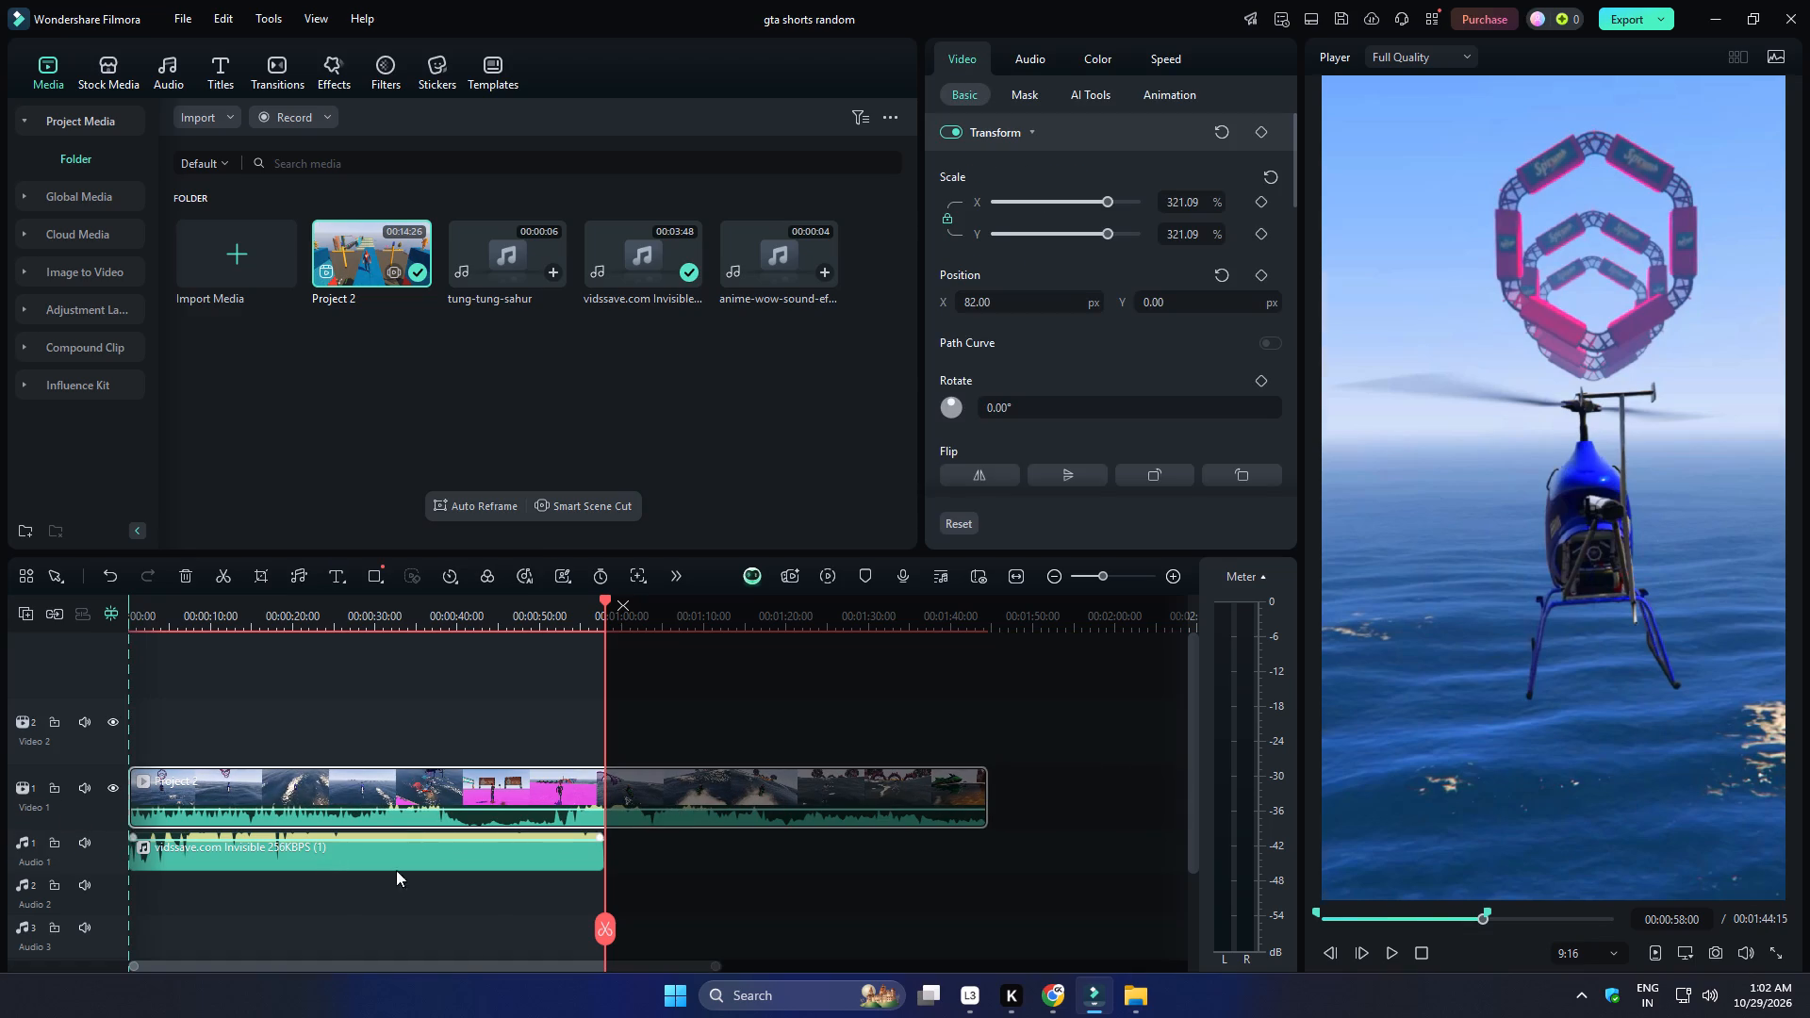
# Split the remaining Project 2 footage at 00:00:58:00 to mark off the next short.
pyautogui.click(604, 924)
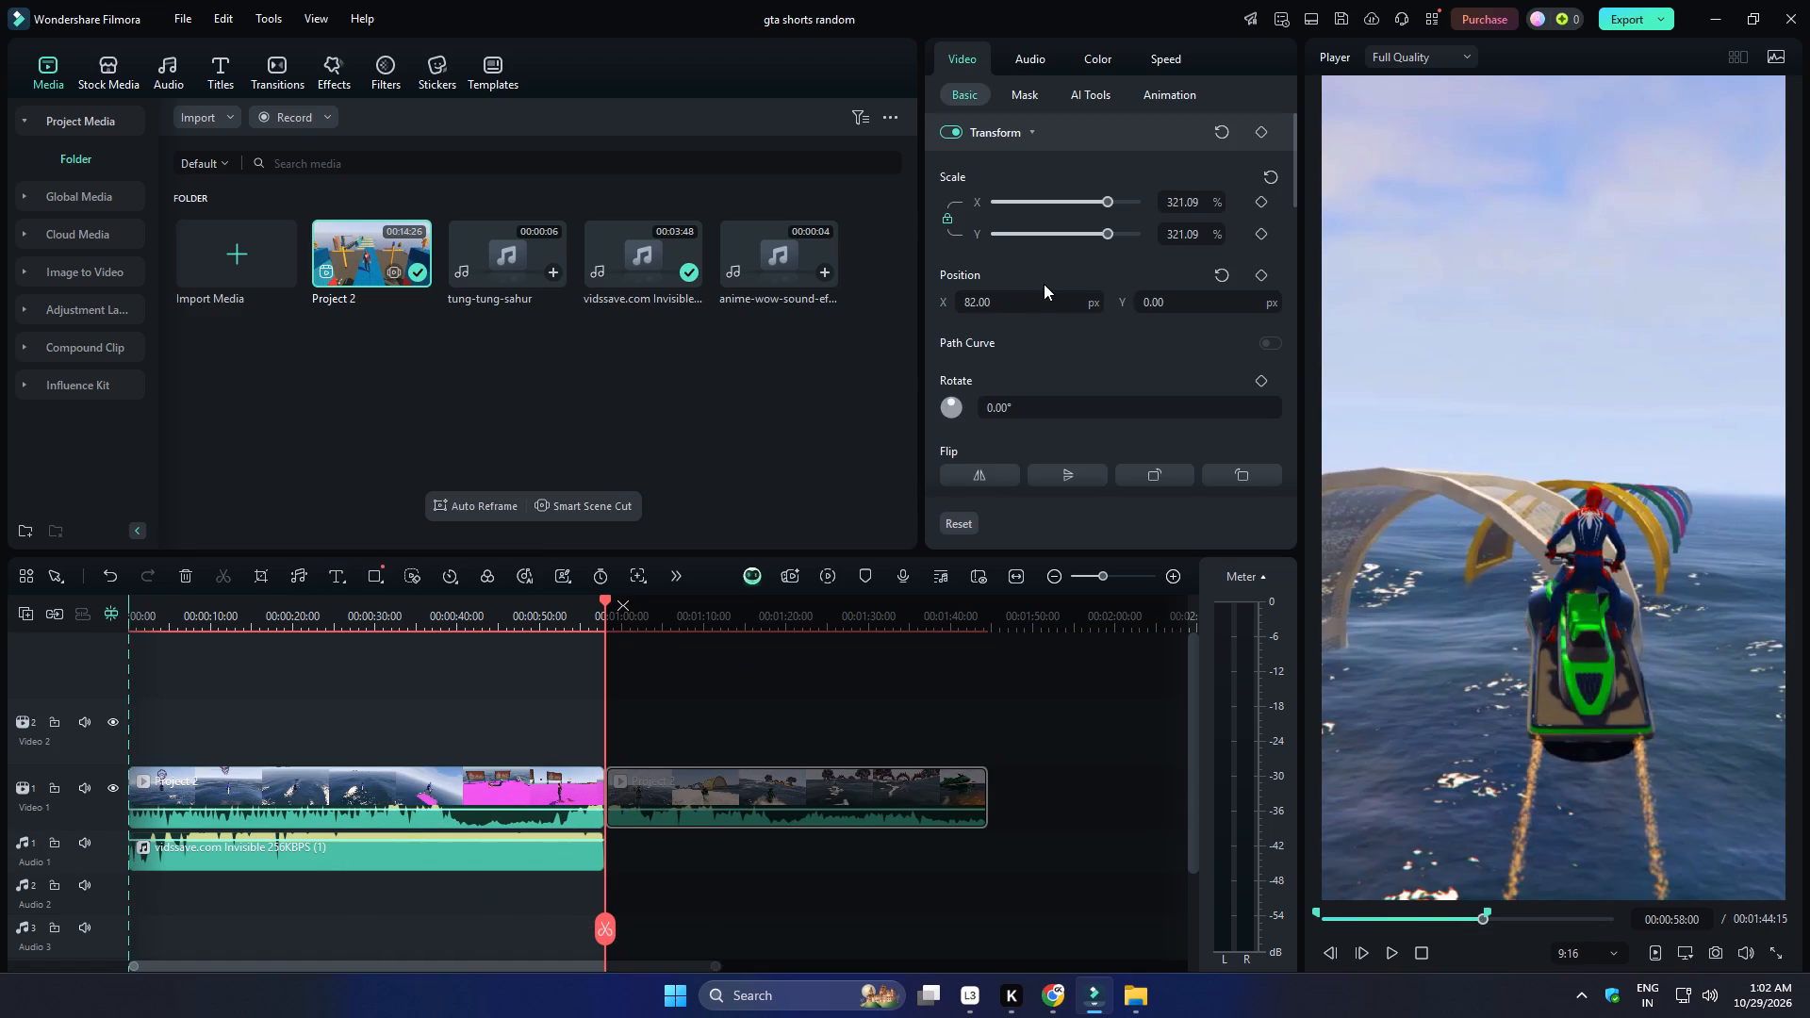
# Export the marked 58-second range as a local MP4 named 14 with Higher quality, closing the export window once rendering ends.
pyautogui.click(1640, 18)
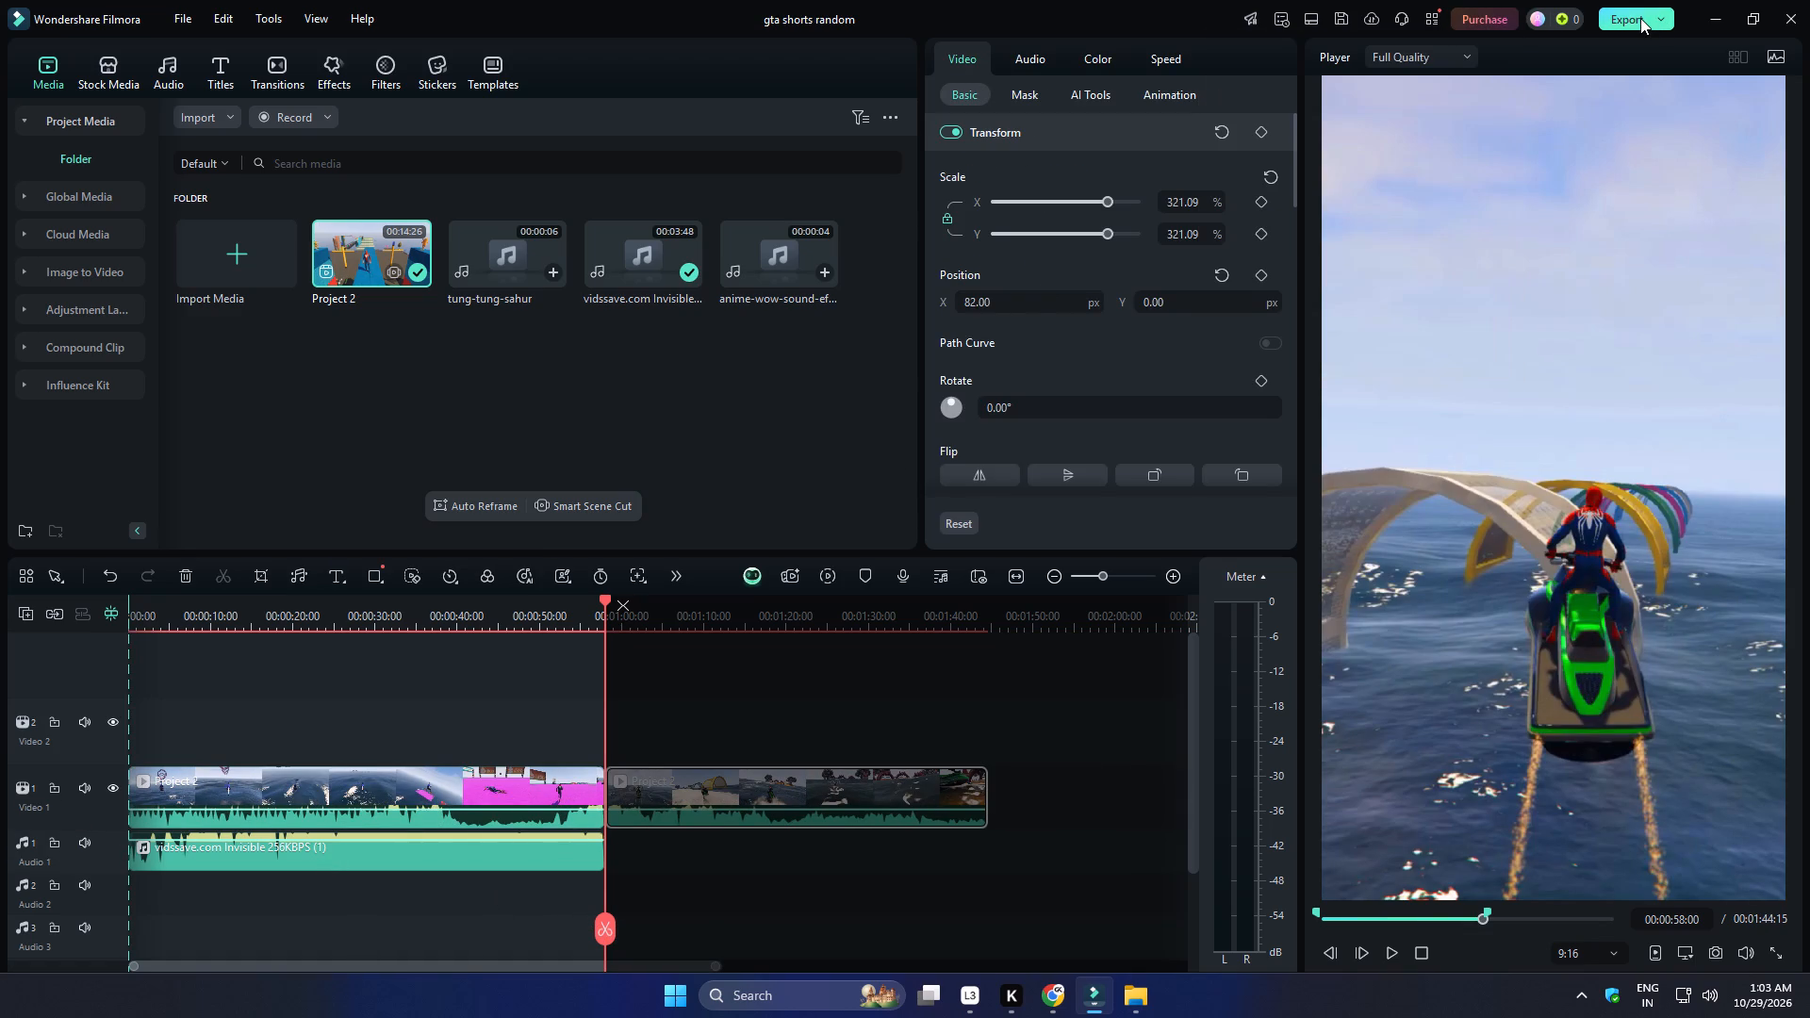
pyautogui.moveTo(990, 302); pyautogui.dragTo(839, 304)
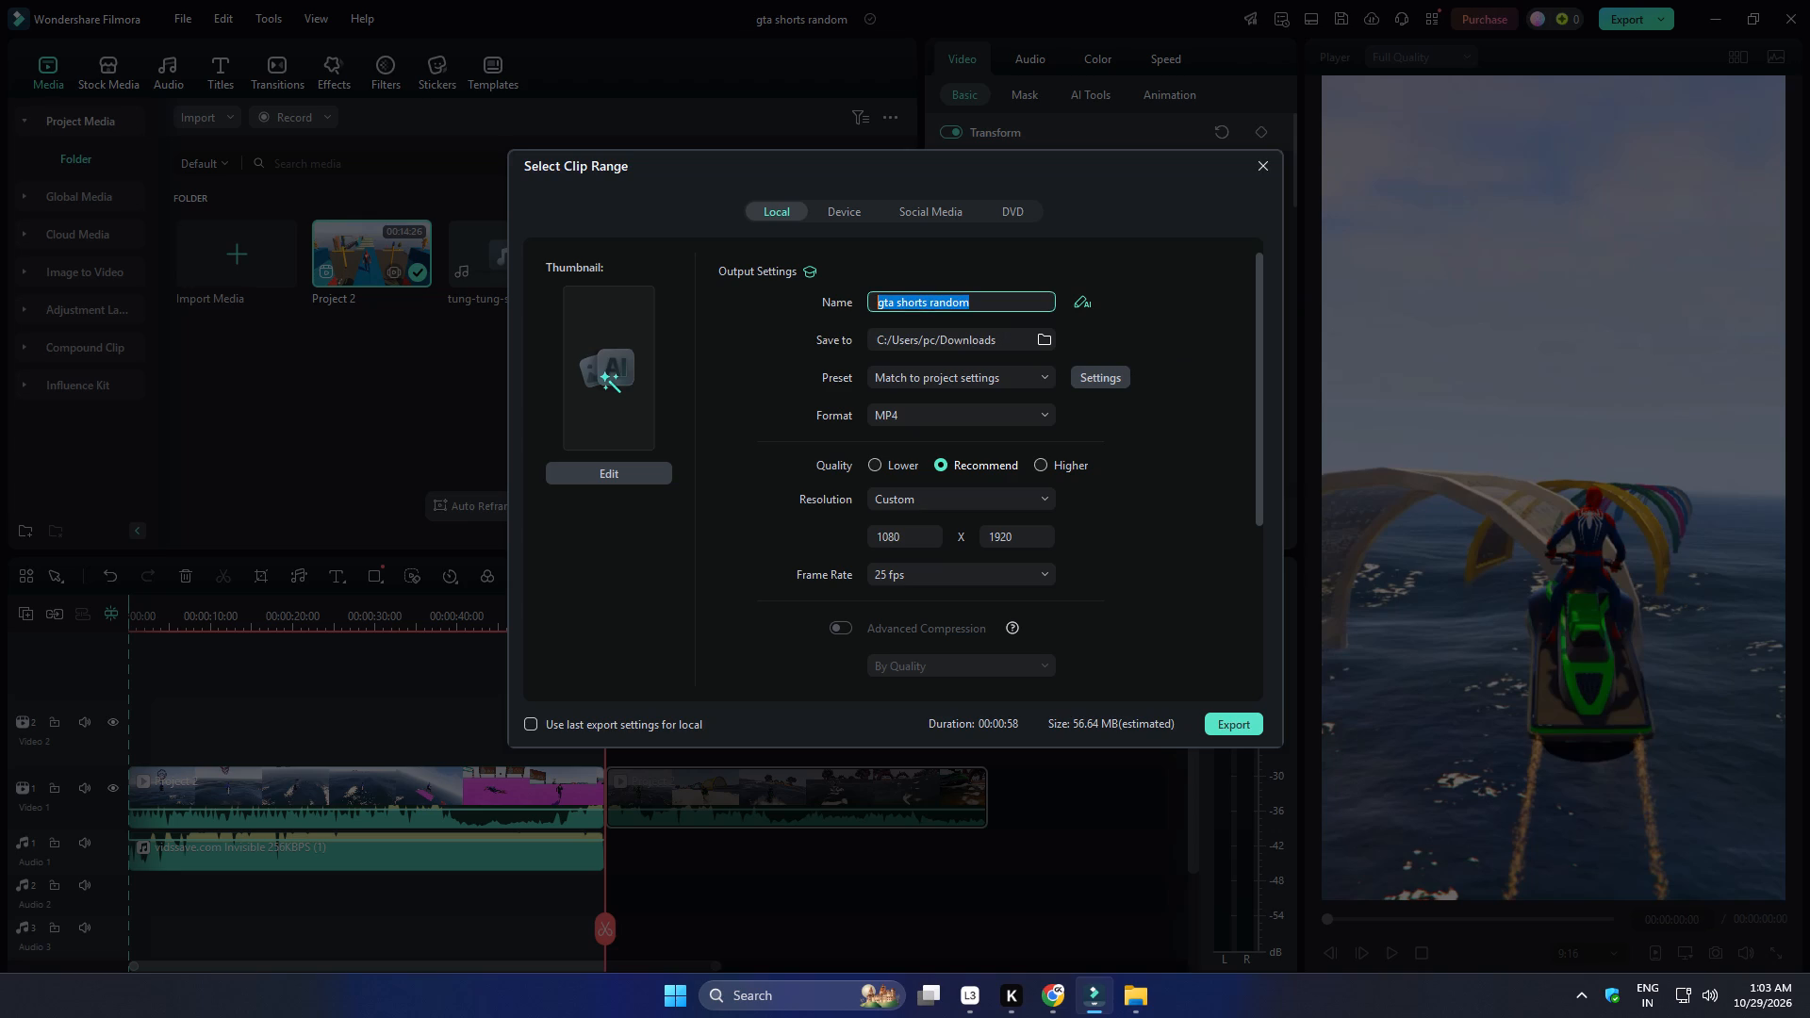
pyautogui.moveTo(839, 304); pyautogui.dragTo(838, 304)
pyautogui.write('14')
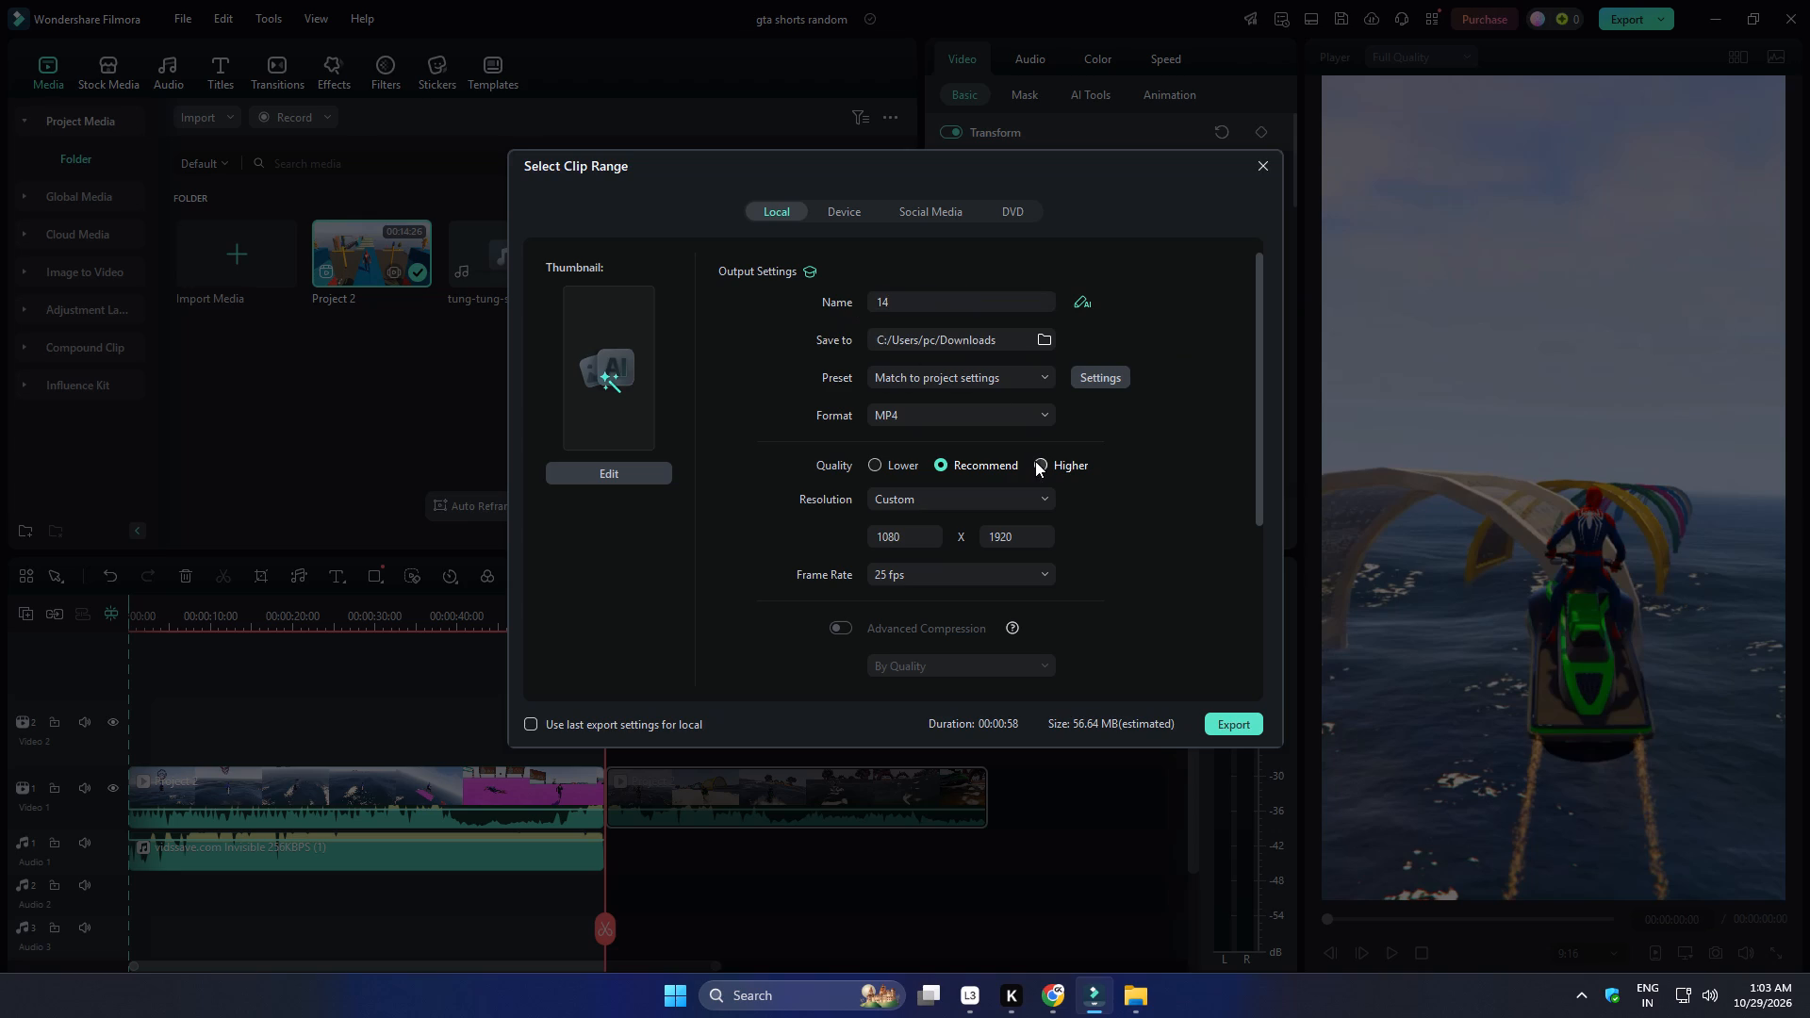
pyautogui.click(1035, 461)
pyautogui.click(1219, 723)
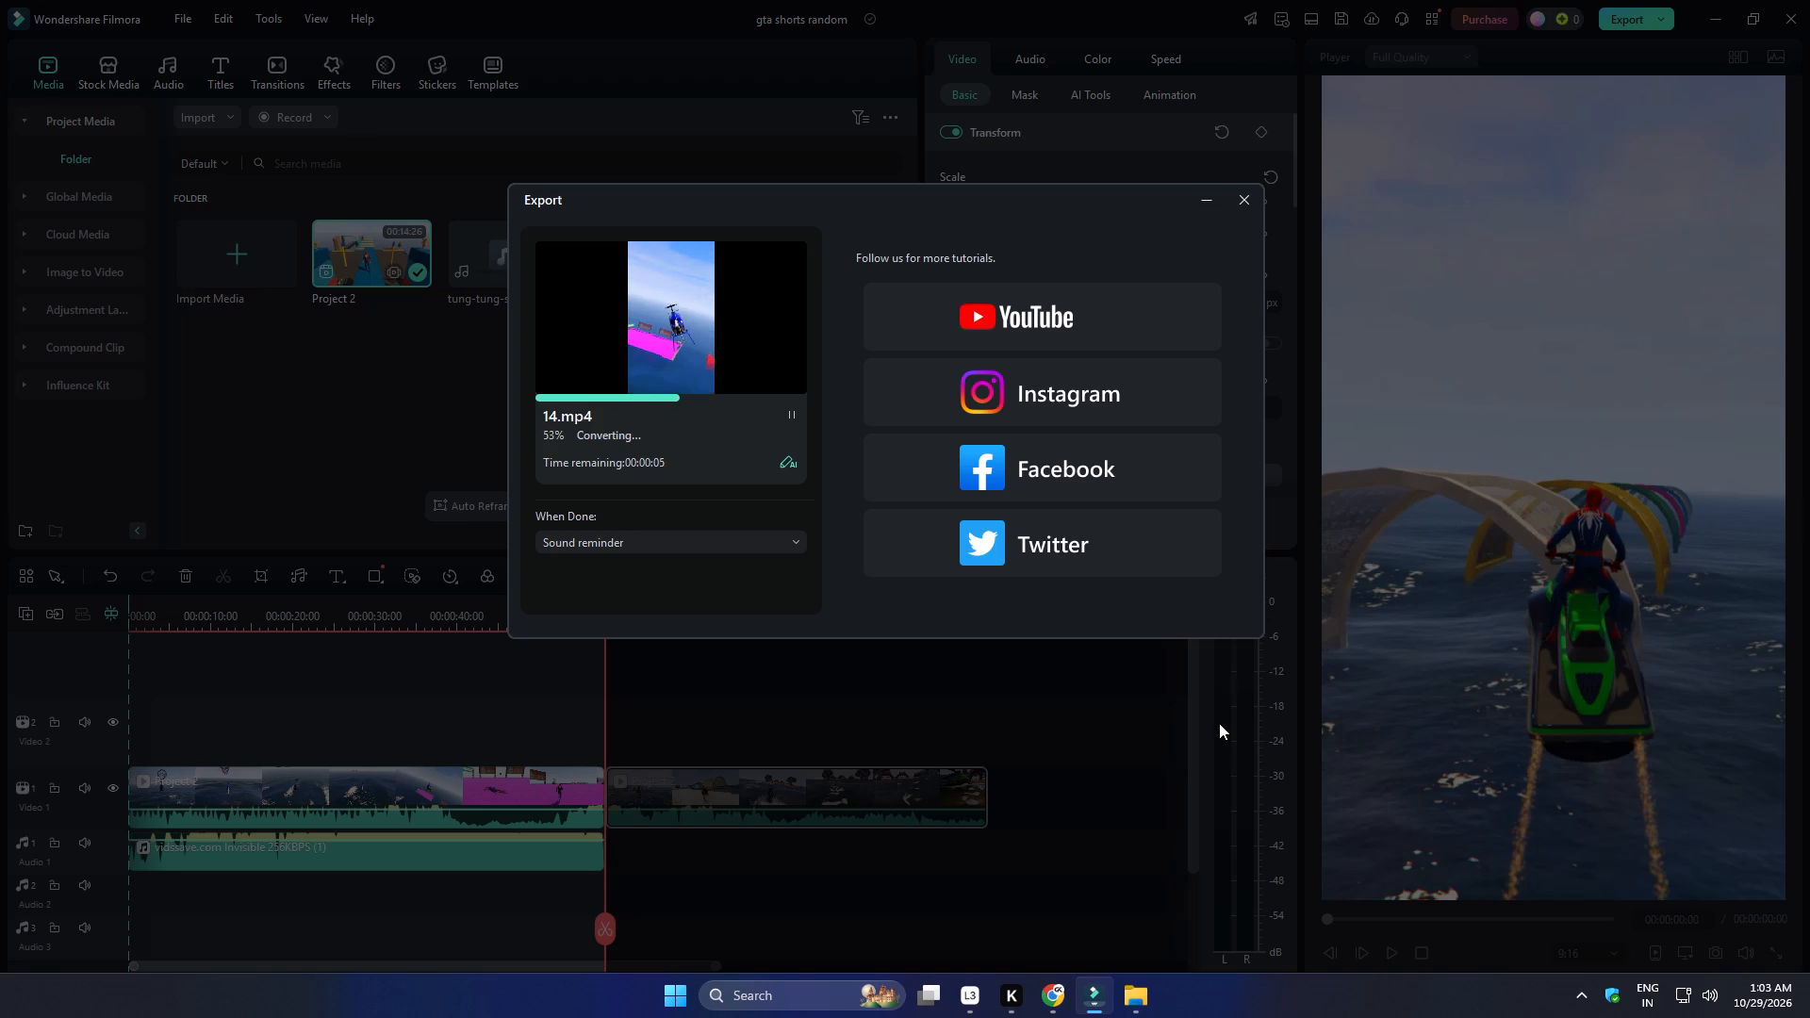
pyautogui.click(1242, 206)
# Delete the exported 58-second segment and move the remaining Project 2 footage to the start of the timeline.
pyautogui.click(460, 780)
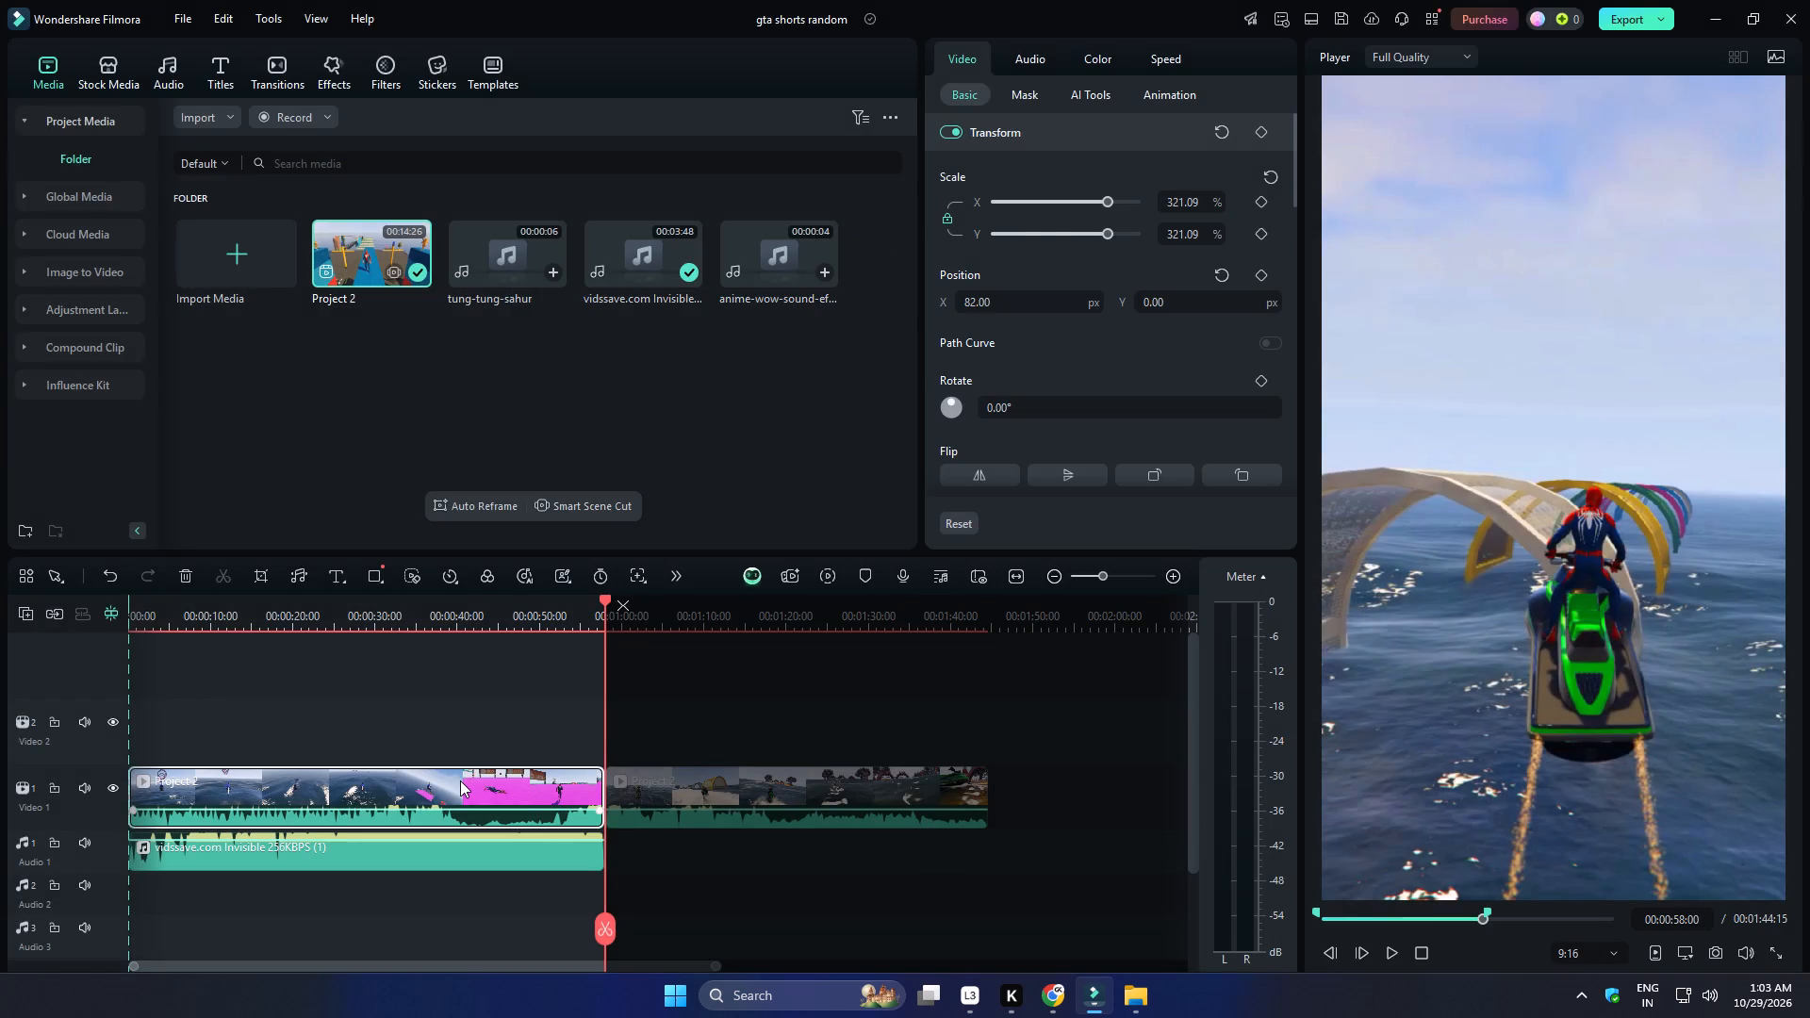
pyautogui.press('Delete')
pyautogui.moveTo(693, 780); pyautogui.dragTo(0, 782)
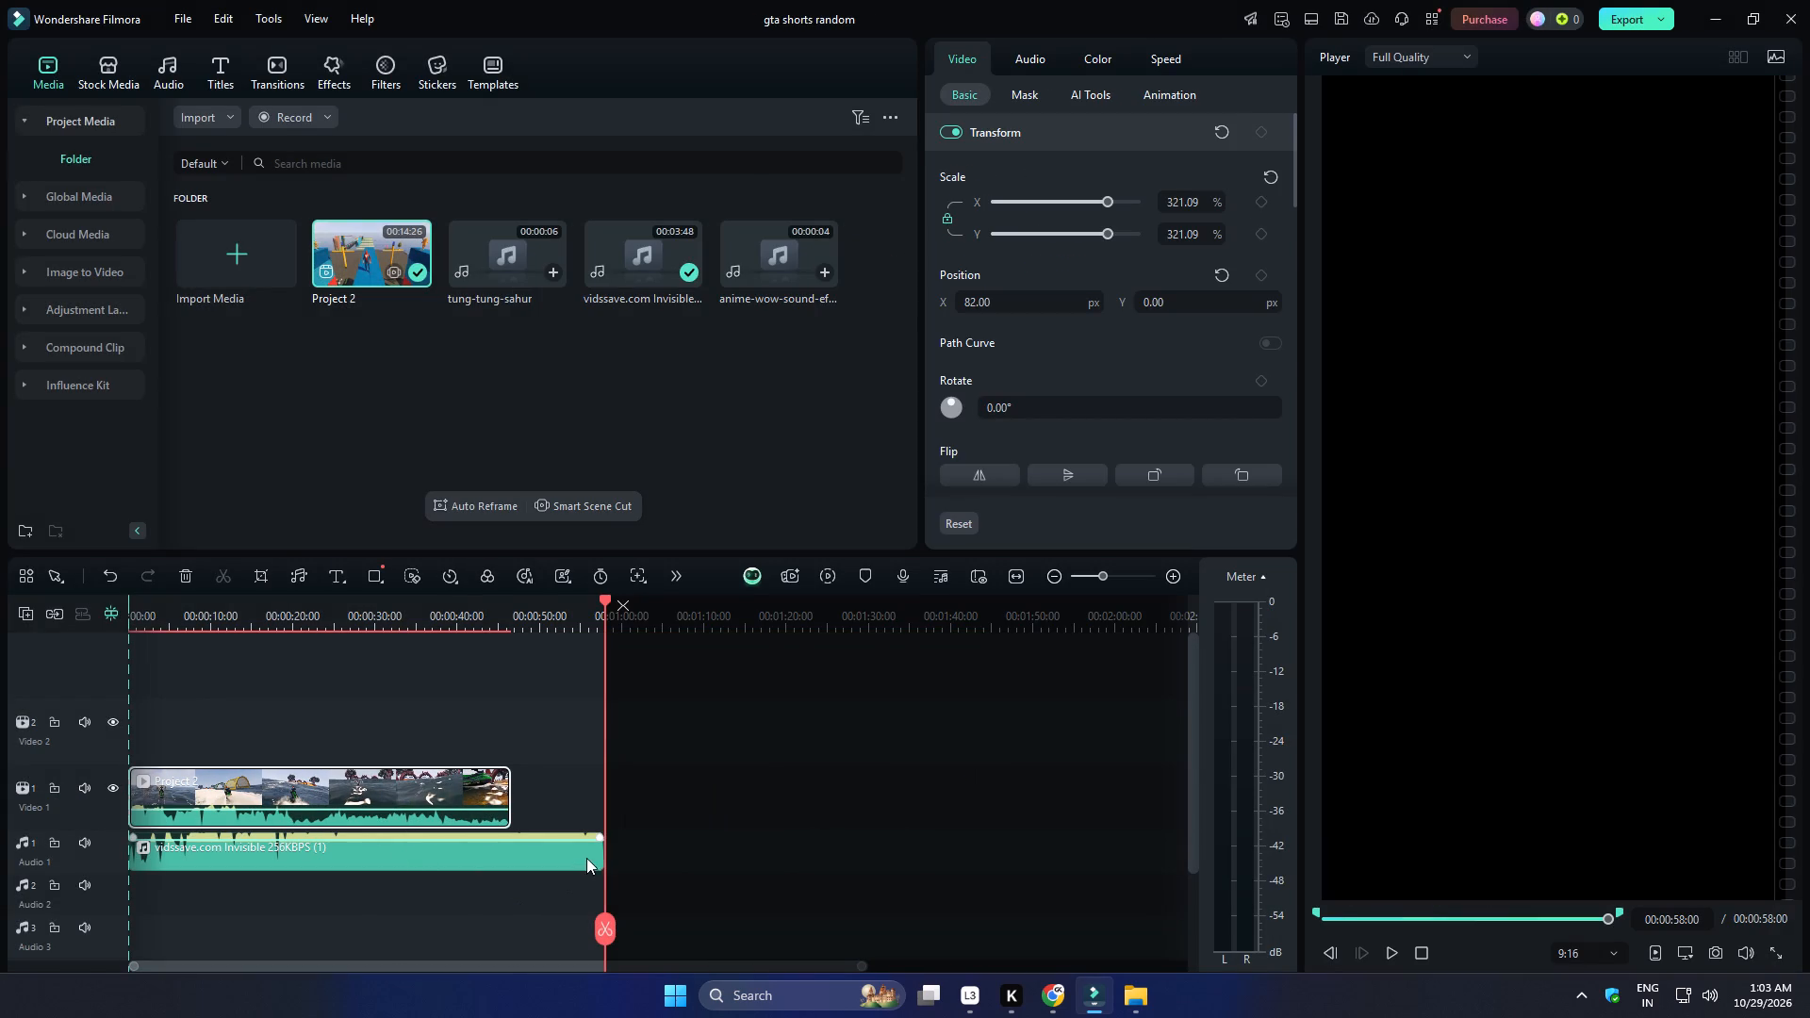
# Trim the music to end with the remaining Project 2 footage at 00:00:46:15, check the cut at the playhead, and save the project.
pyautogui.moveTo(602, 858); pyautogui.dragTo(511, 861)
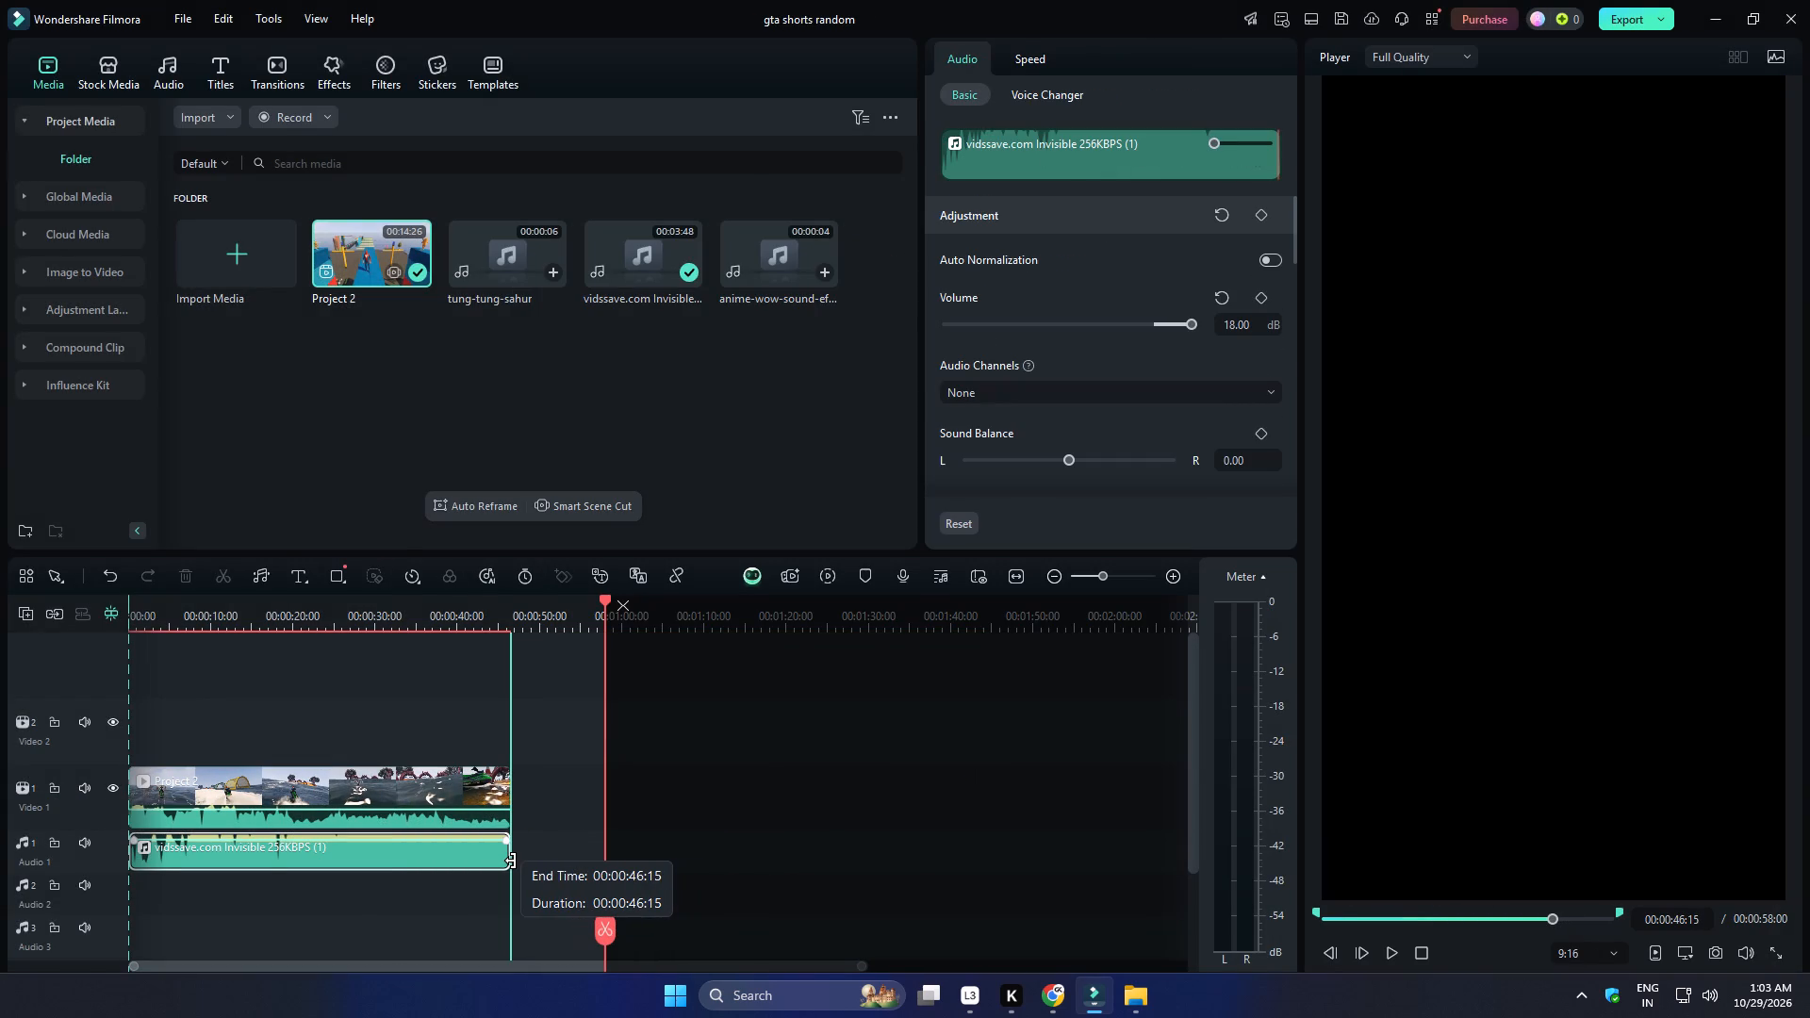
pyautogui.moveTo(511, 861); pyautogui.dragTo(512, 861)
pyautogui.moveTo(599, 924); pyautogui.dragTo(532, 932)
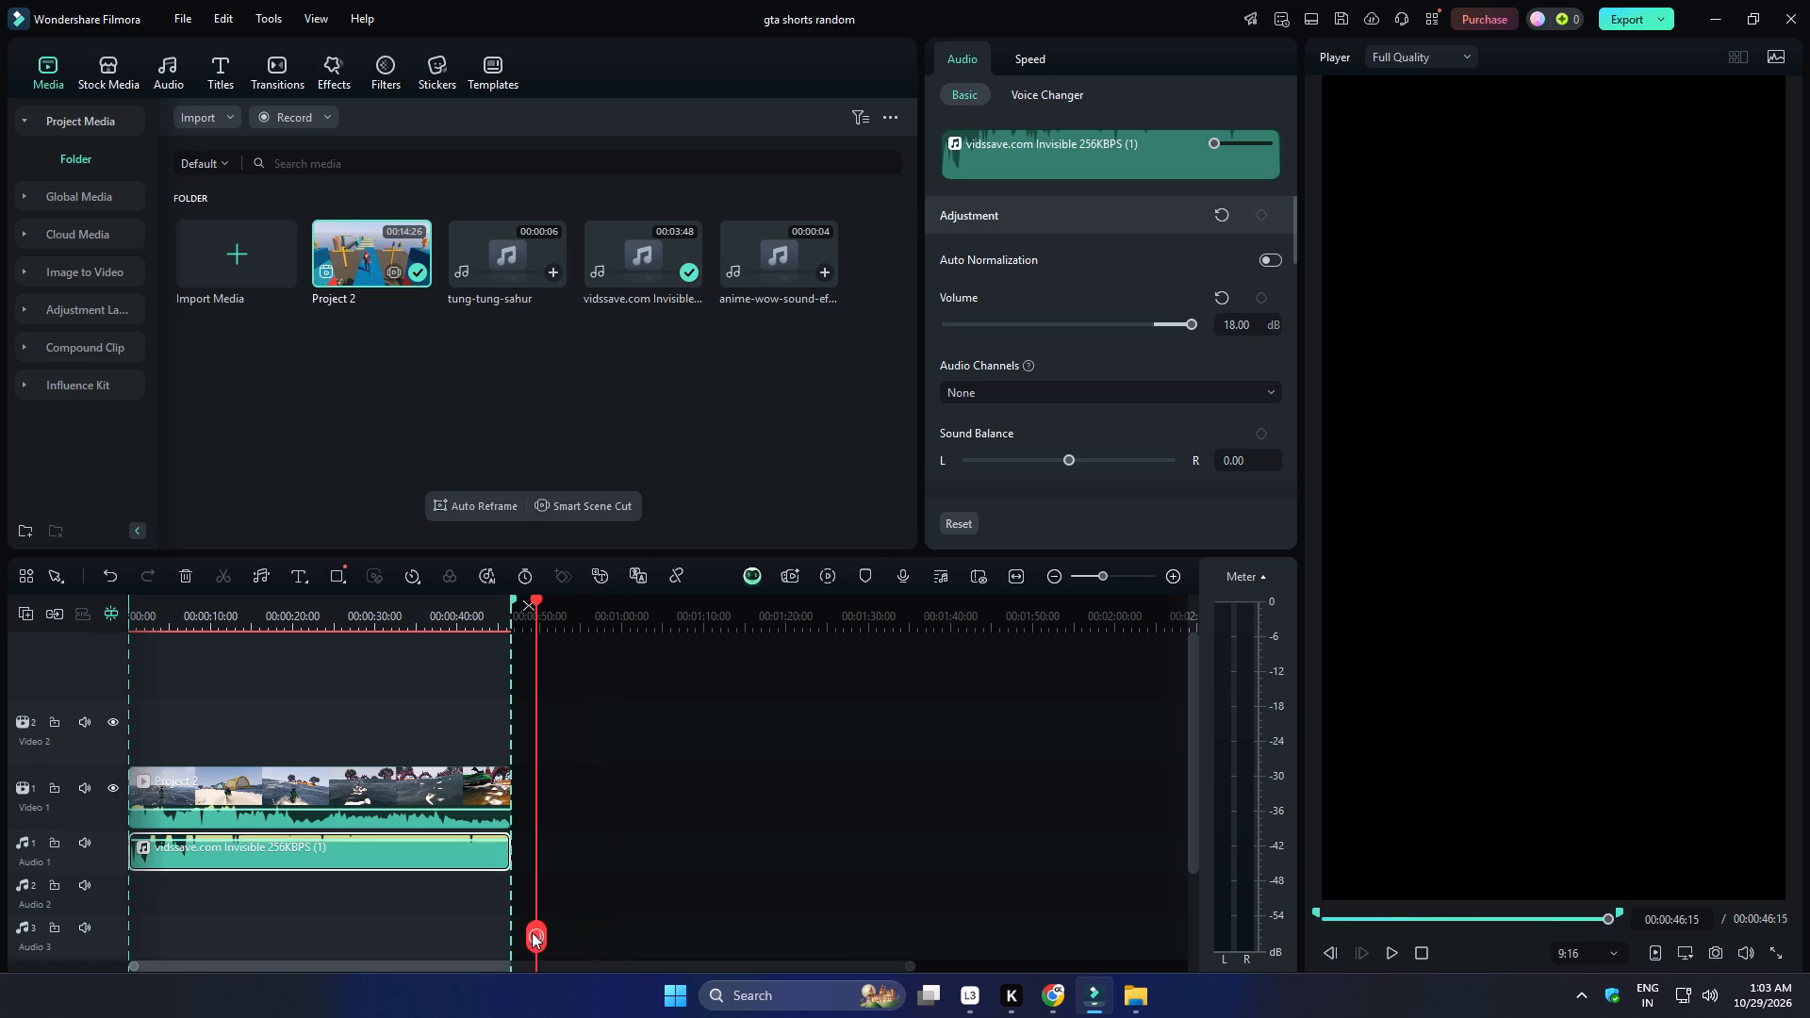
pyautogui.moveTo(532, 932); pyautogui.dragTo(513, 932)
pyautogui.keyDown('ctrl'); pyautogui.scroll(7, 601, 893); pyautogui.keyUp('ctrl')
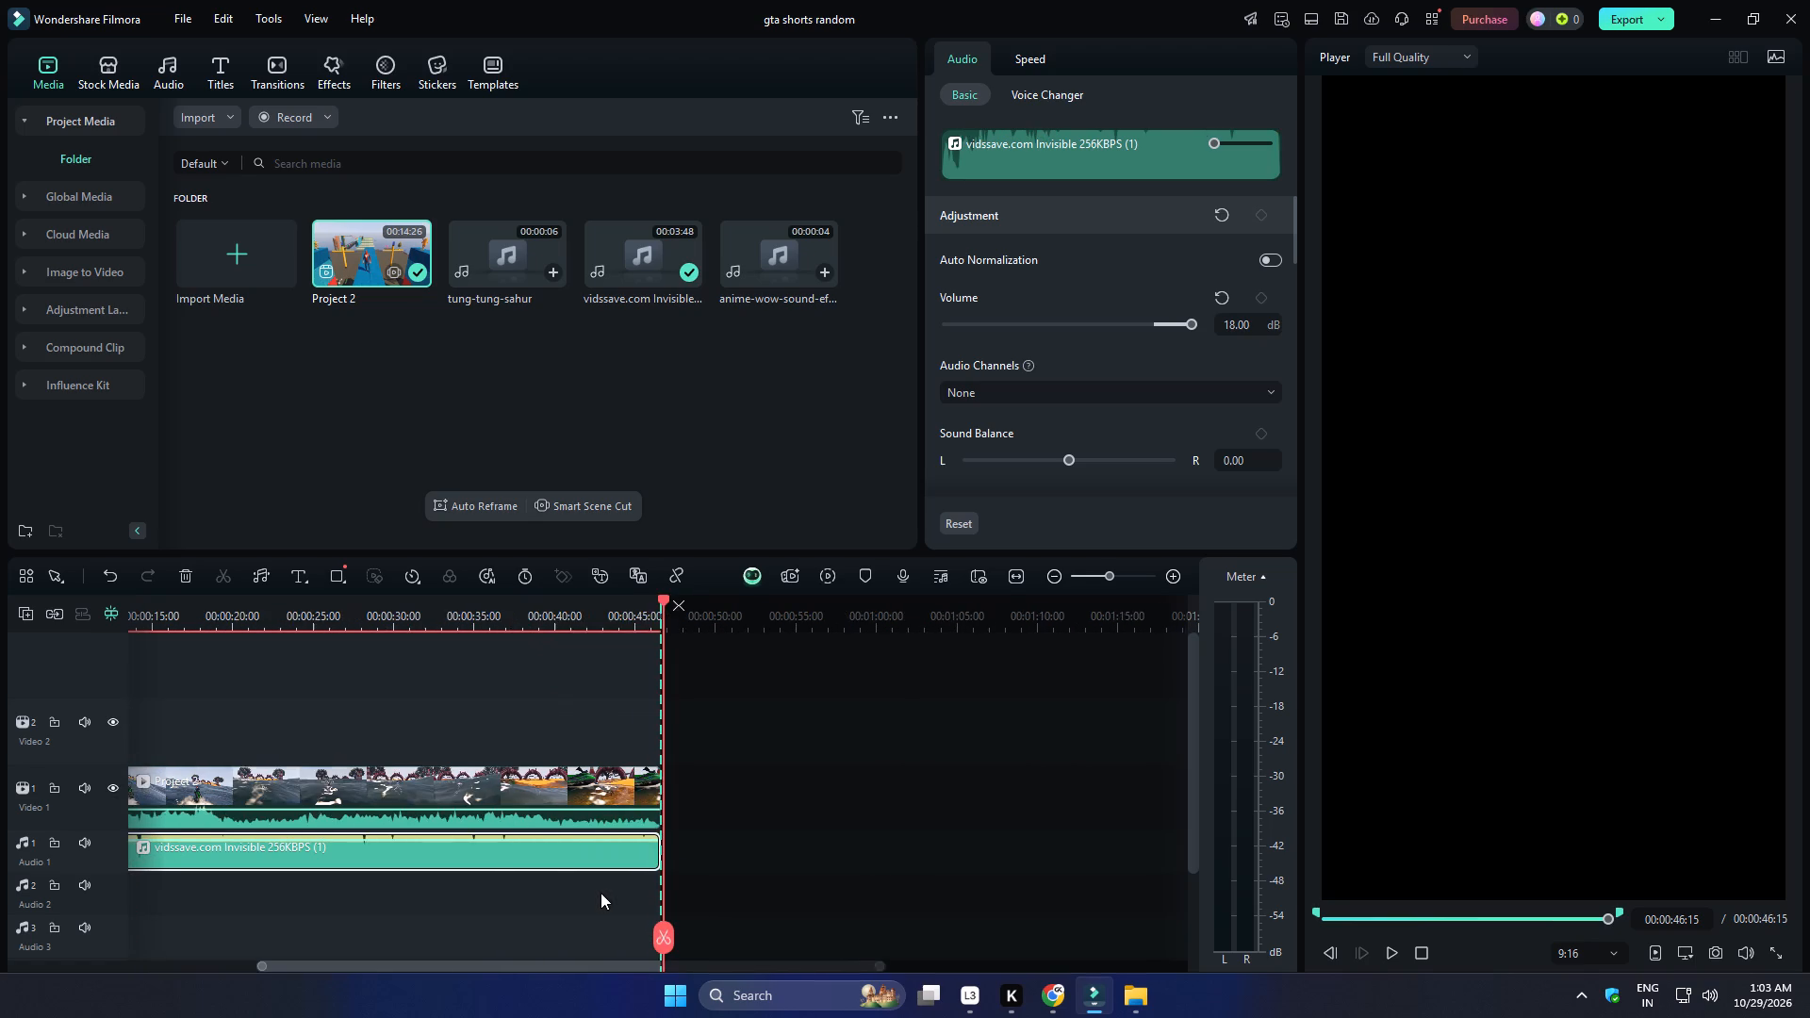
pyautogui.keyDown('ctrl'); pyautogui.scroll(20, 601, 893); pyautogui.keyUp('ctrl')
pyautogui.keyDown('ctrl'); pyautogui.scroll(9, 601, 893); pyautogui.keyUp('ctrl')
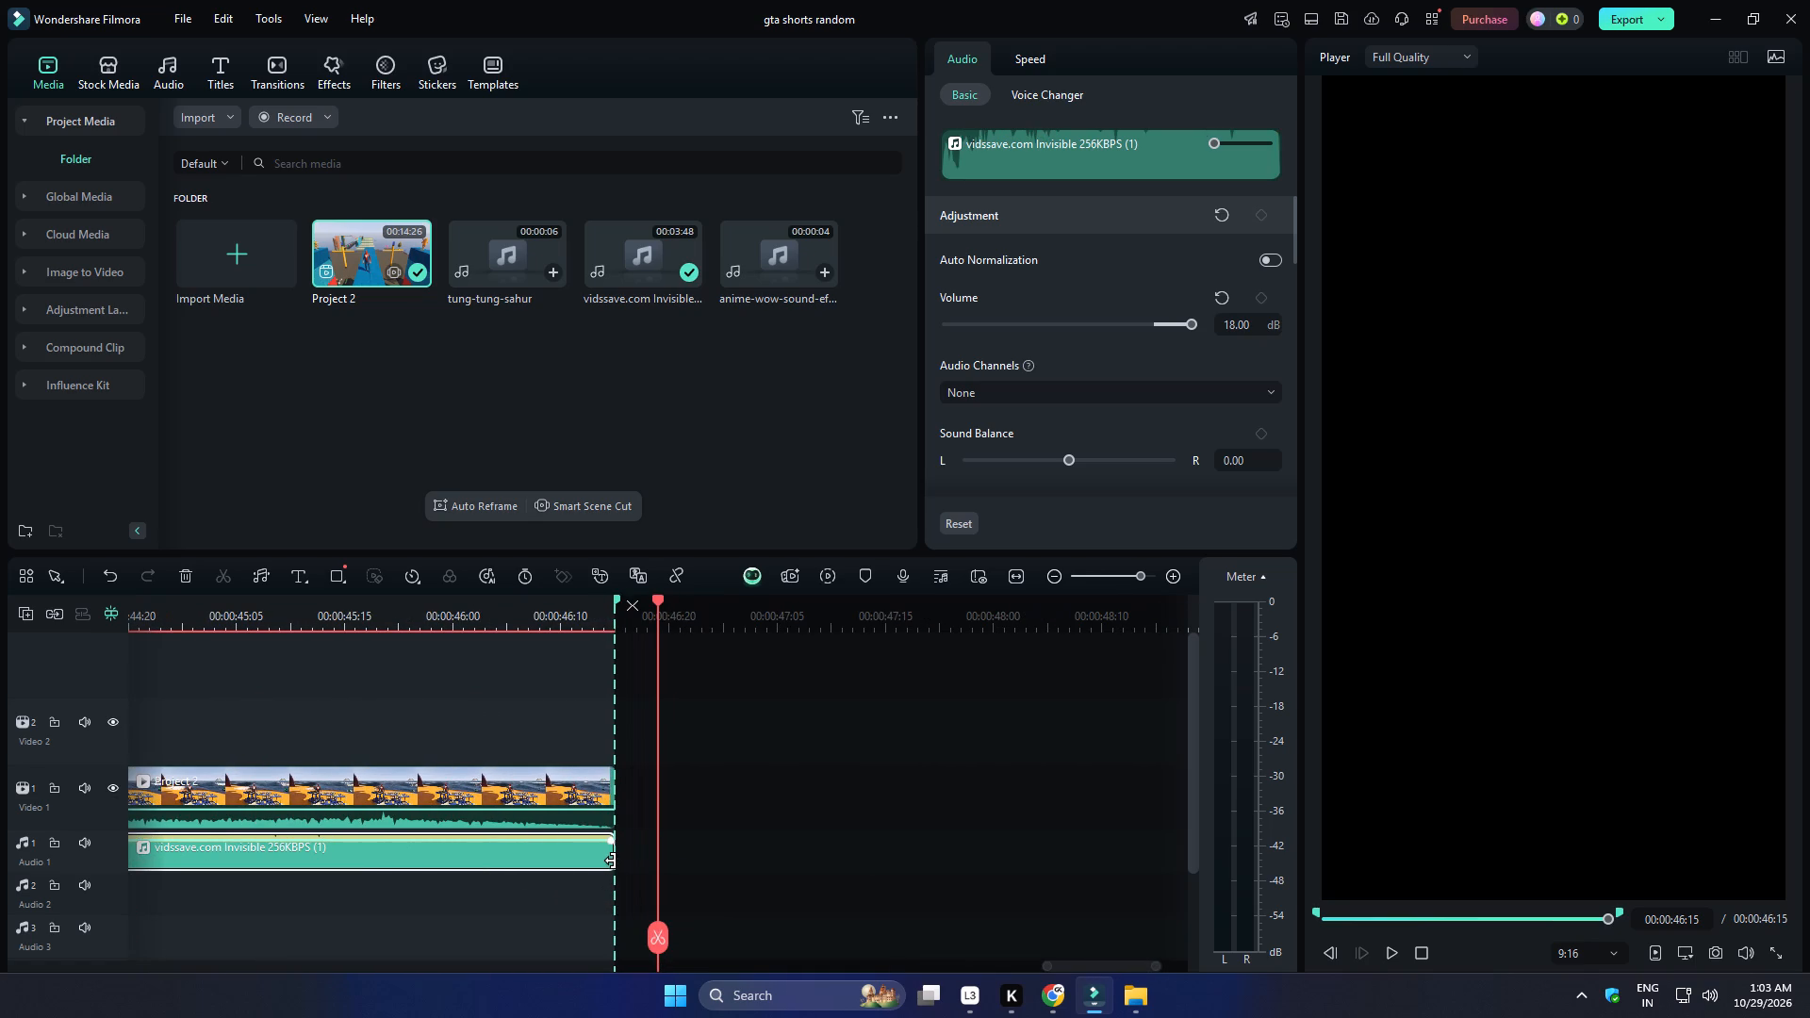
pyautogui.click(611, 861)
pyautogui.moveTo(659, 928); pyautogui.dragTo(622, 928)
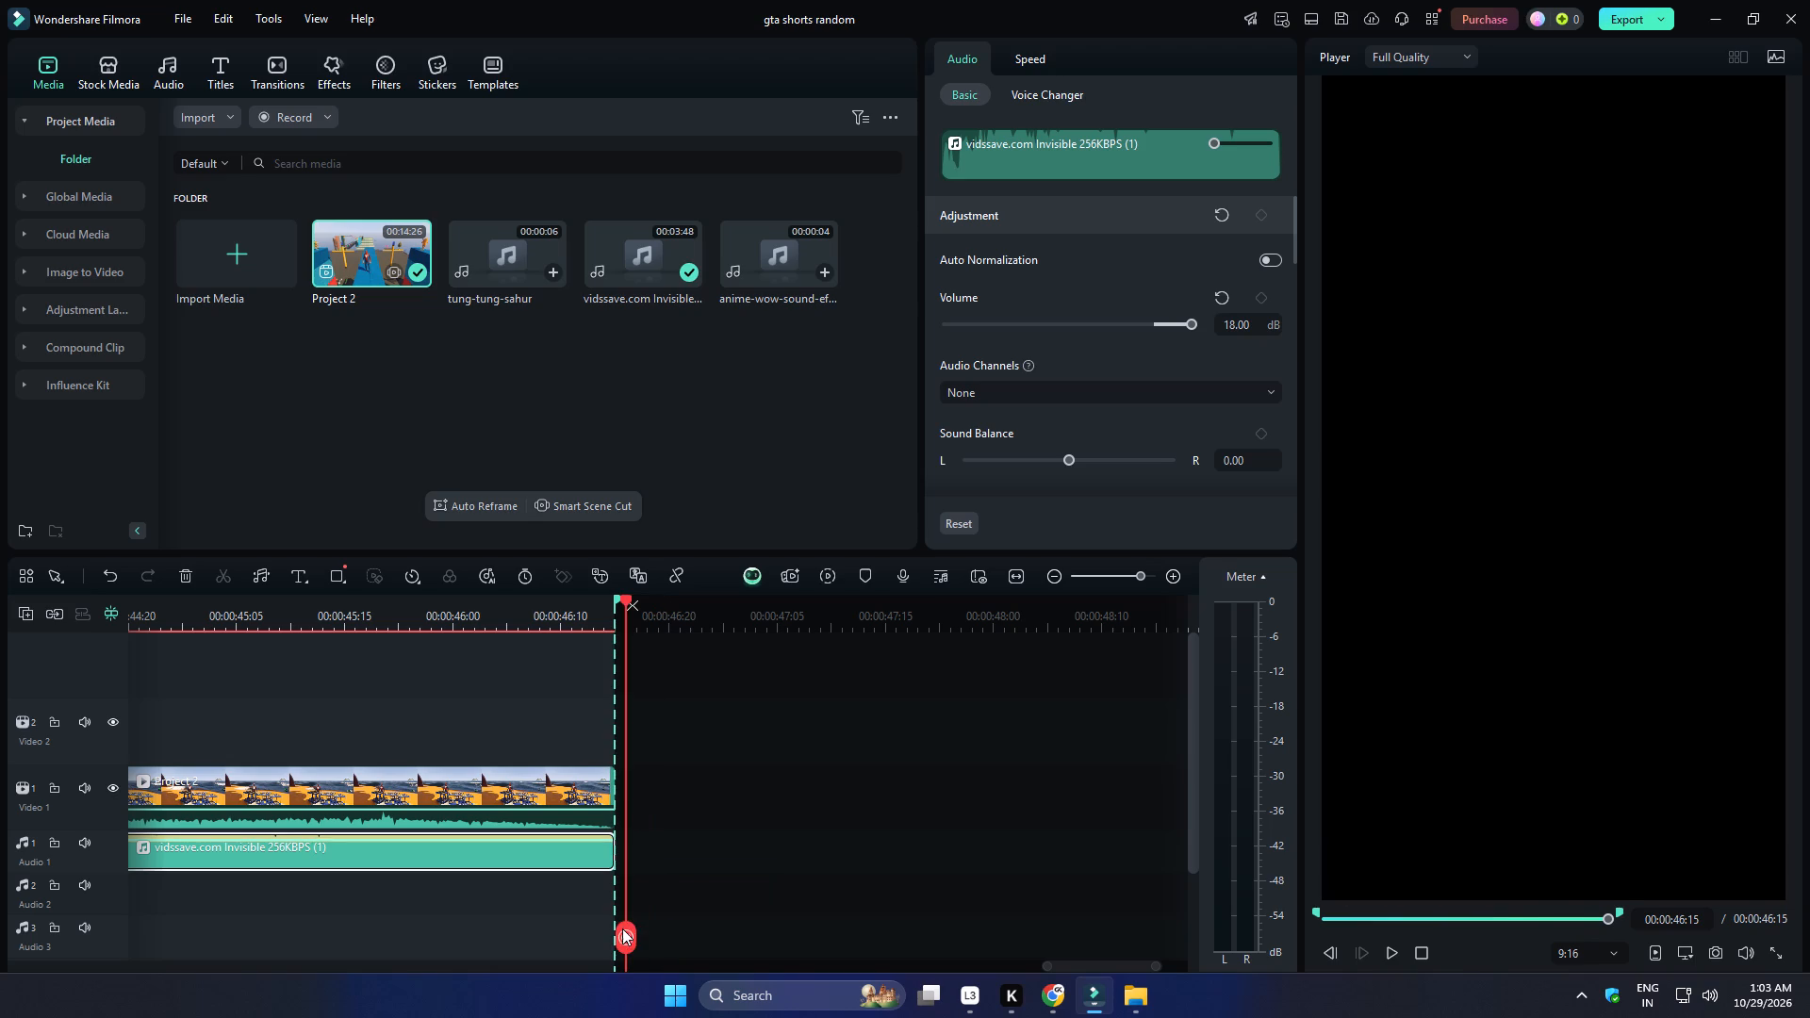
pyautogui.moveTo(622, 928); pyautogui.dragTo(616, 928)
pyautogui.keyDown('ctrl'); pyautogui.scroll(20, 680, 919); pyautogui.keyUp('ctrl')
pyautogui.keyDown('ctrl'); pyautogui.scroll(8, 680, 919); pyautogui.keyUp('ctrl')
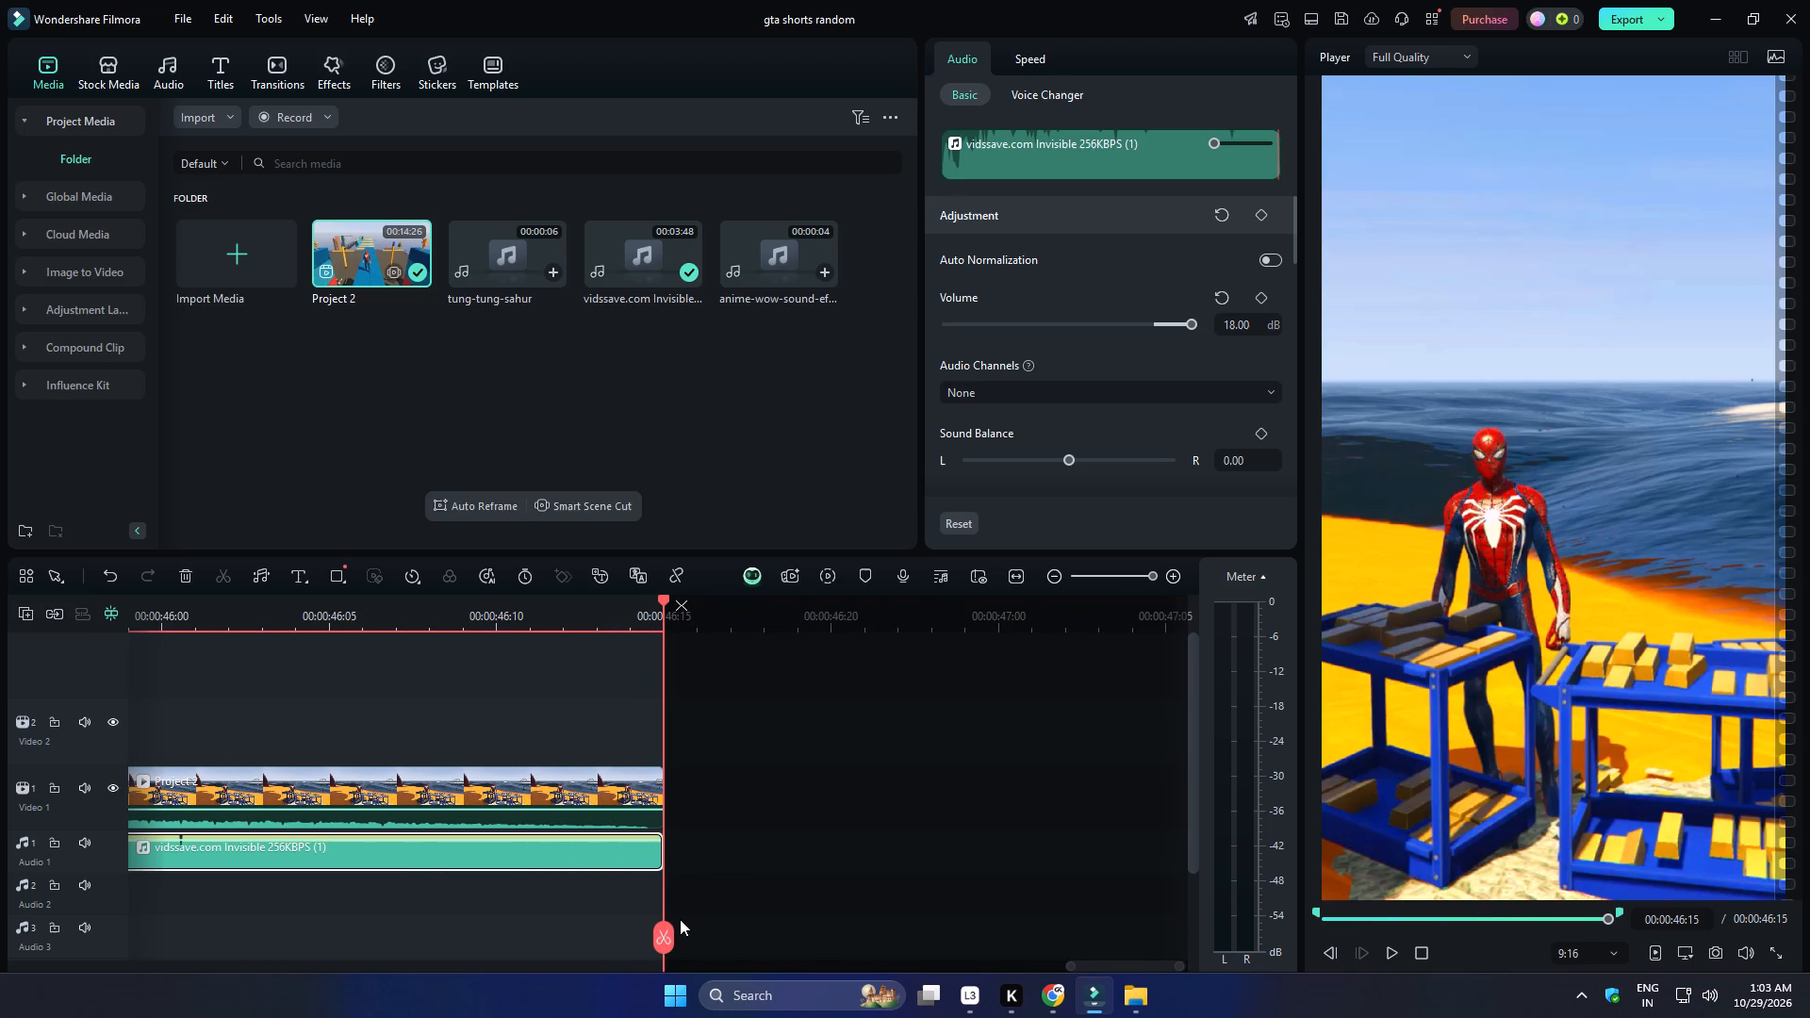
pyautogui.hotkey('ctrl', 's')
# Export the final marked range as a local MP4 named 15 with Higher quality, closing the export window once rendering ends.
pyautogui.keyDown('ctrl'); pyautogui.scroll(-12, 825, 837); pyautogui.keyUp('ctrl')
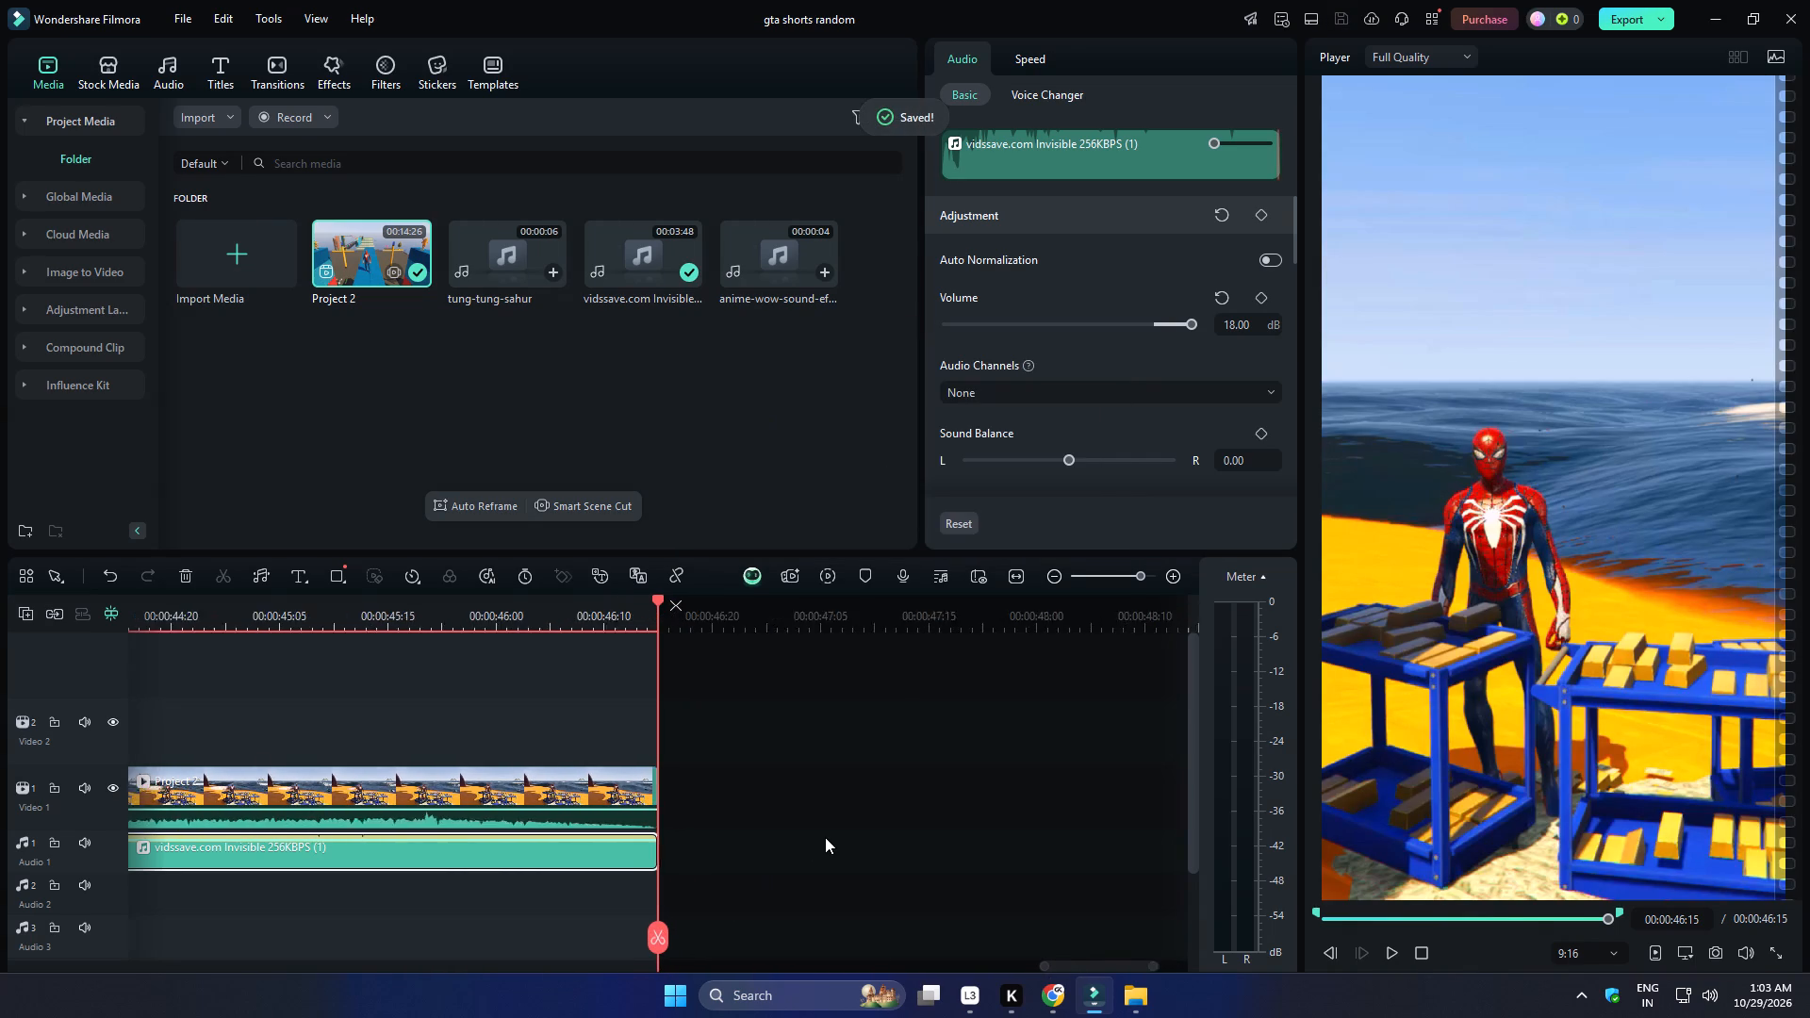
pyautogui.keyDown('ctrl'); pyautogui.scroll(-17, 825, 837); pyautogui.keyUp('ctrl')
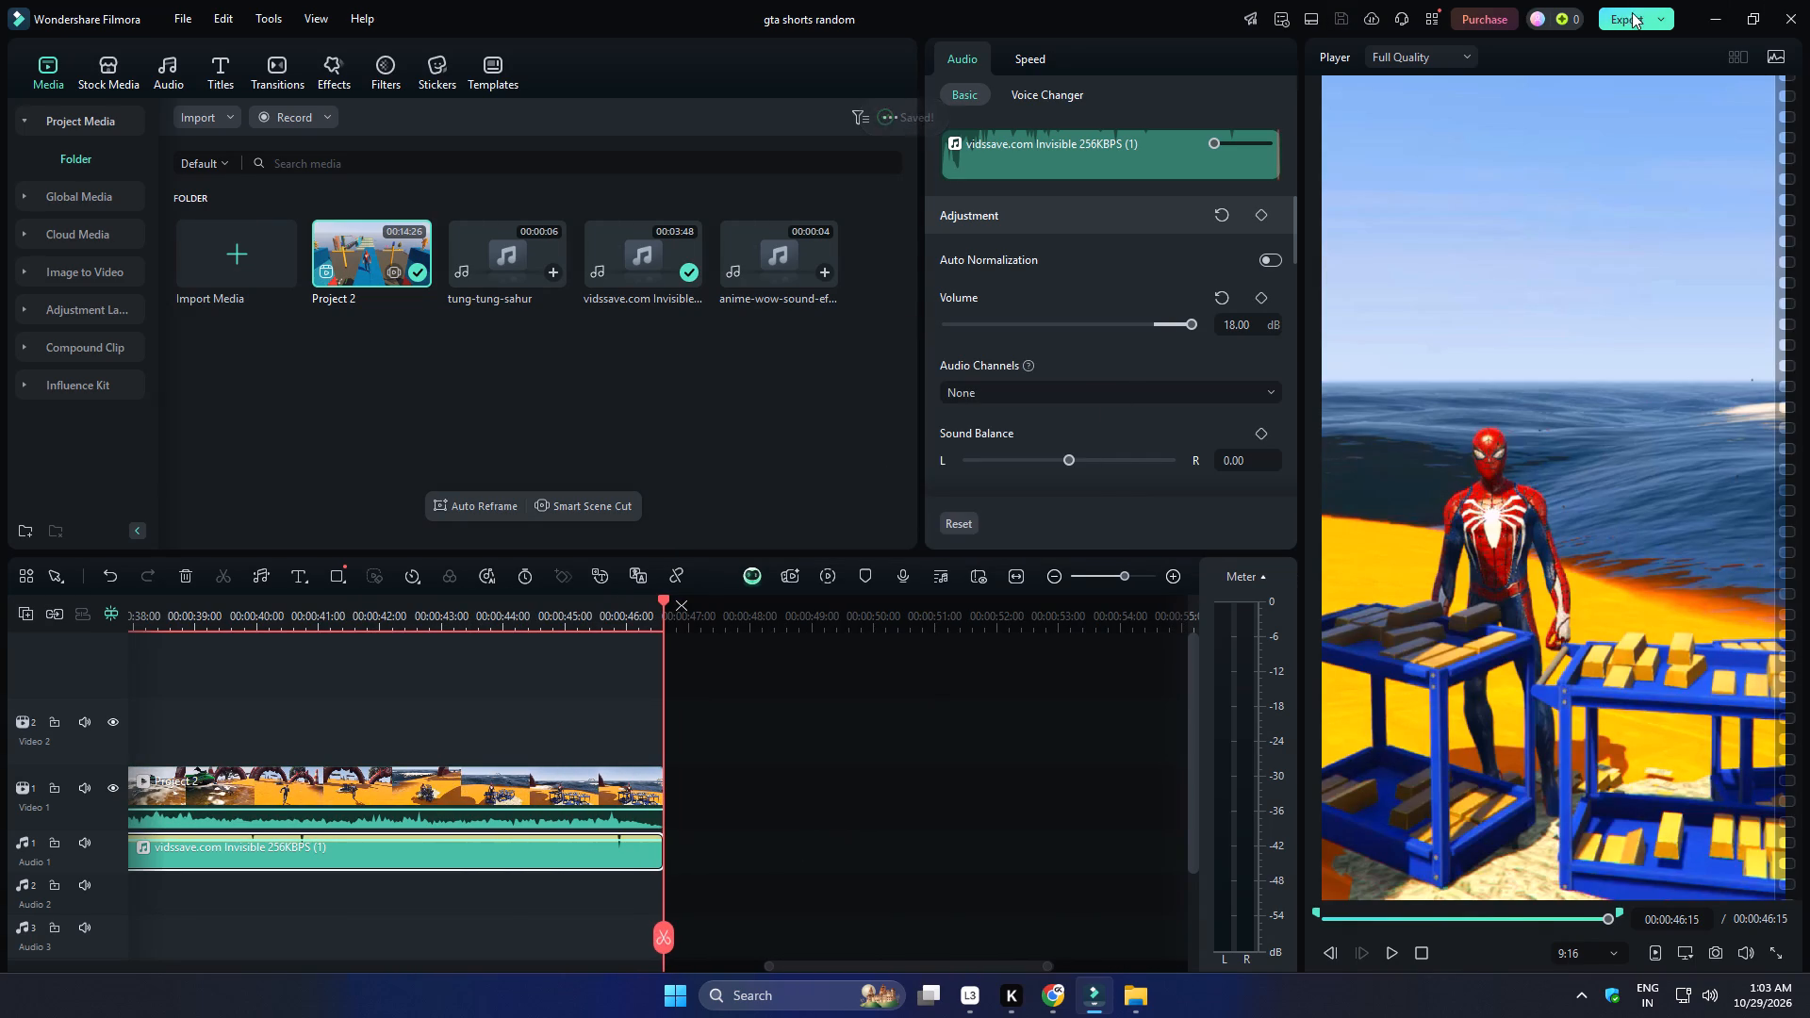
pyautogui.click(1632, 18)
pyautogui.moveTo(1009, 302); pyautogui.dragTo(811, 300)
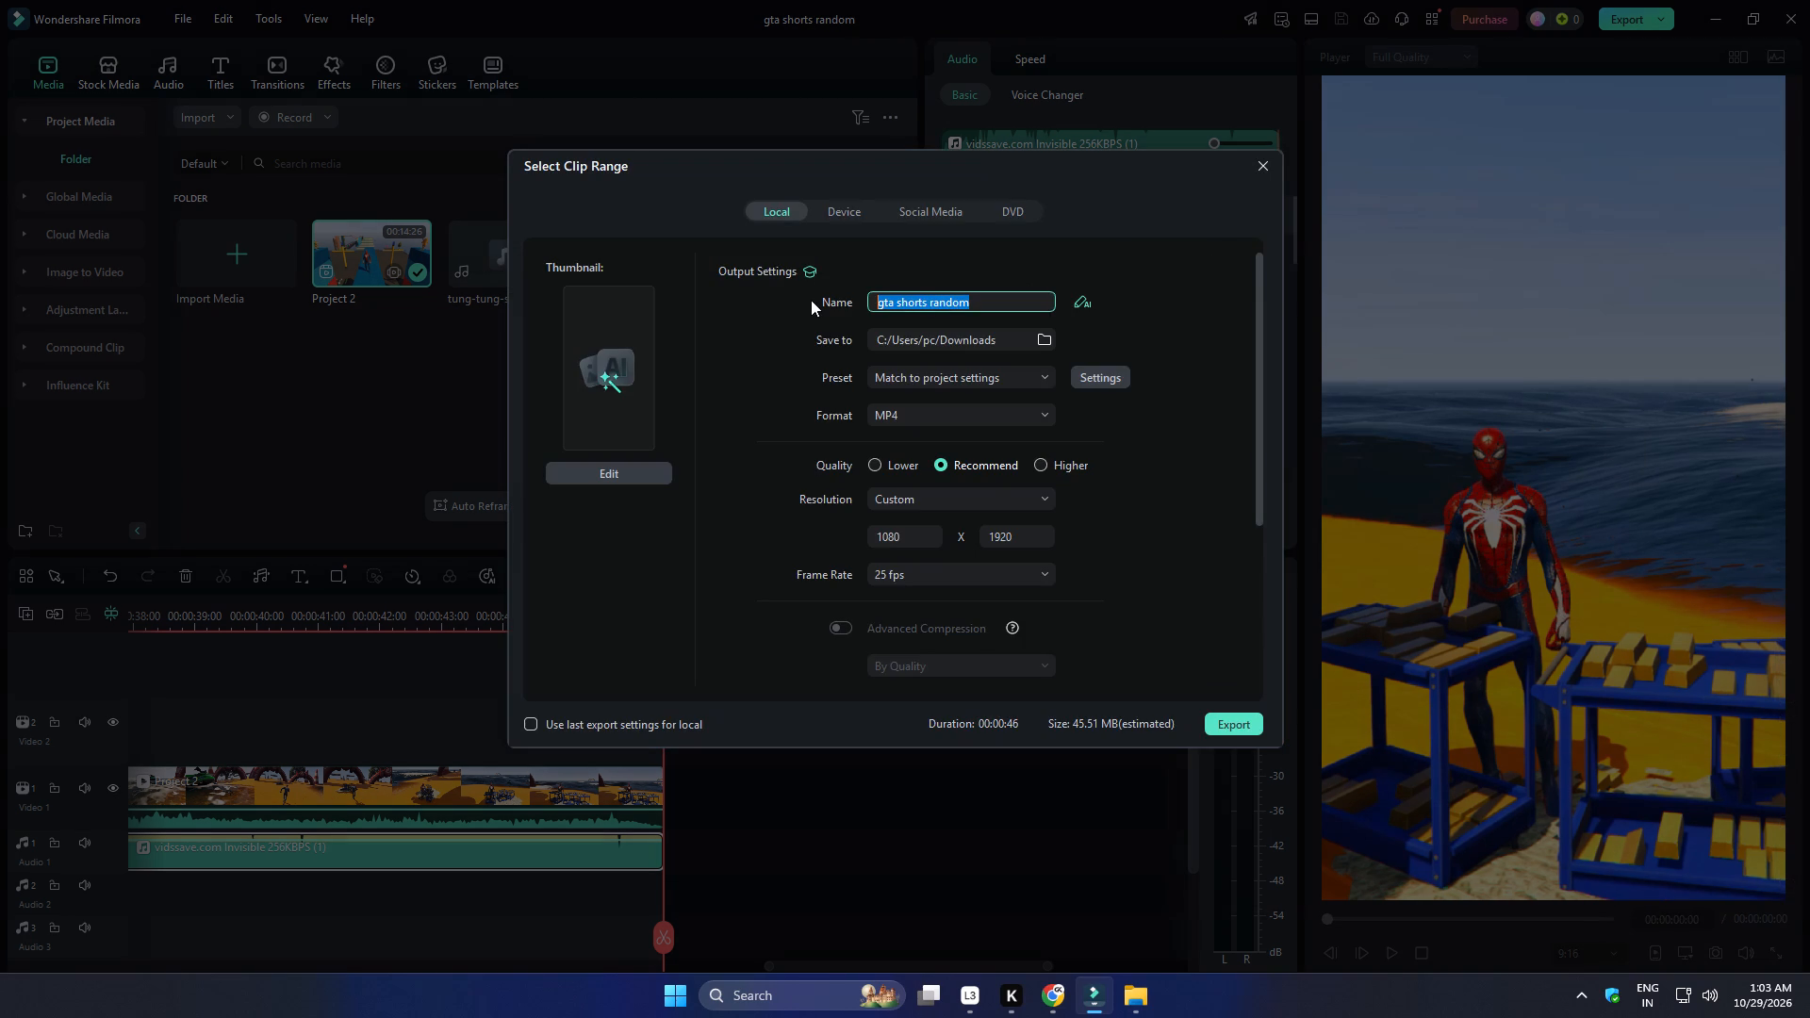
pyautogui.press('1')
pyautogui.press('5')
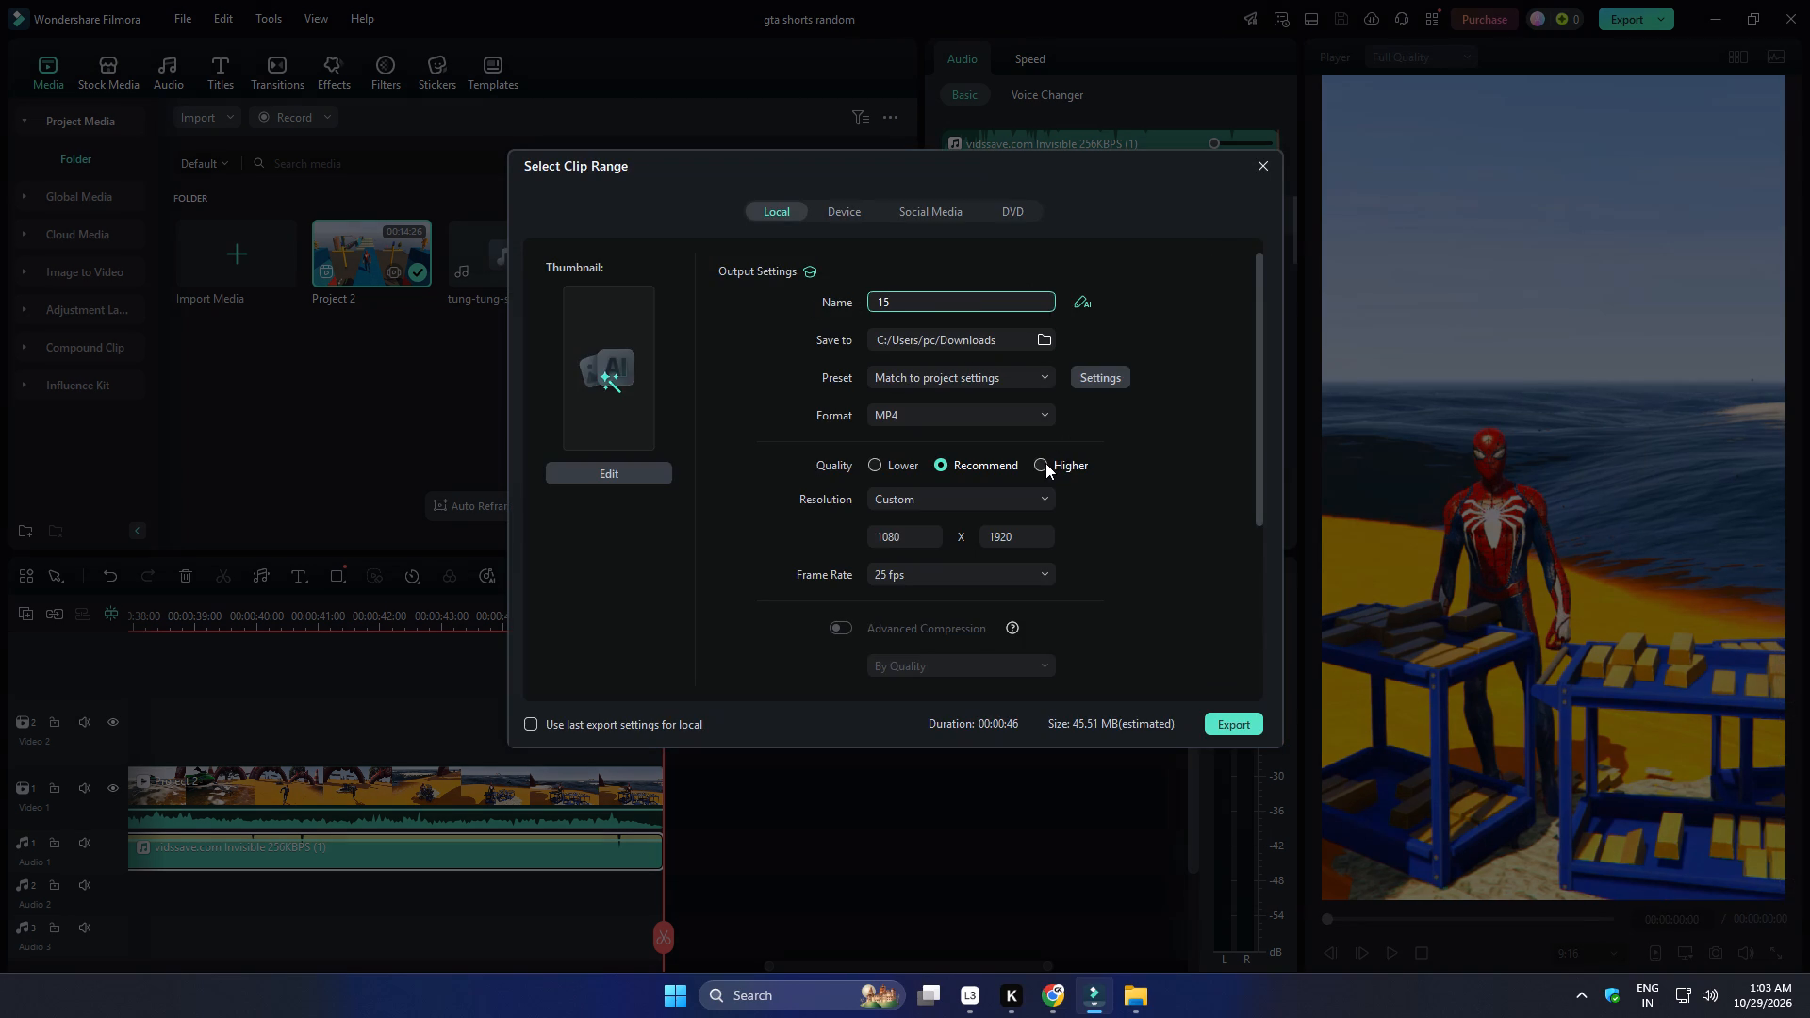
pyautogui.click(1045, 463)
pyautogui.scroll(-6, 1214, 643)
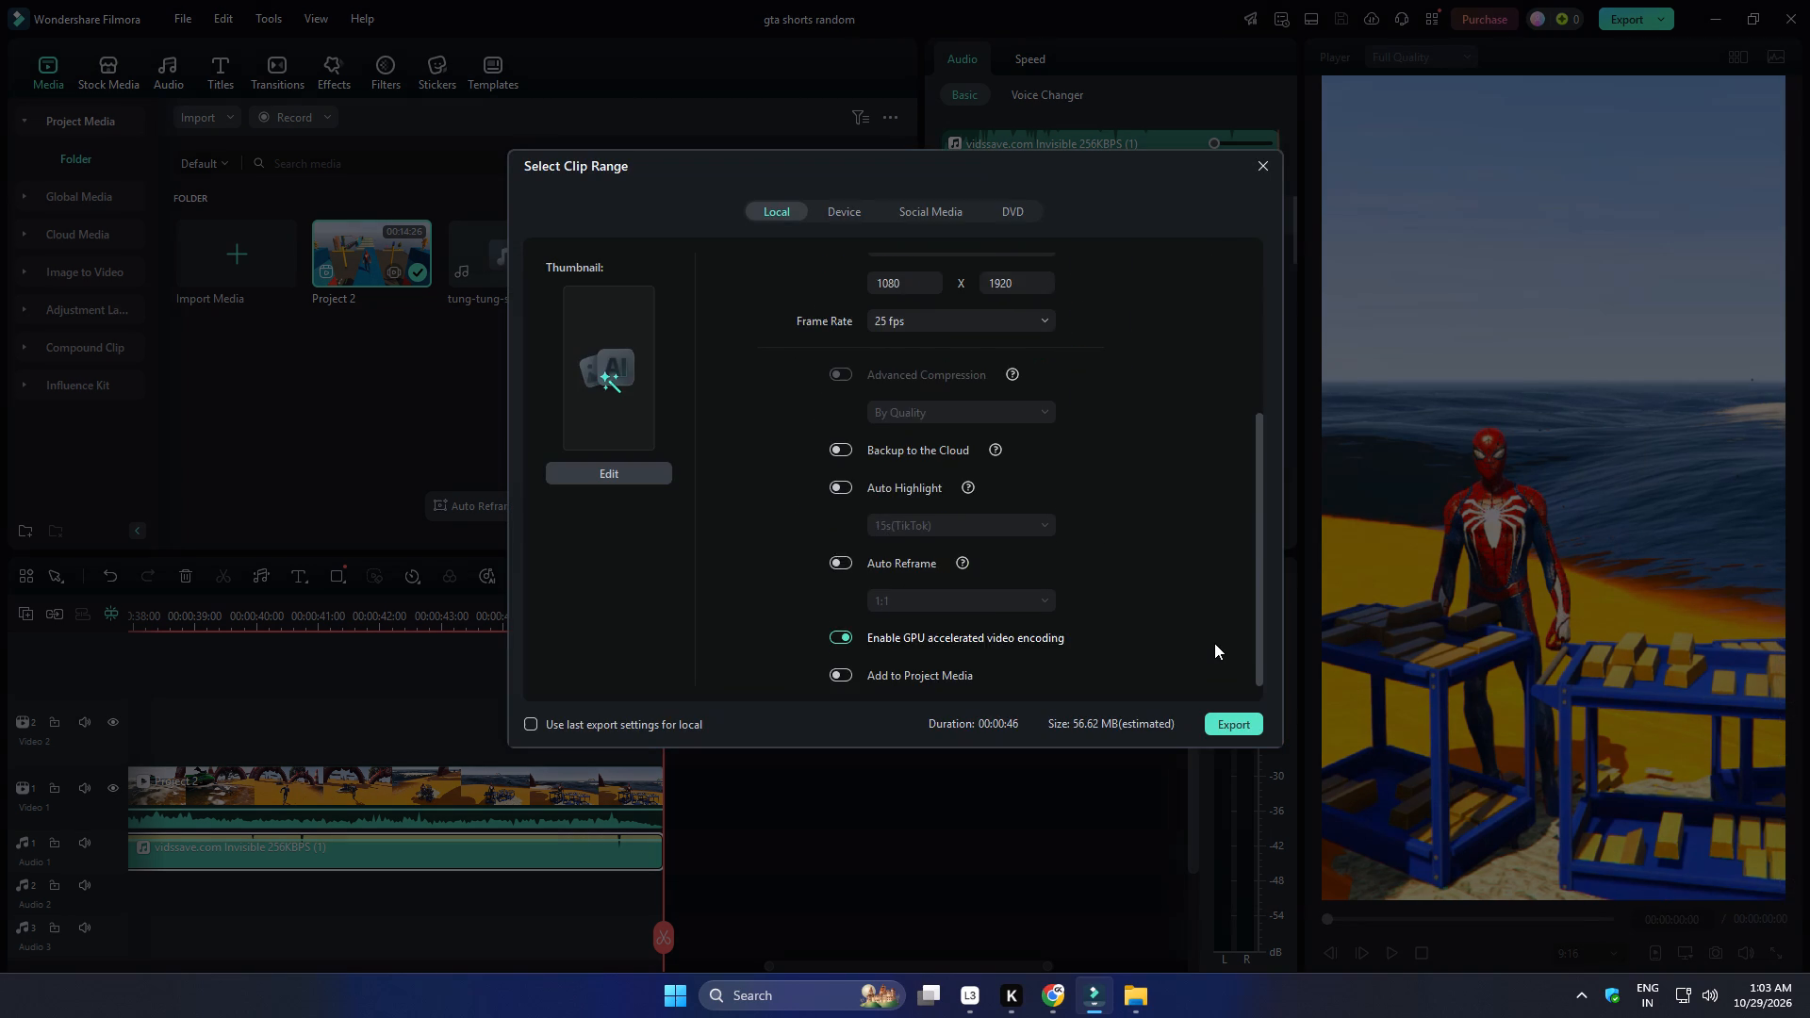
pyautogui.scroll(8, 1215, 641)
pyautogui.click(1242, 722)
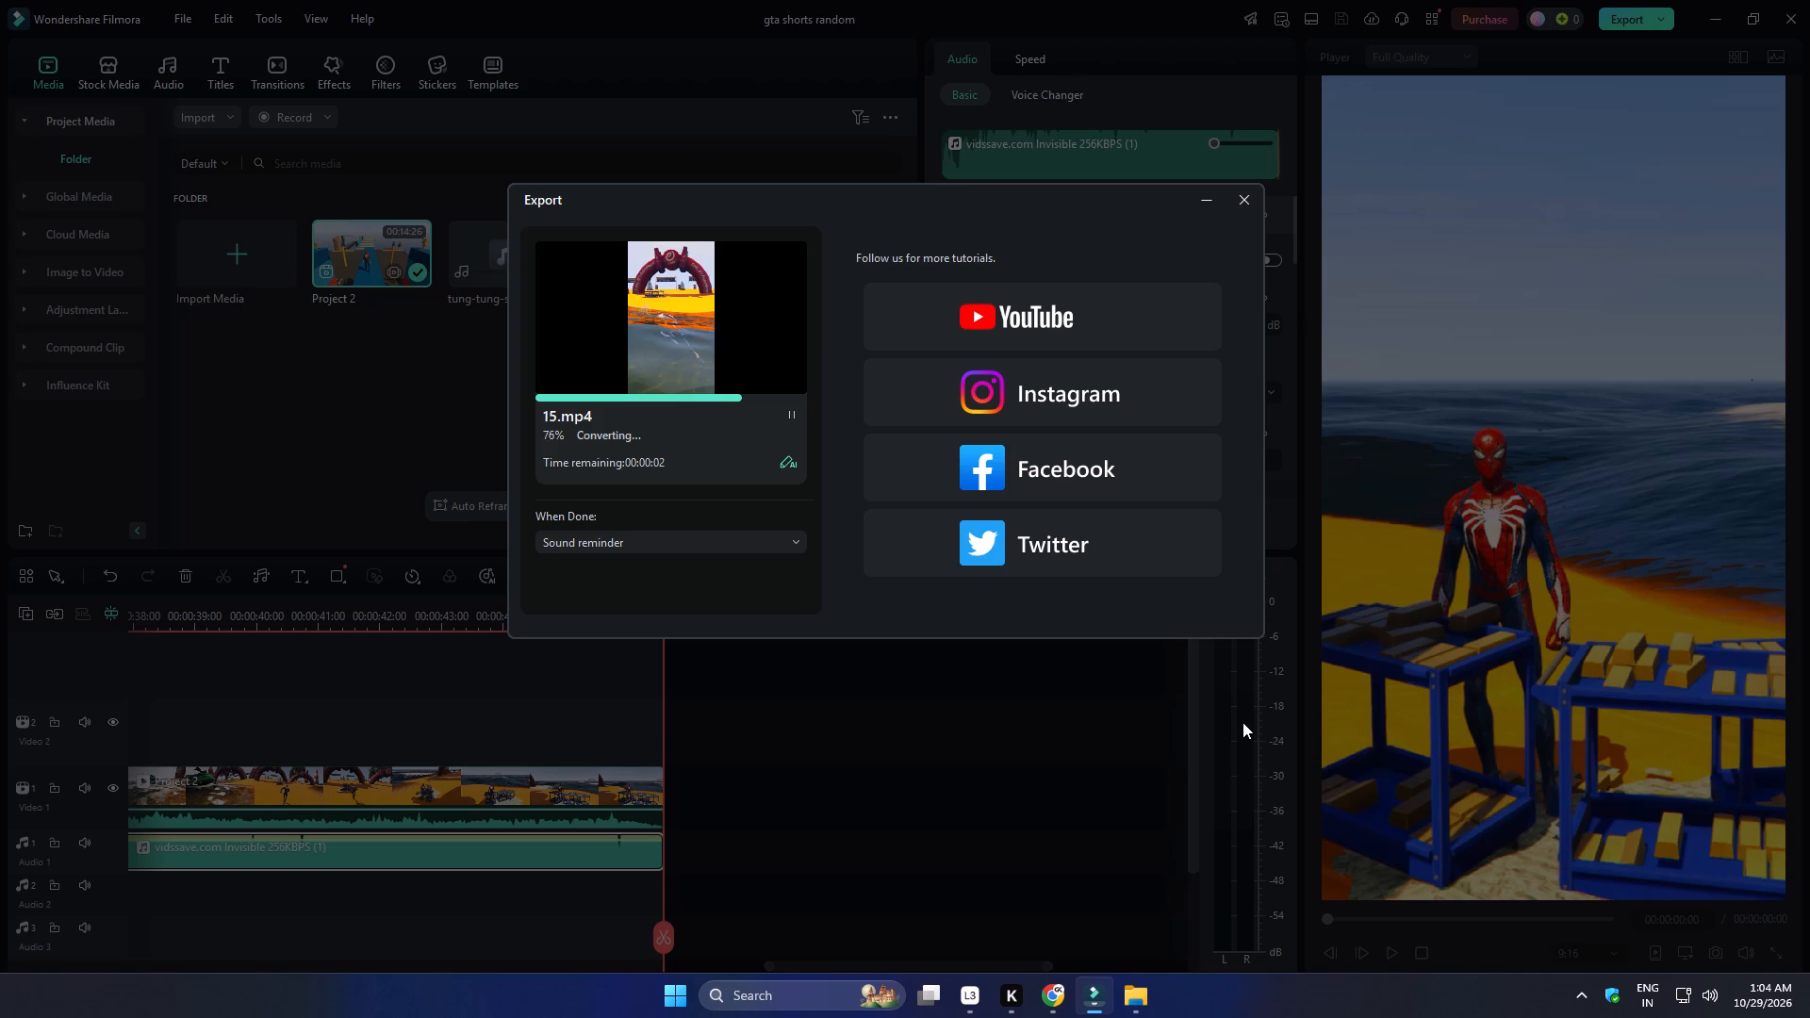
pyautogui.click(1250, 202)
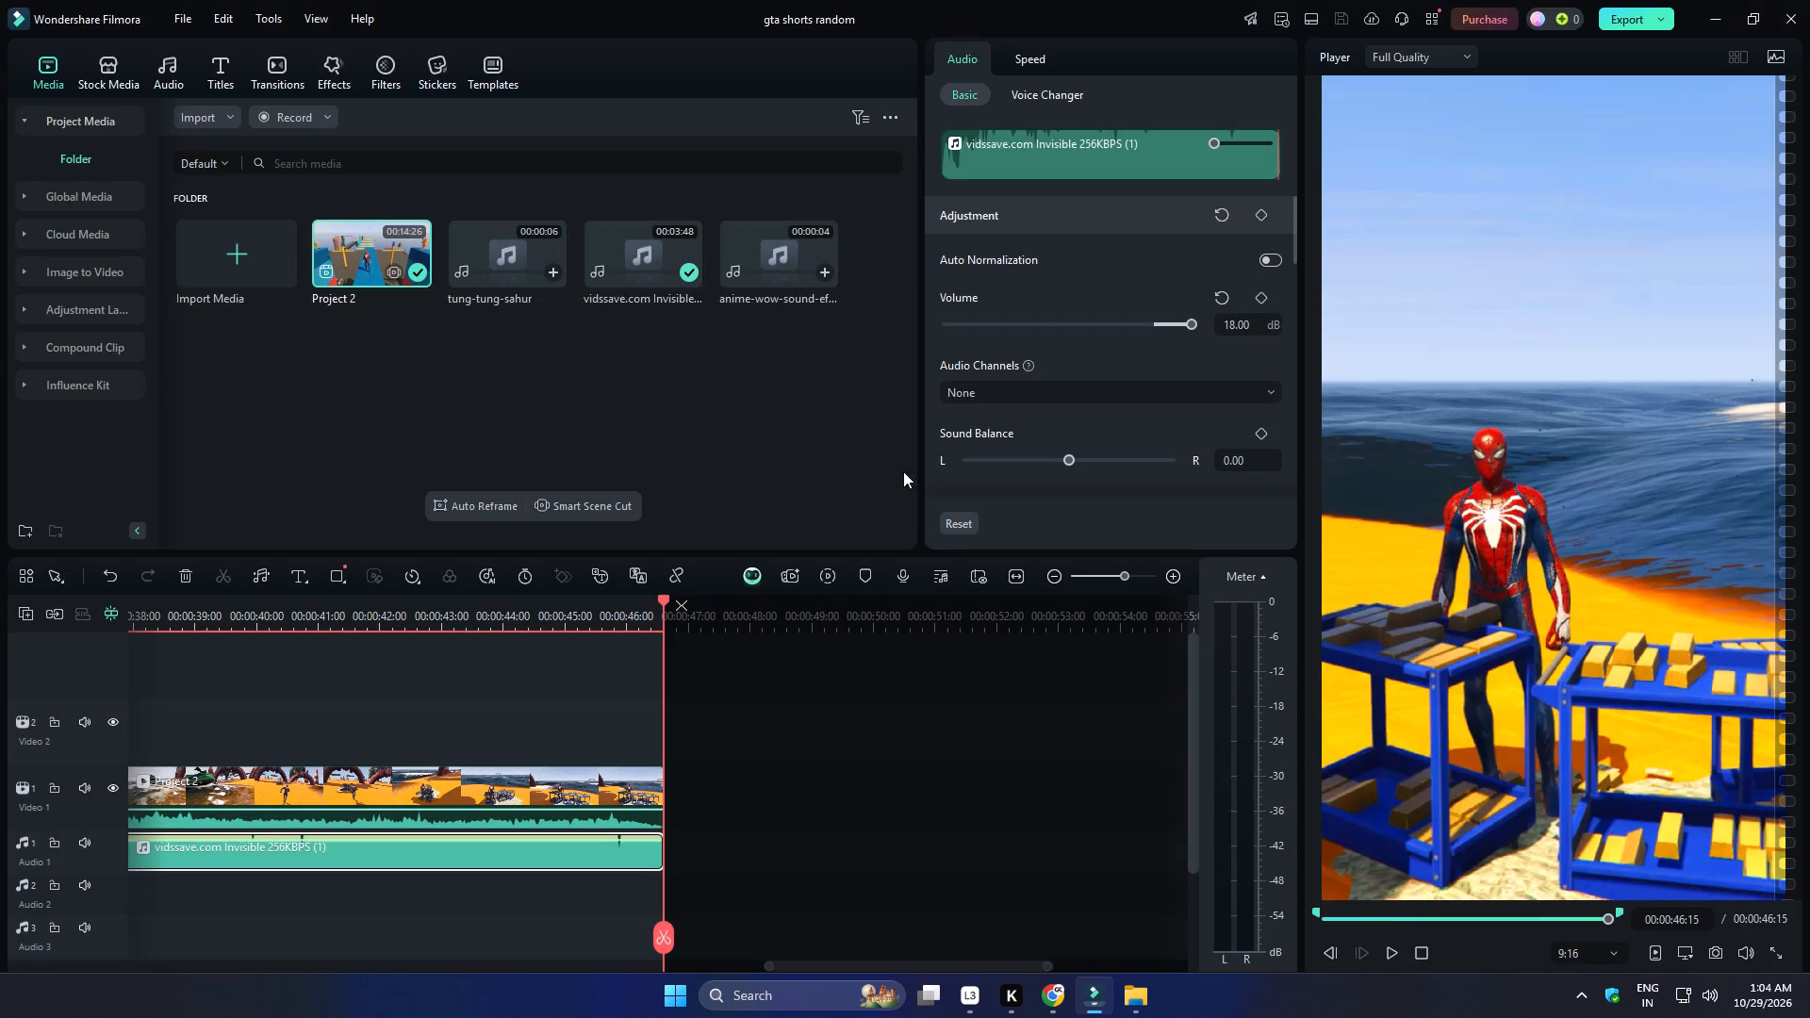
# Clear the marked export range from the timeline.
pyautogui.click(677, 608)
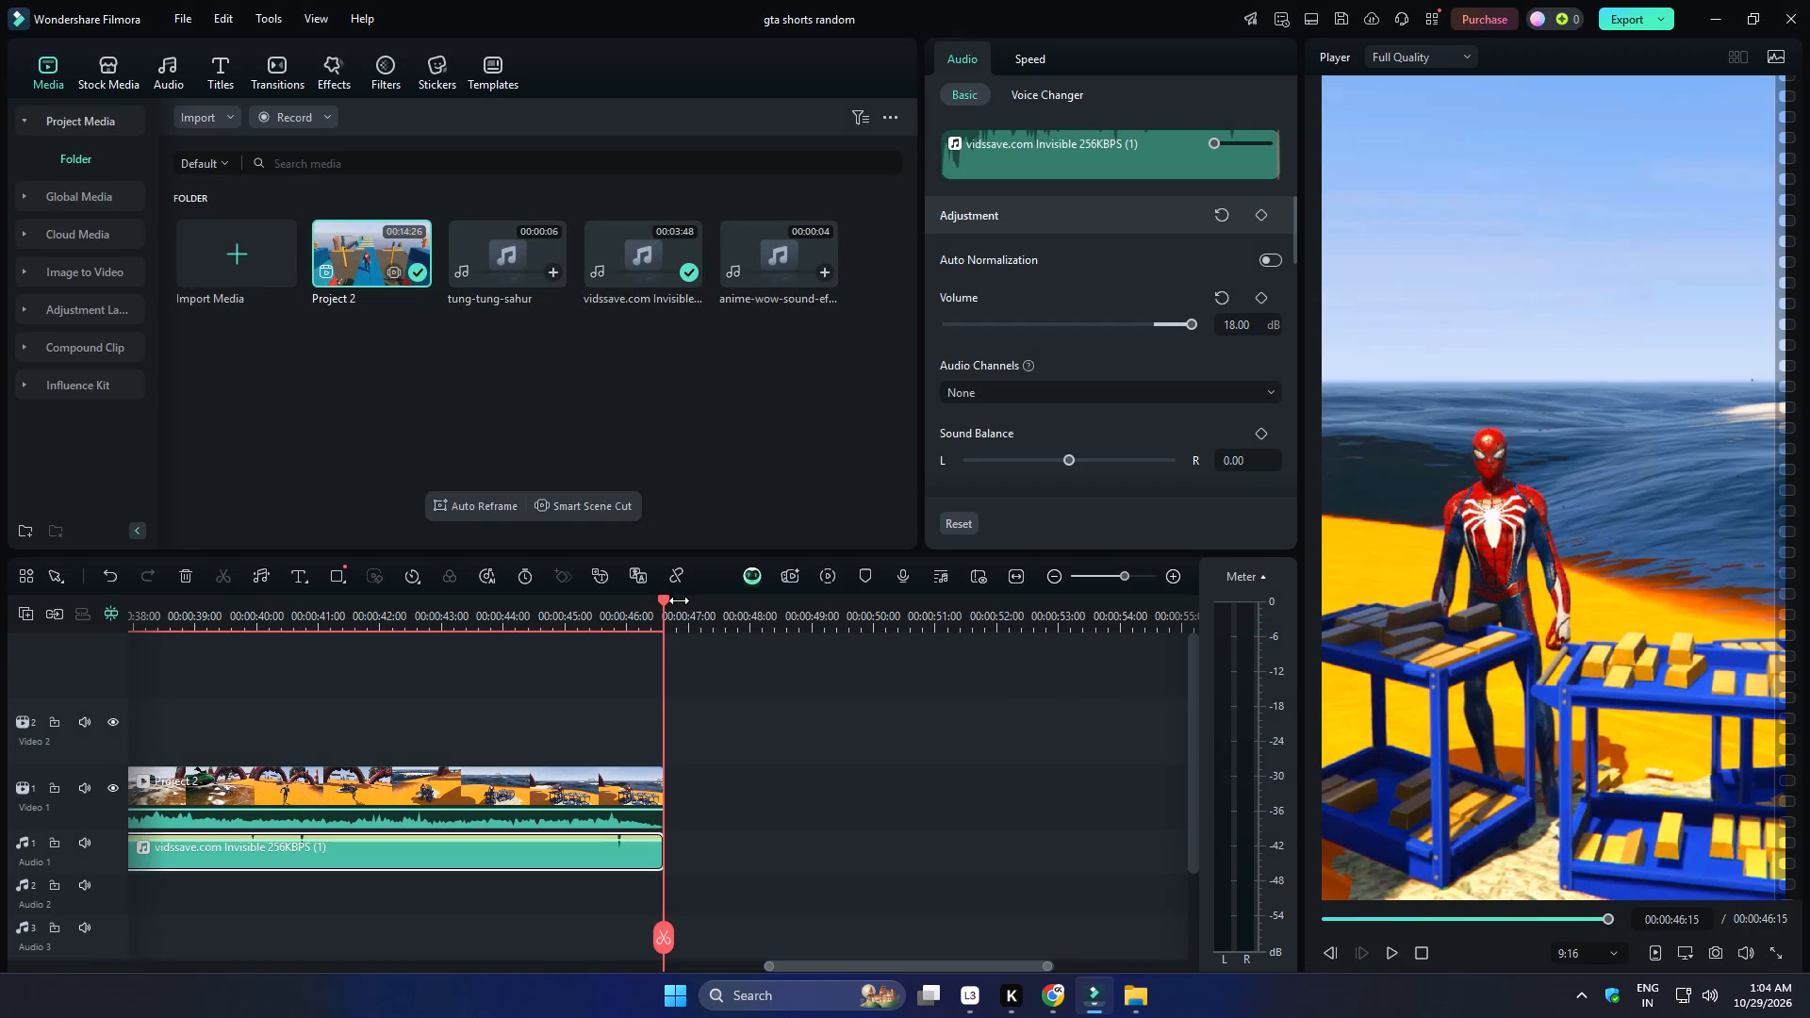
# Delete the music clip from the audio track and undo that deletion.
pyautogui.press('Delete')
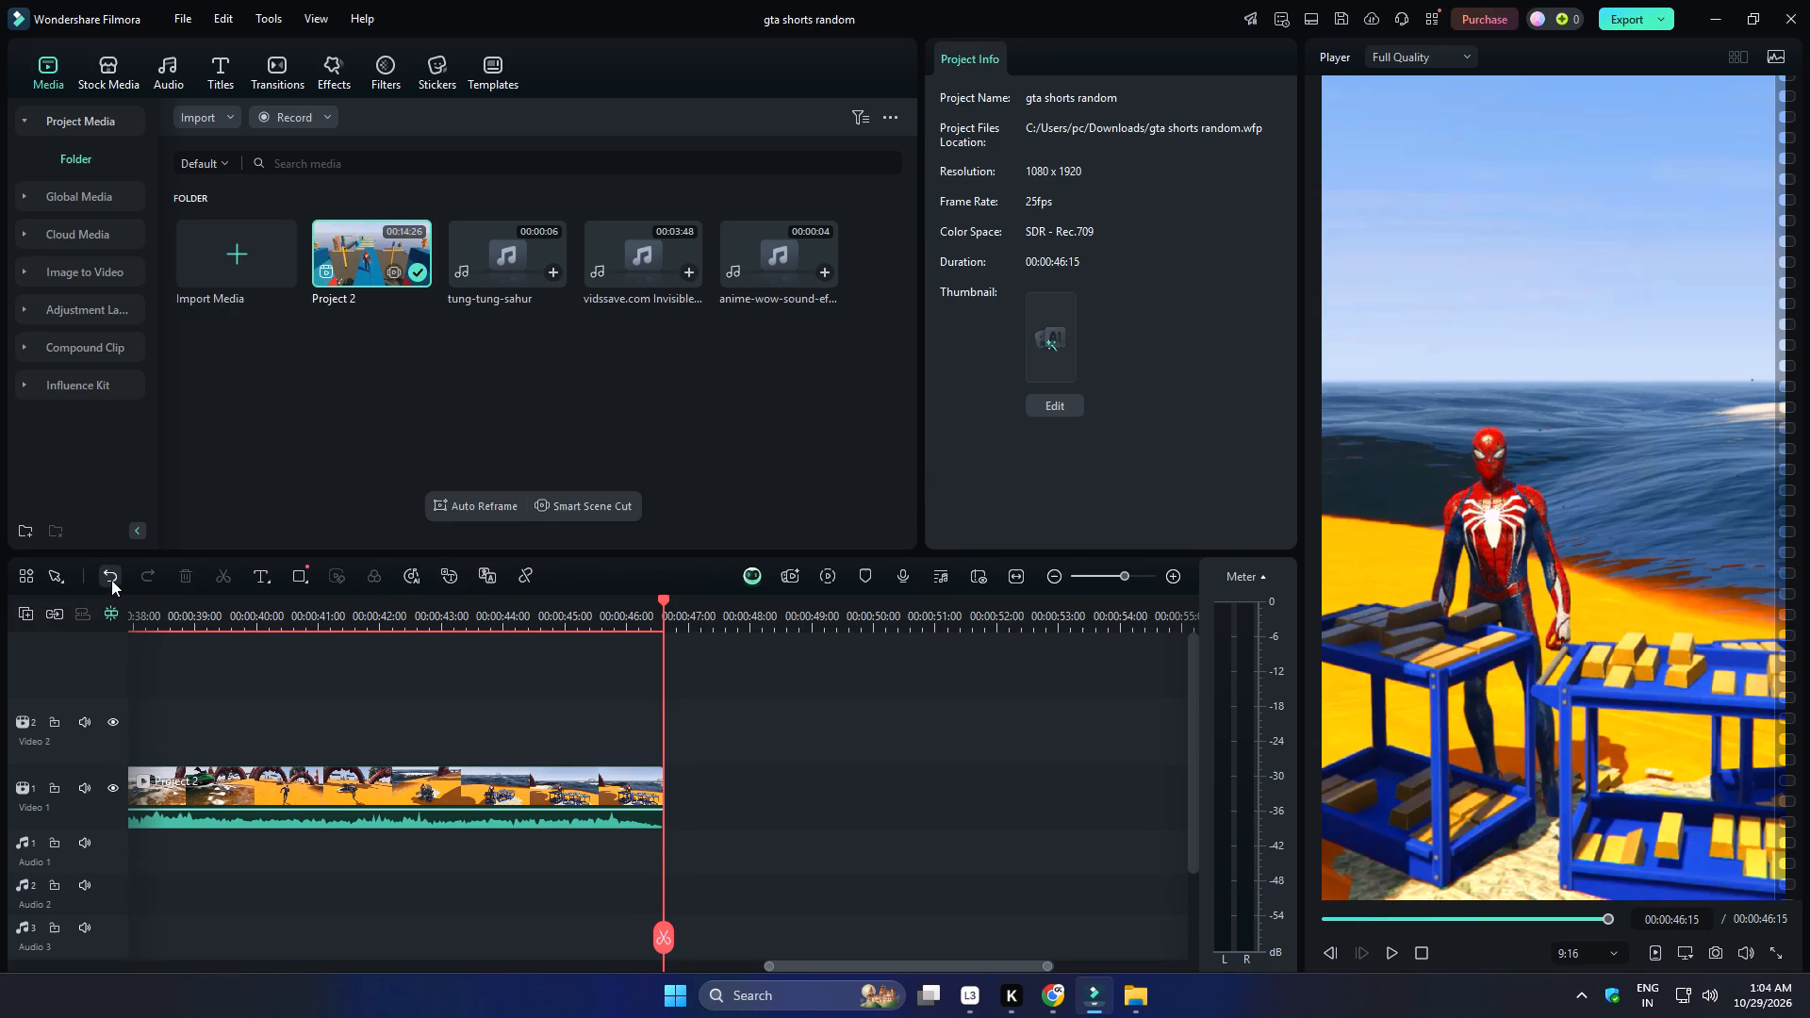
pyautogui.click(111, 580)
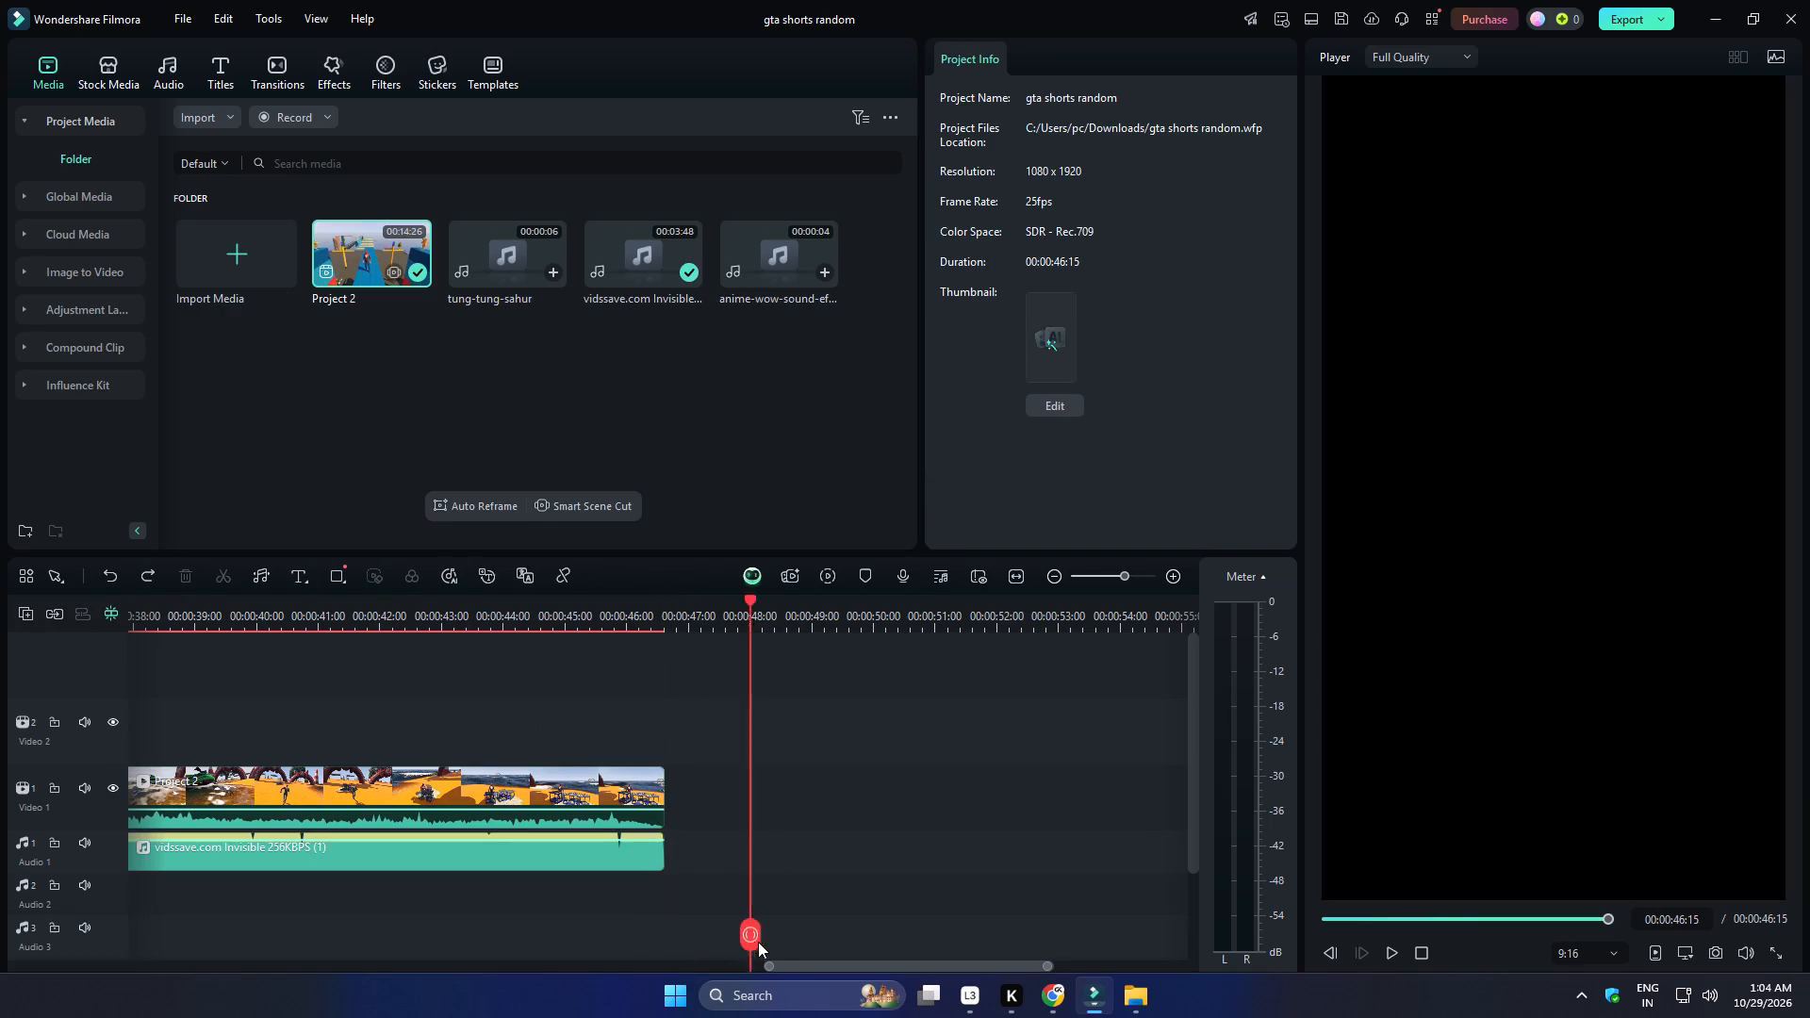